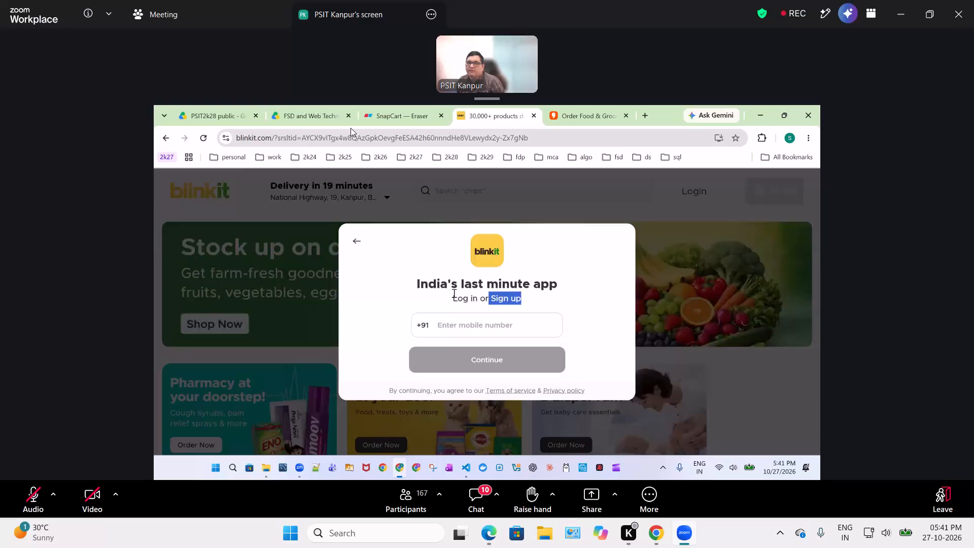
# Switch to Edge and close the EduSambhav_Report_Matched_Footers (1) PDF.
pyautogui.hscroll(1, 351, 128)
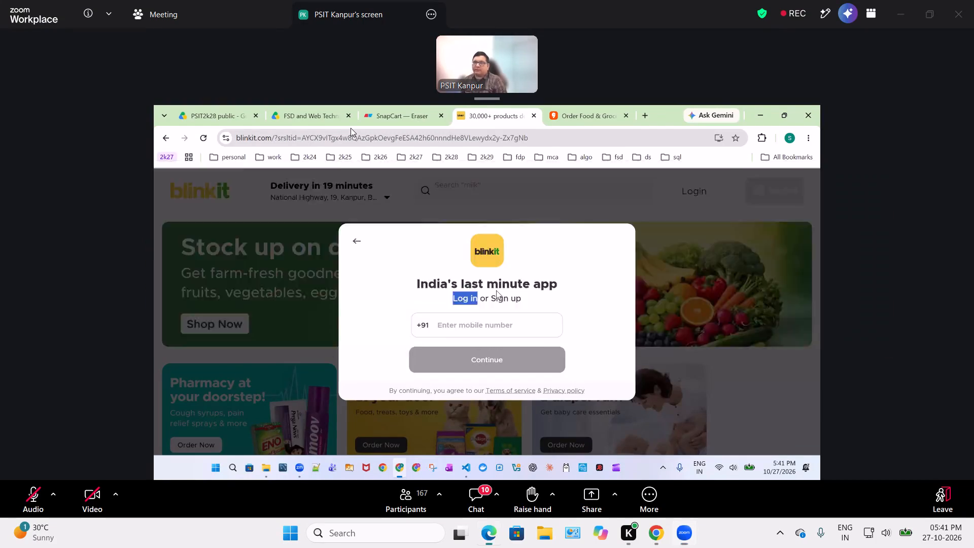
pyautogui.scroll(8, 351, 128)
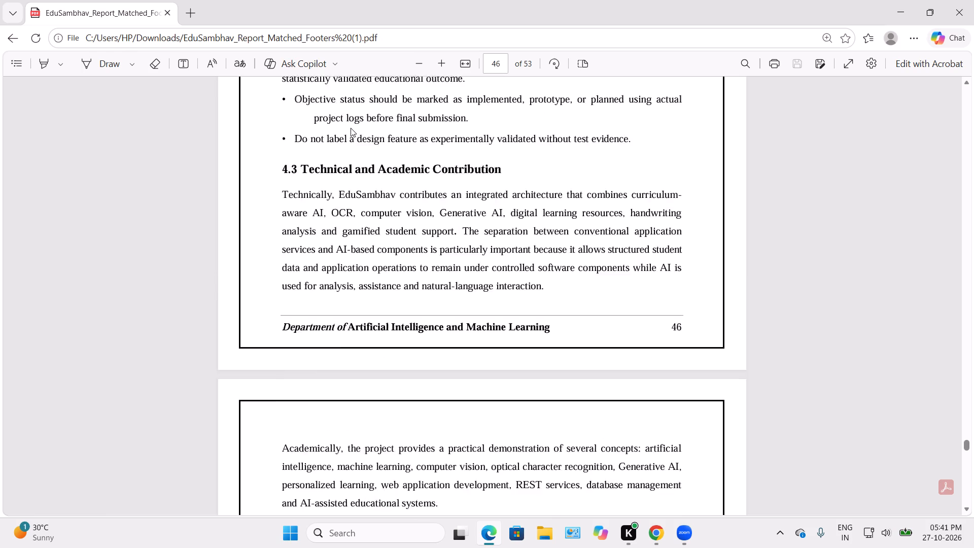
pyautogui.scroll(7, 351, 128)
pyautogui.click(169, 10)
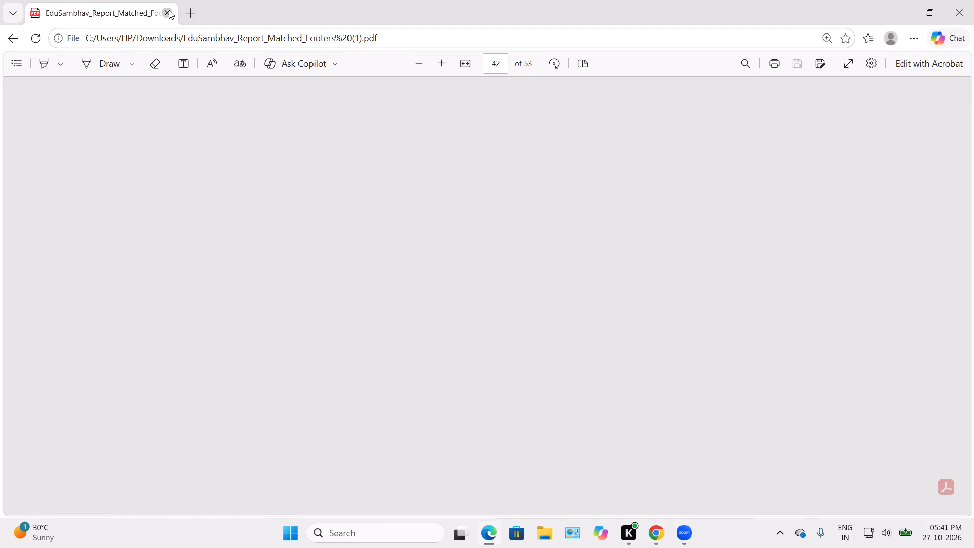
# Open the Word document EduSambhav_Report_Matched_Footers from the Downloads folder in File Explorer.
pyautogui.doubleClick(26, 83)
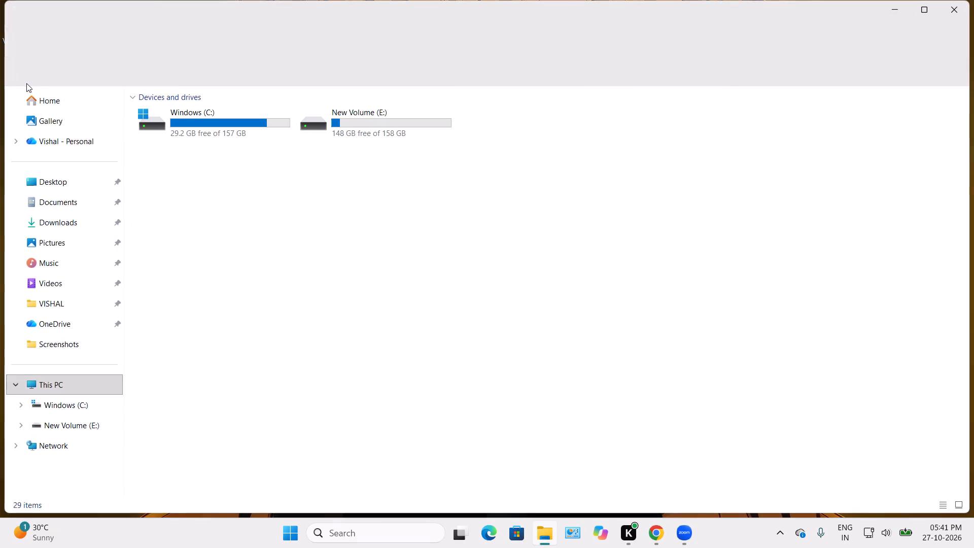
pyautogui.click(70, 224)
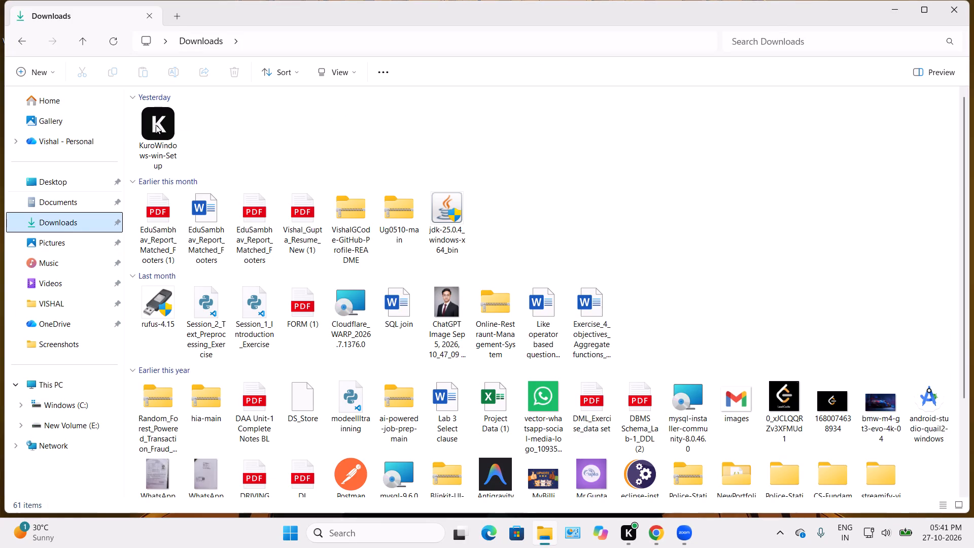
pyautogui.doubleClick(211, 210)
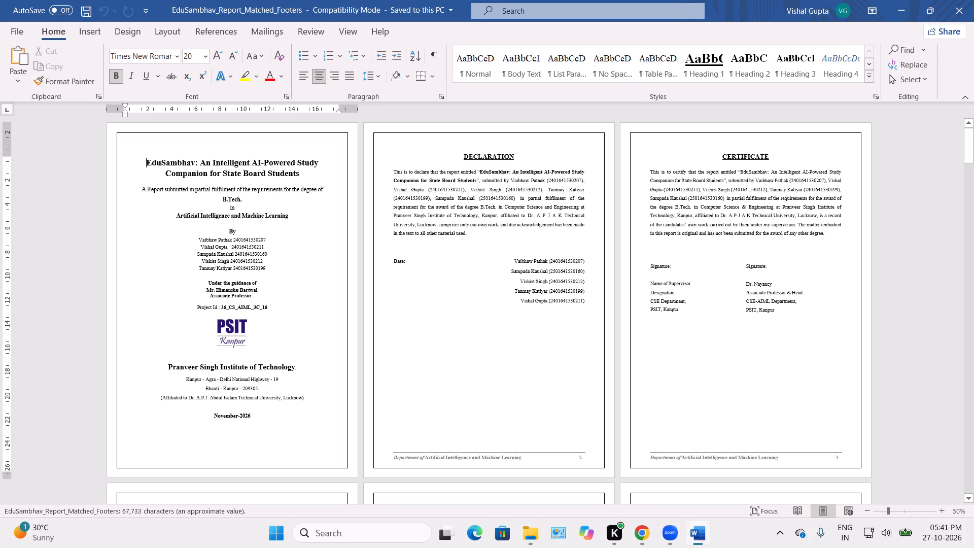
# Change the project guide's title to "Dr." under "Under the guidance of" on the cover page.
pyautogui.keyDown('ctrl'); pyautogui.scroll(2, 261, 307); pyautogui.keyUp('ctrl')
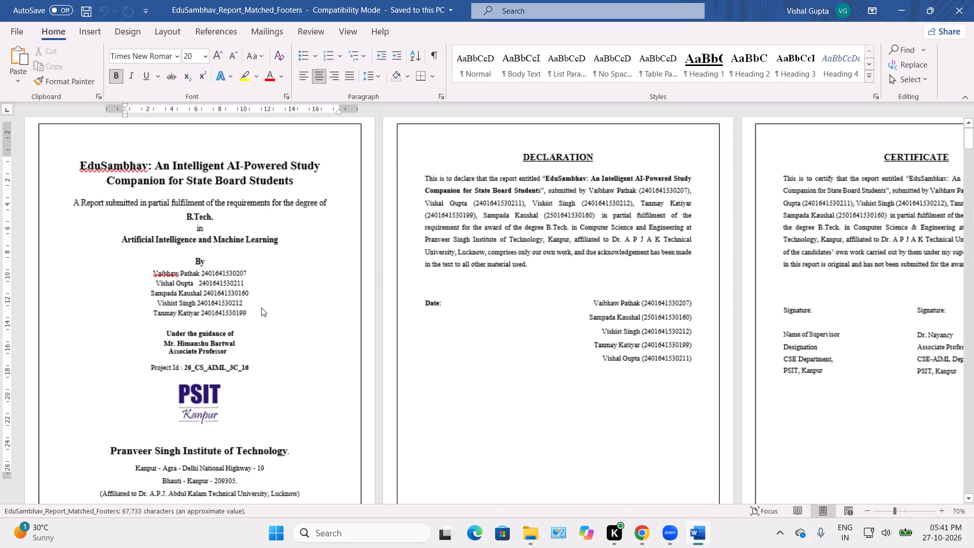
pyautogui.keyDown('ctrl'); pyautogui.scroll(3, 261, 307); pyautogui.keyUp('ctrl')
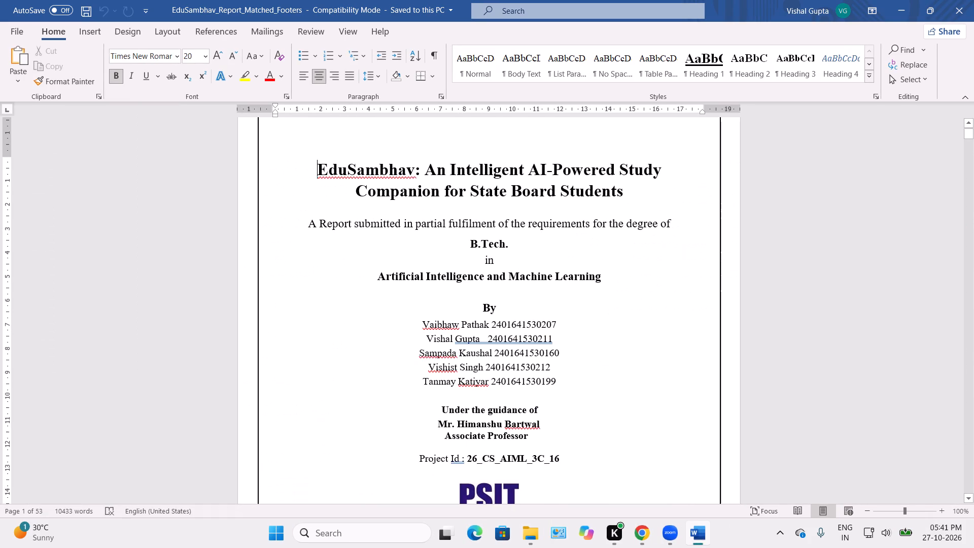
pyautogui.scroll(-1, 436, 346)
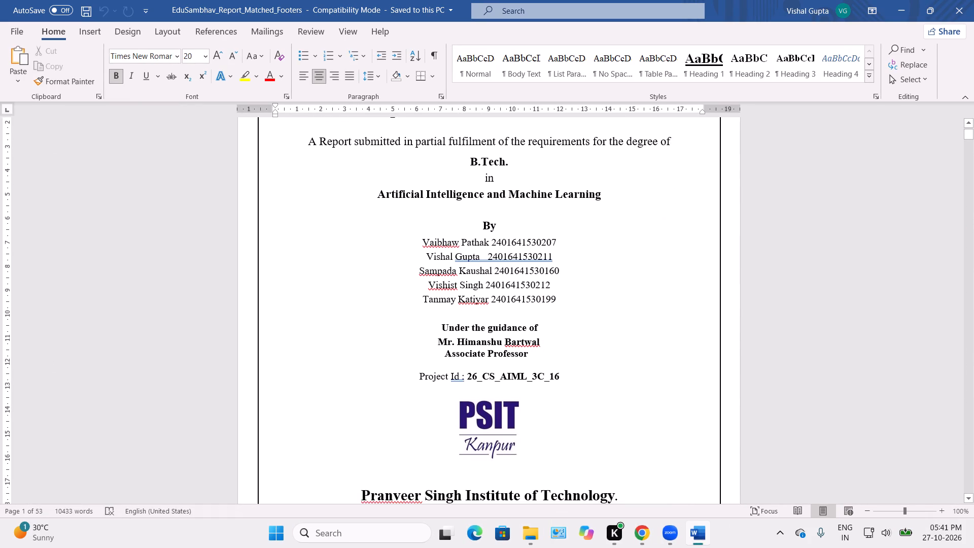
pyautogui.click(446, 344)
pyautogui.press('BackSpace')
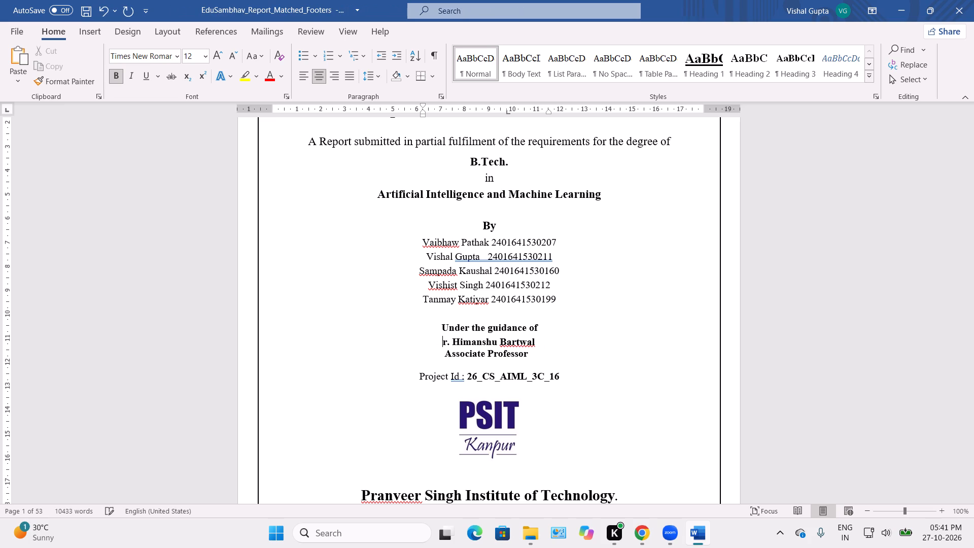
pyautogui.press('d')
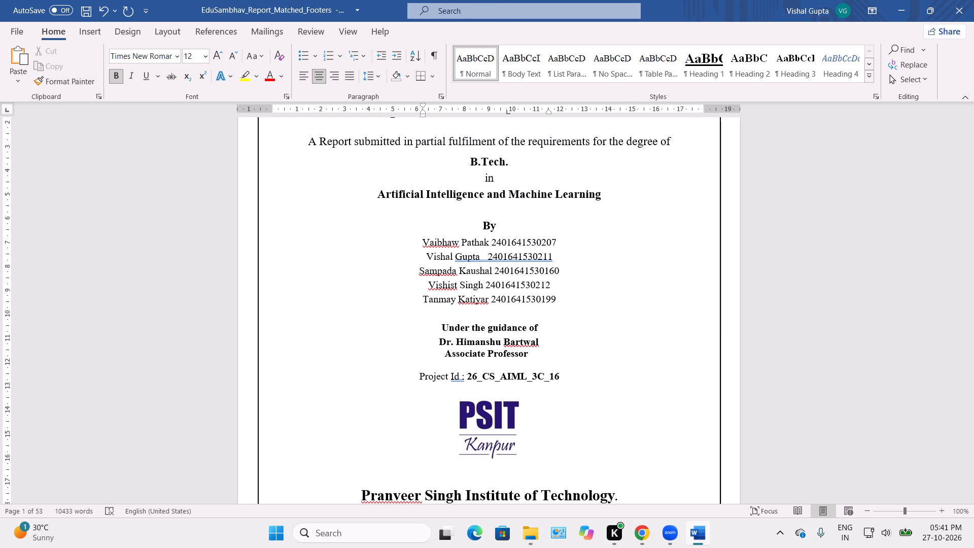
# Change the guide's designation on the cover page to "Assistant Professor".
pyautogui.click(483, 354)
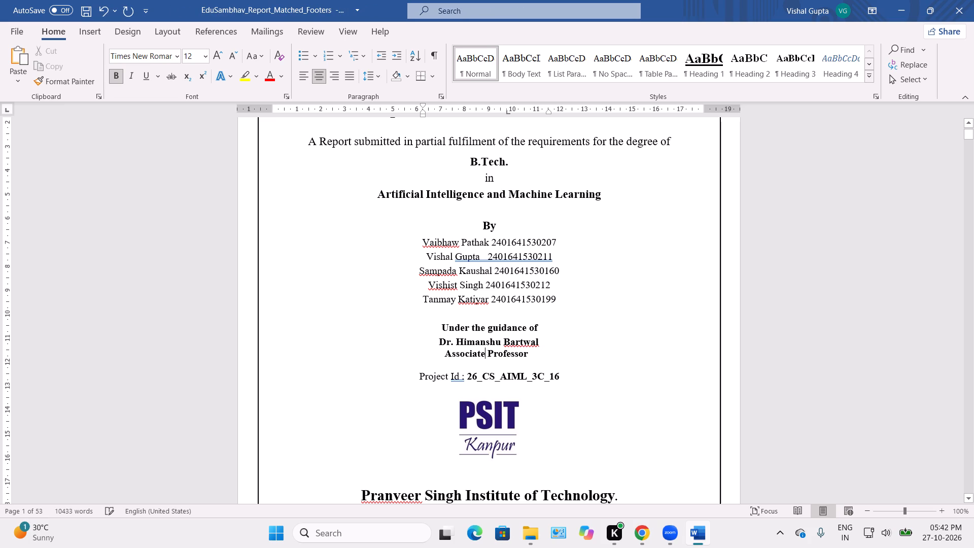
pyautogui.press('BackSpace')
pyautogui.press('BackSpace')
pyautogui.press('BackSpace')
pyautogui.press('BackSpace')
pyautogui.press('BackSpace')
pyautogui.press('BackSpace')
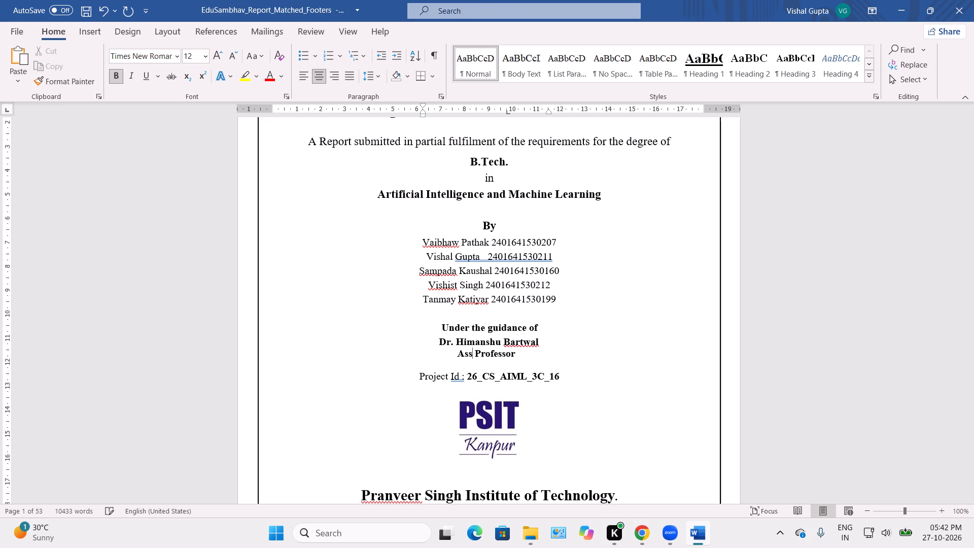
pyautogui.write('istant')
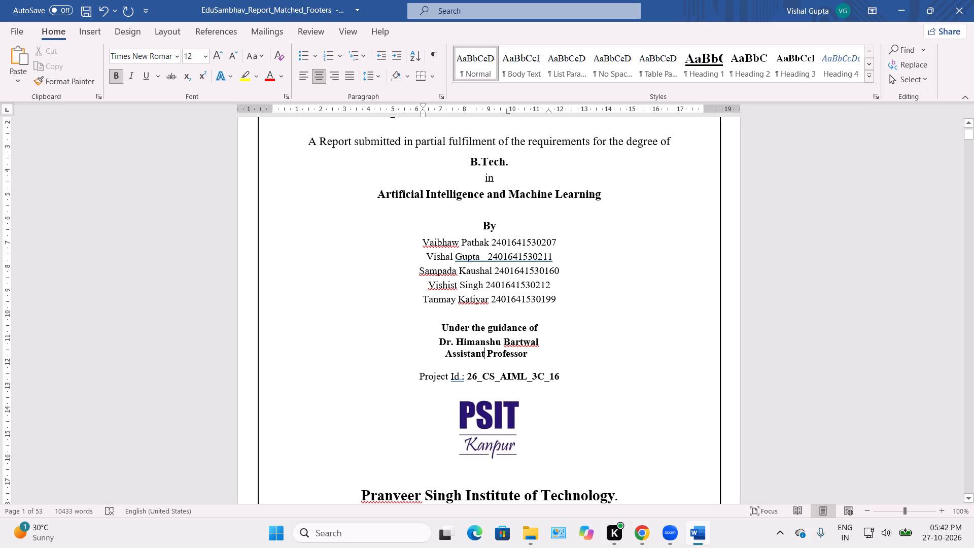
# Look through the report from the declaration page to the Chapter 5 result screenshots and the references.
pyautogui.scroll(-6, 558, 406)
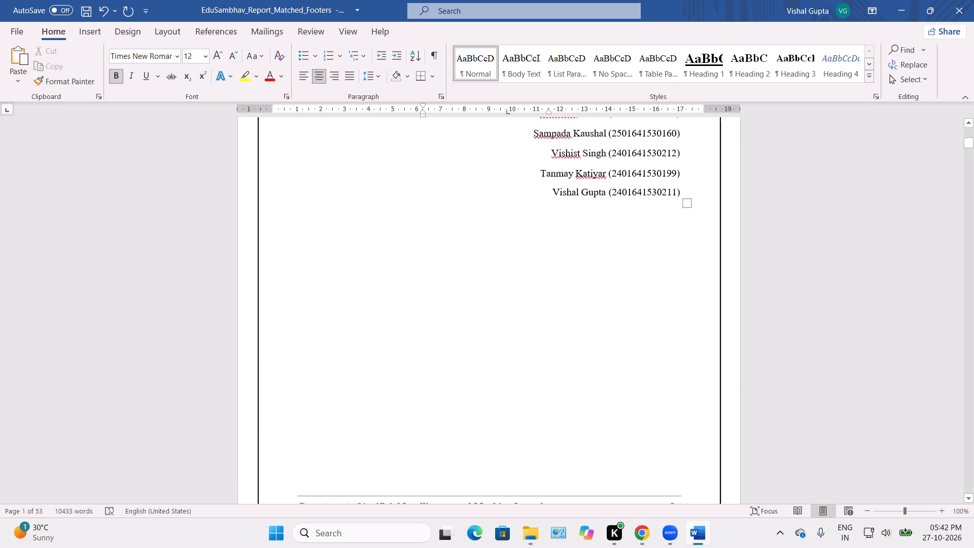
pyautogui.keyDown('ctrl'); pyautogui.scroll(-5, 558, 406); pyautogui.keyUp('ctrl')
pyautogui.scroll(-2, 558, 406)
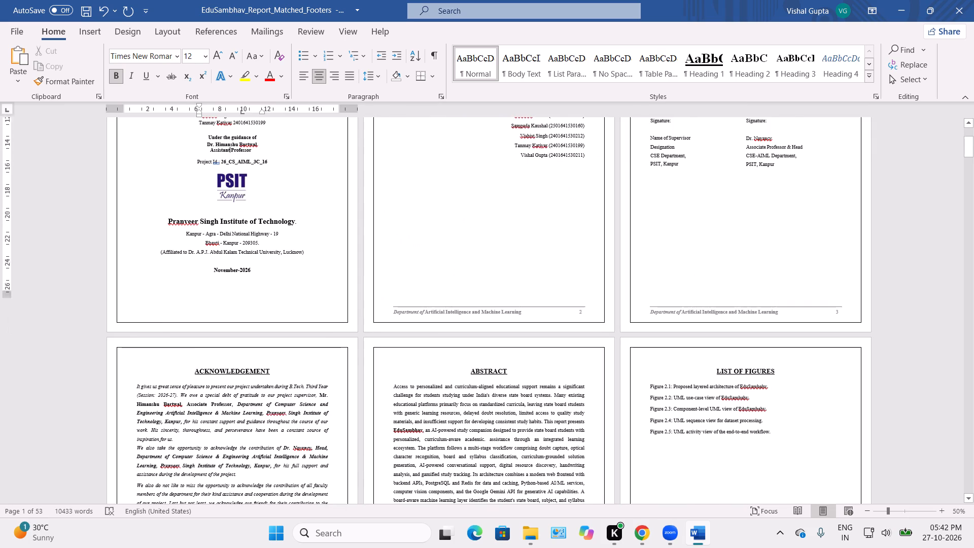
pyautogui.scroll(-8, 558, 406)
pyautogui.scroll(-20, 558, 406)
pyautogui.scroll(-10, 558, 406)
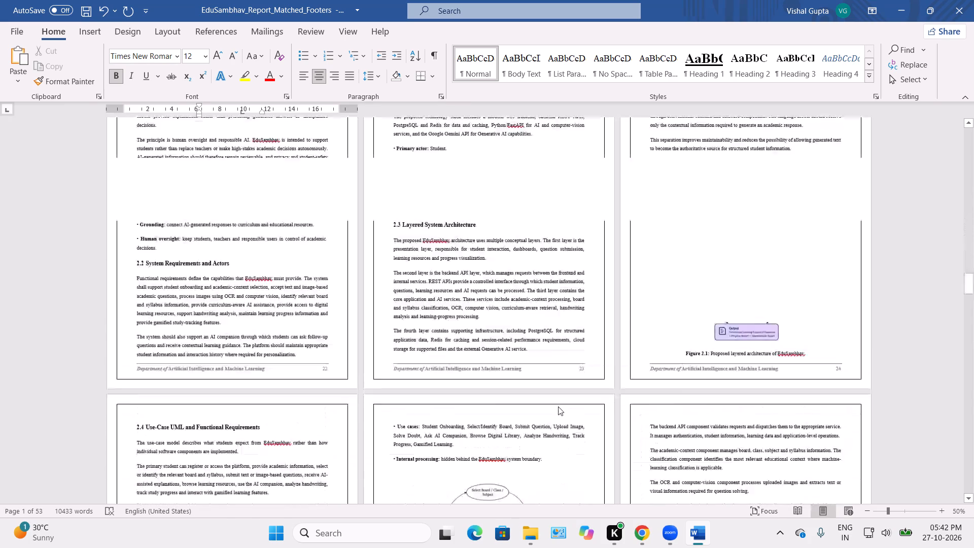
pyautogui.scroll(-19, 558, 406)
pyautogui.scroll(-3, 558, 406)
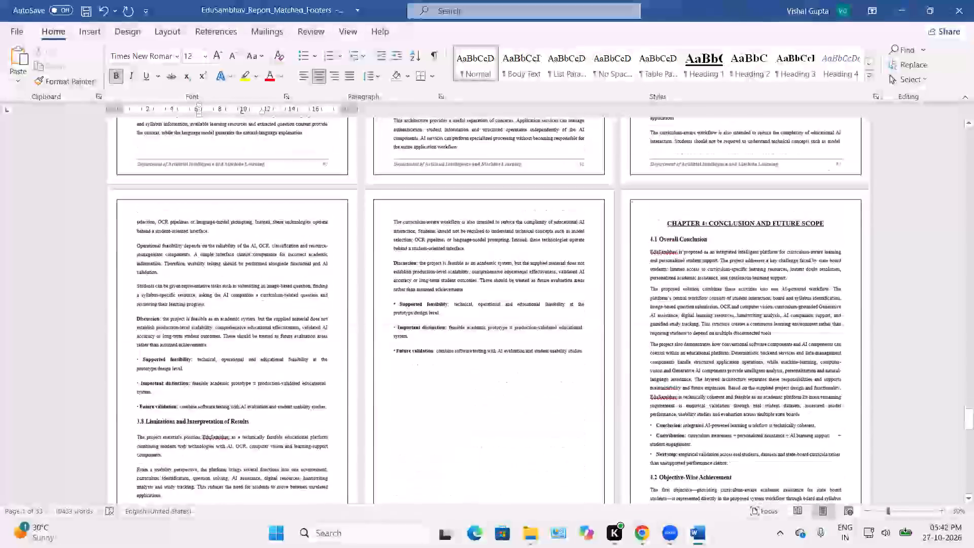
pyautogui.scroll(-2, 558, 406)
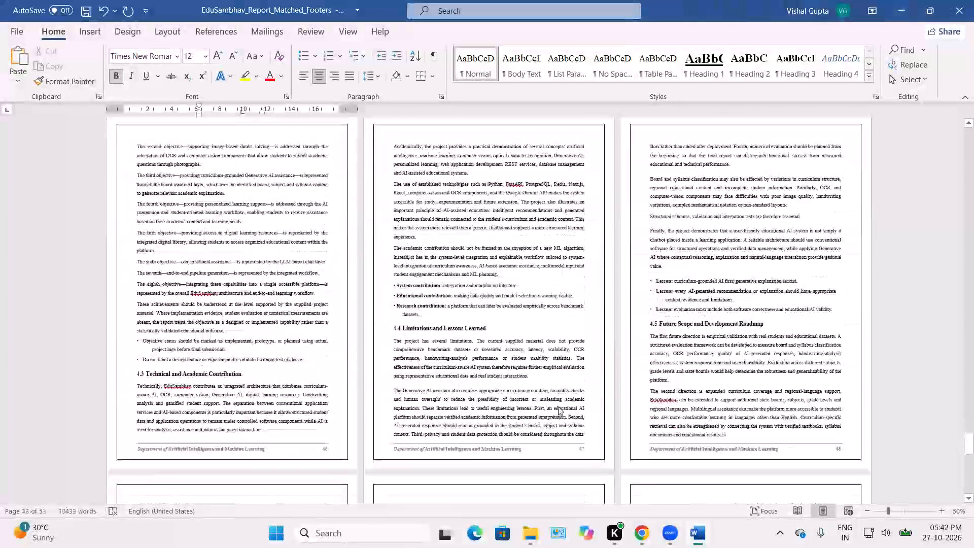
pyautogui.scroll(-2, 558, 406)
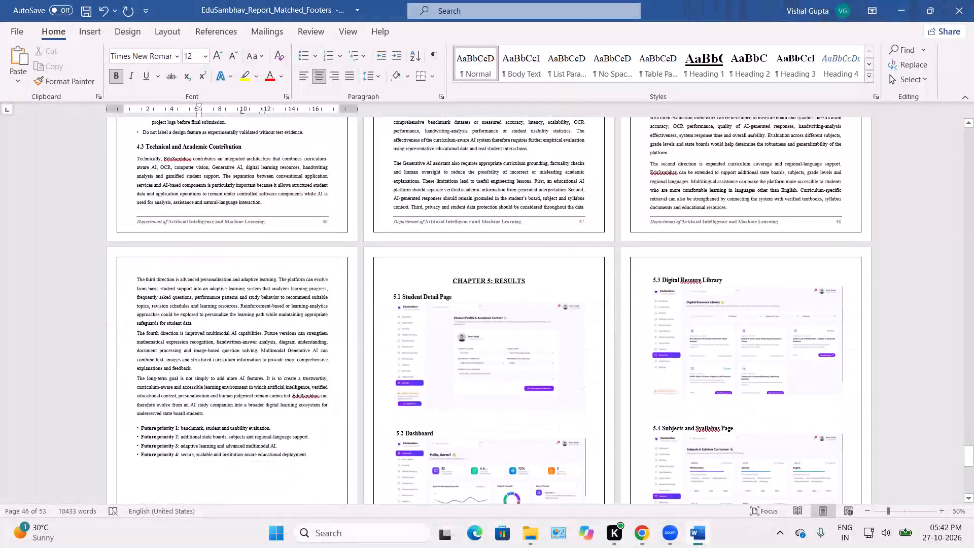
pyautogui.scroll(-3, 558, 406)
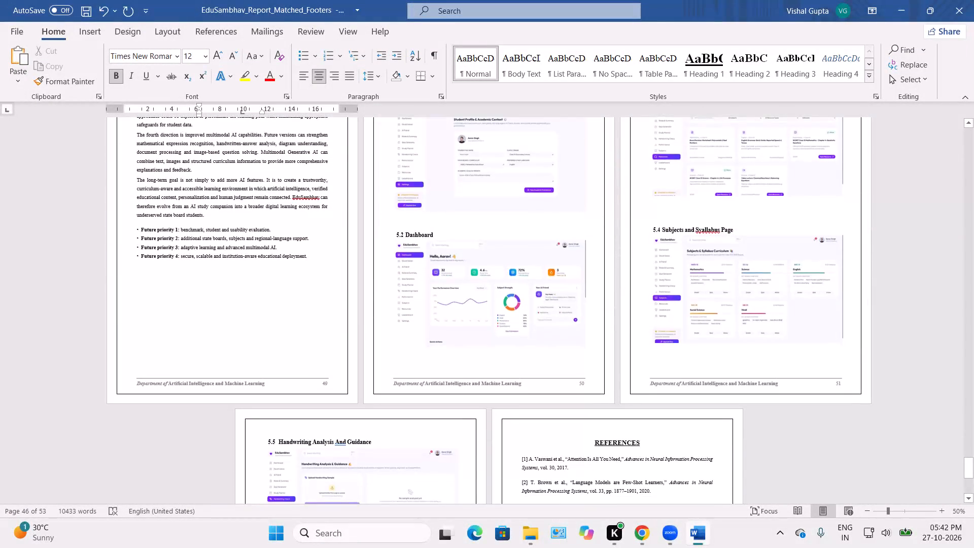
pyautogui.scroll(-3, 558, 406)
# Review the report backwards from Chapter 5: Results to the sections of Chapter 3: Results and Discussions.
pyautogui.scroll(5, 558, 406)
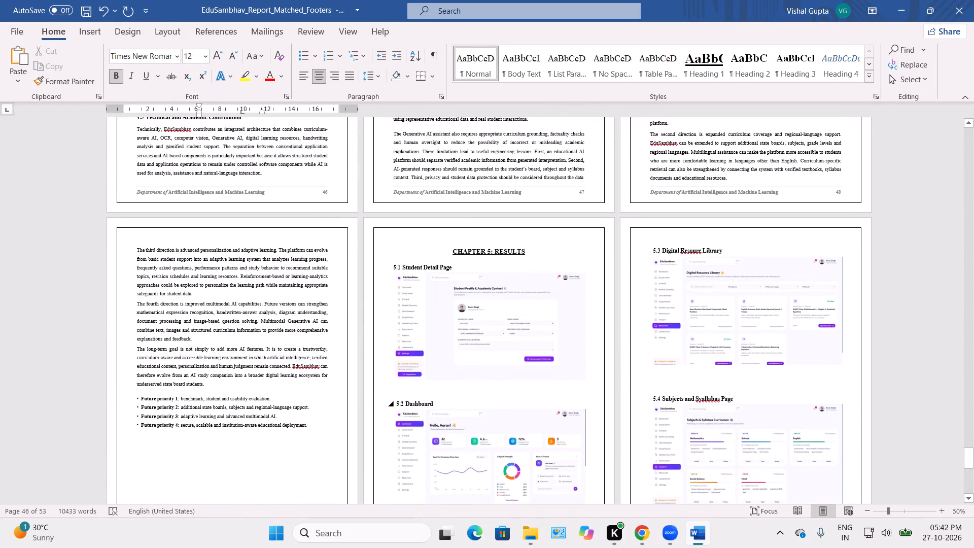
pyautogui.scroll(2, 558, 406)
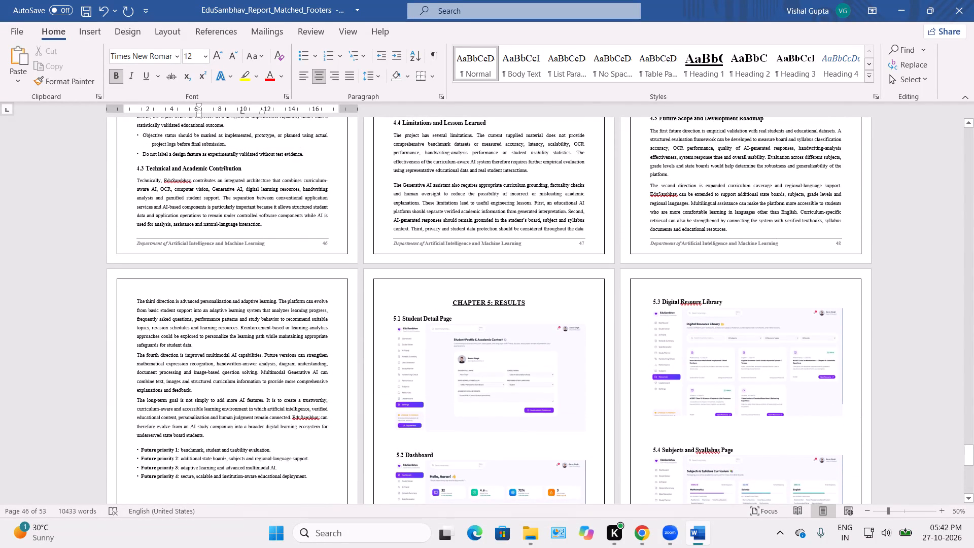
pyautogui.scroll(2, 530, 392)
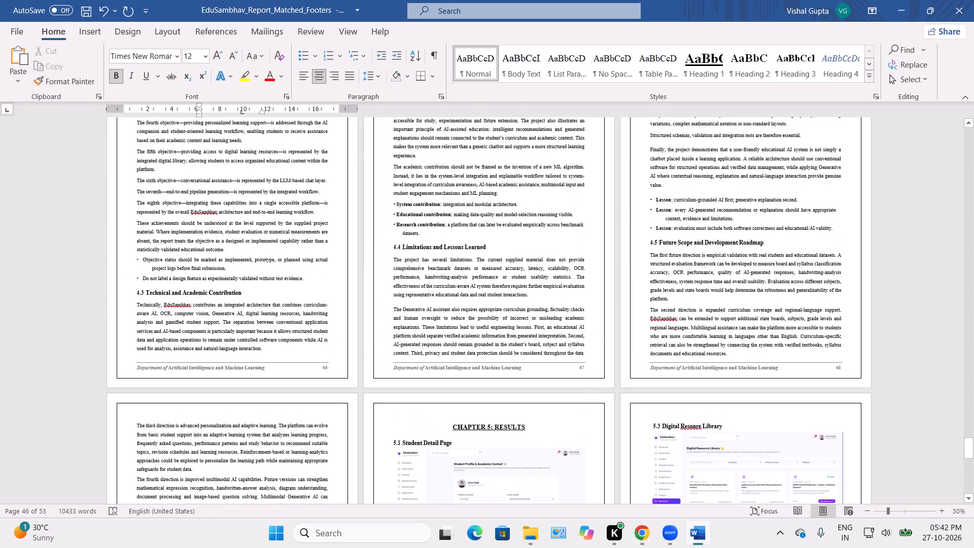
pyautogui.scroll(6, 530, 392)
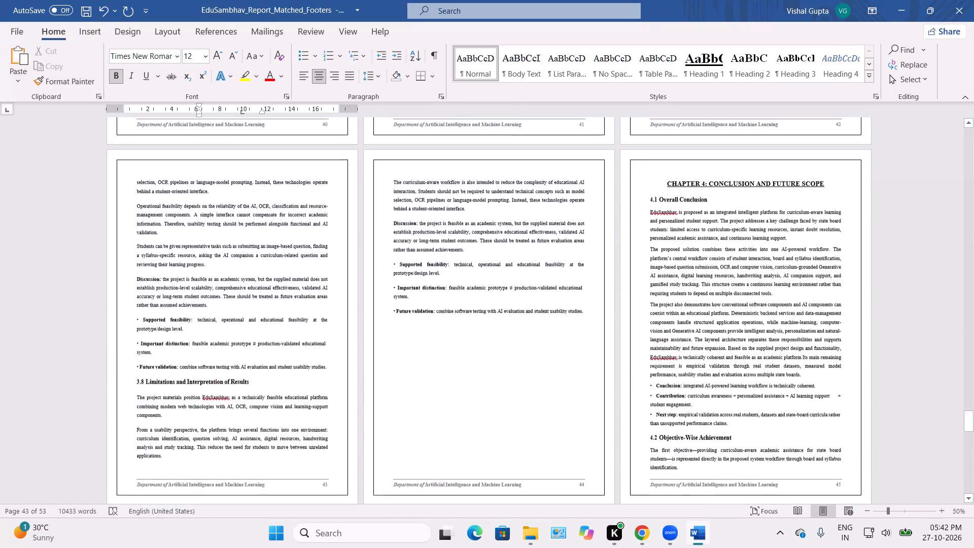
pyautogui.scroll(6, 530, 392)
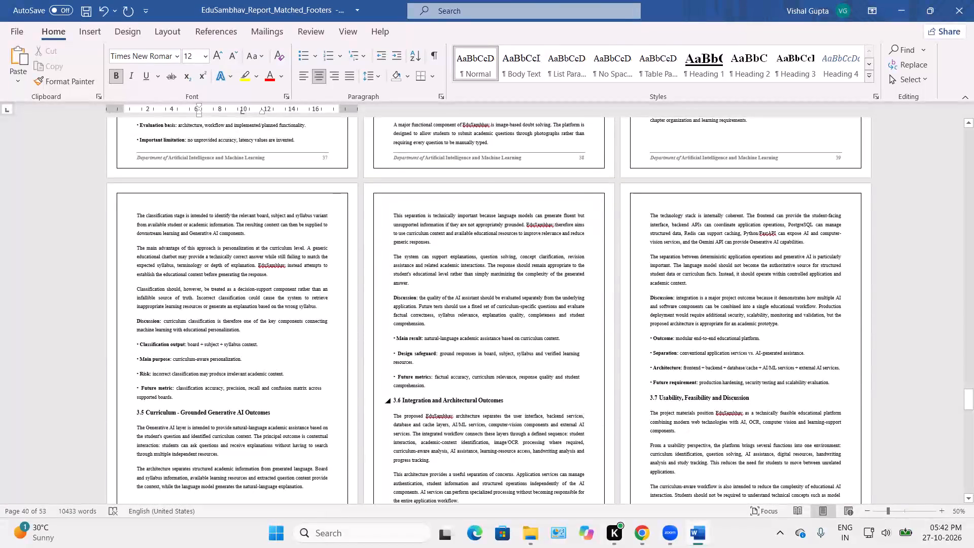
pyautogui.scroll(5, 530, 392)
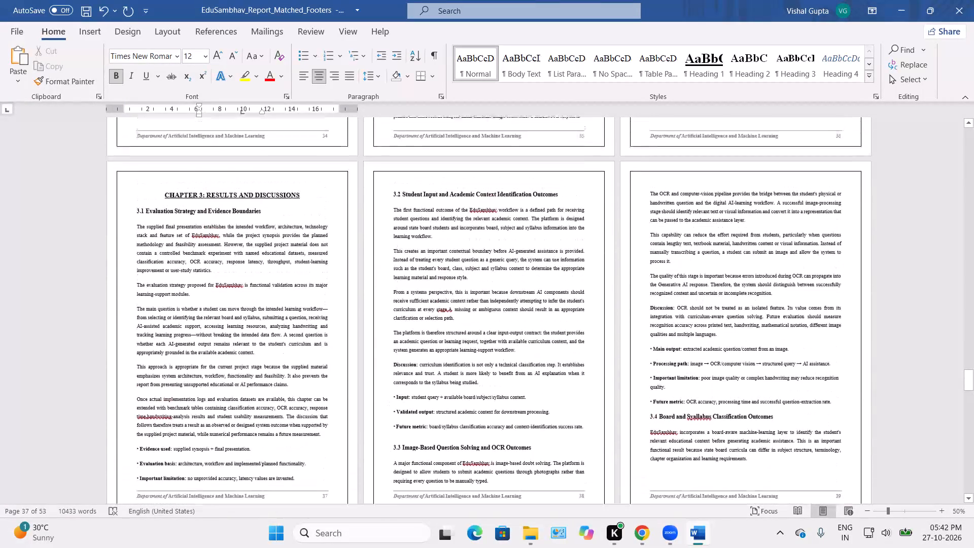
pyautogui.scroll(1, 530, 392)
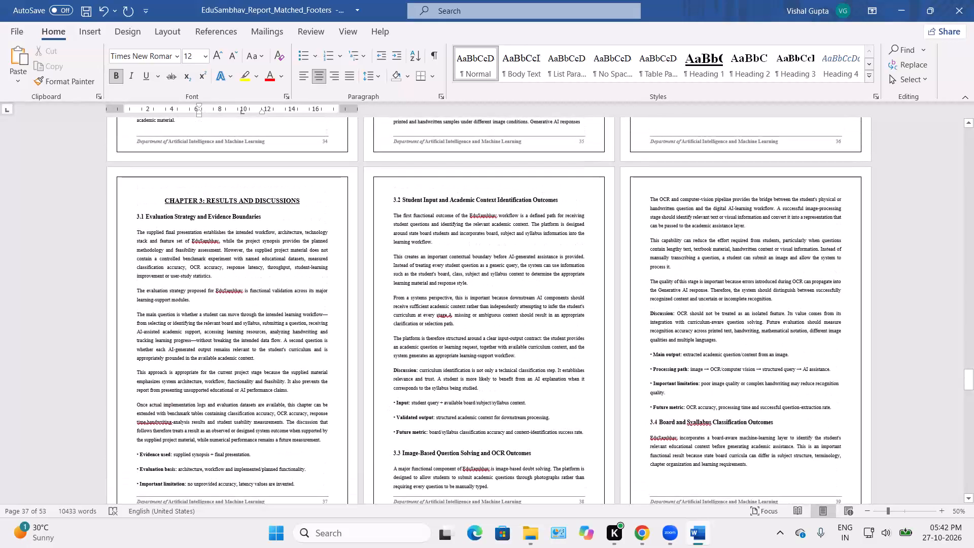
pyautogui.scroll(-2, 530, 392)
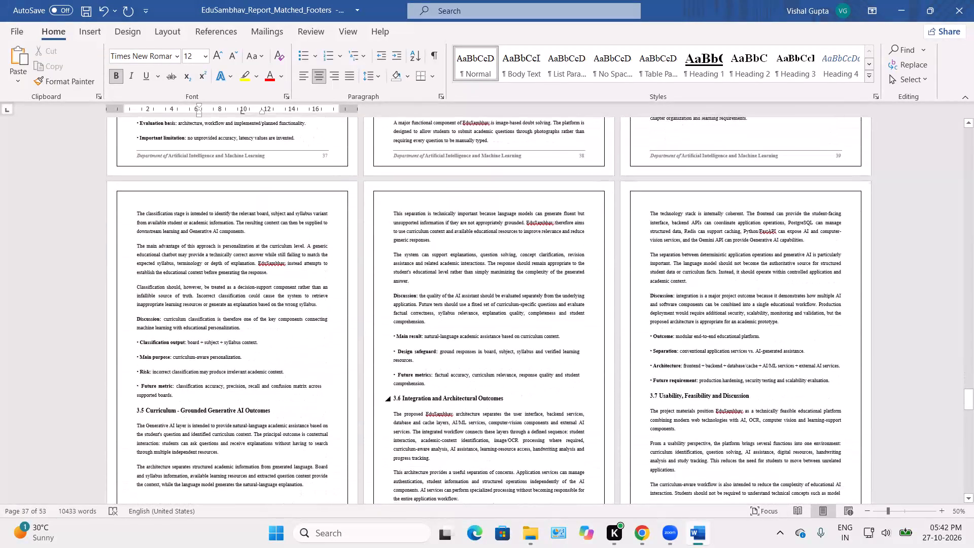
pyautogui.scroll(1, 530, 392)
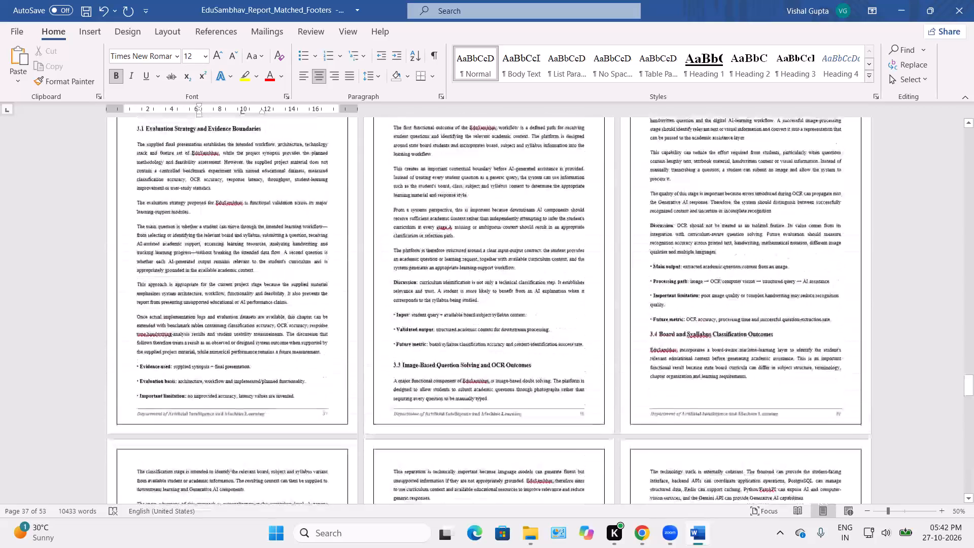
pyautogui.scroll(1, 530, 392)
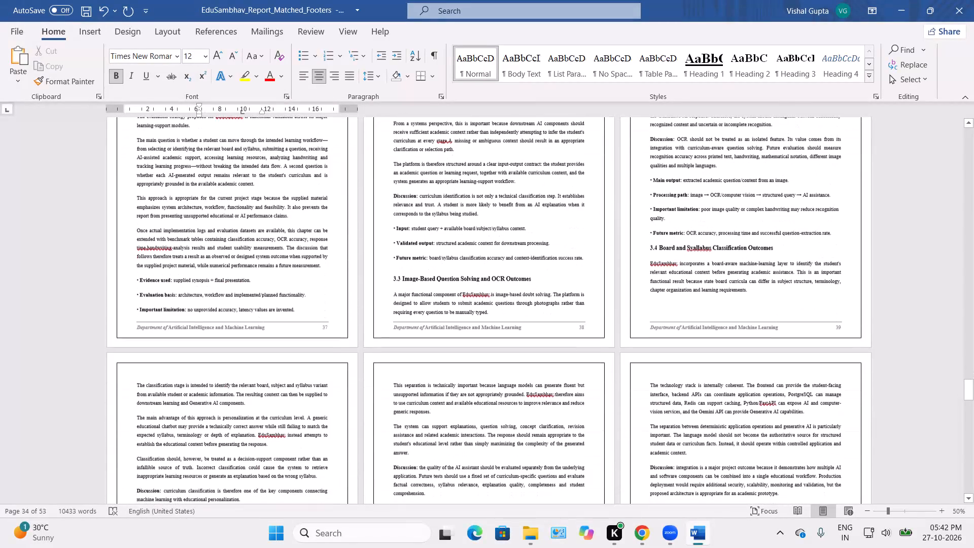
# Copy the screenshot under 5.1 Student Detail Page in Chapter 5: Results.
pyautogui.scroll(-7, 530, 392)
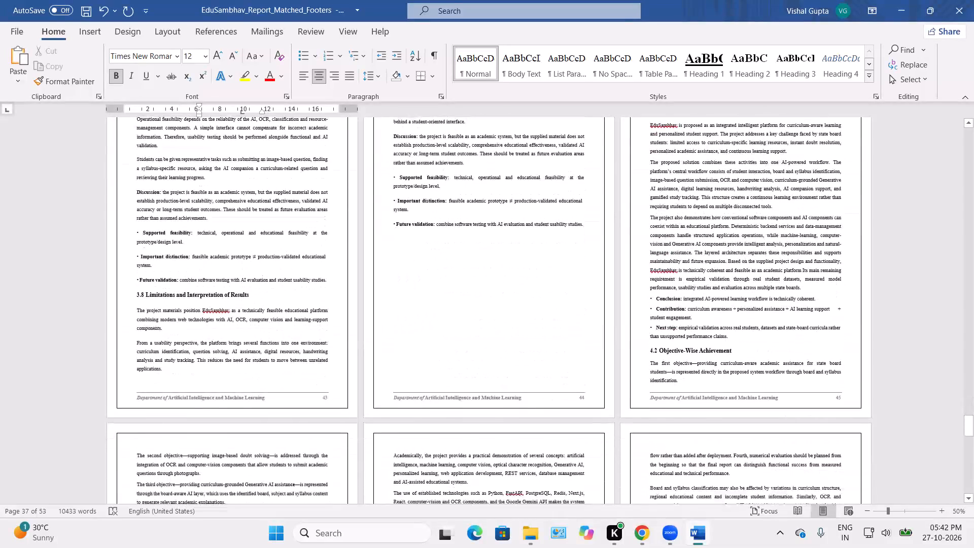
pyautogui.scroll(-5, 530, 392)
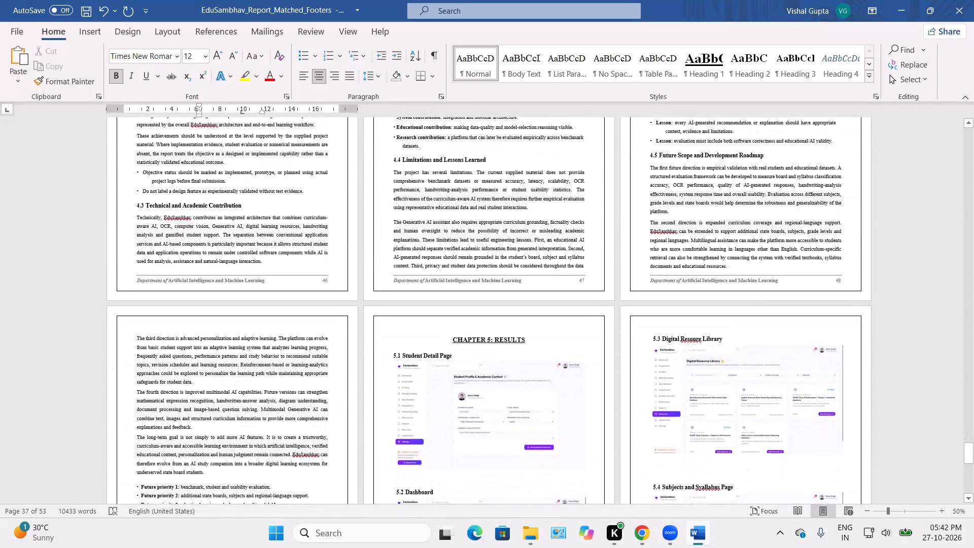
pyautogui.click(530, 392)
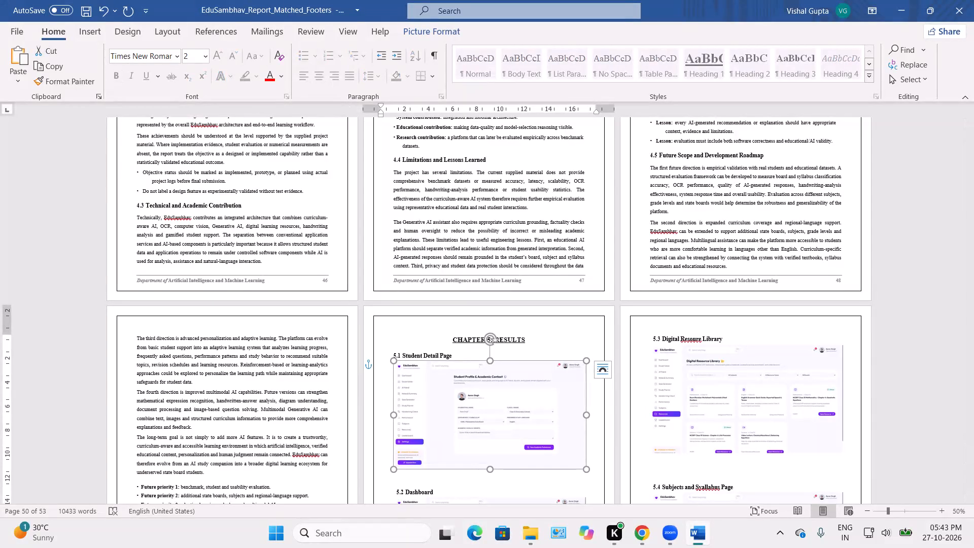
pyautogui.hotkey('ctrl', 'c')
# Paste the Student Detail Page screenshot on a new page after the "Important limitation" bullet that ends section 3.1.
pyautogui.scroll(3, 530, 392)
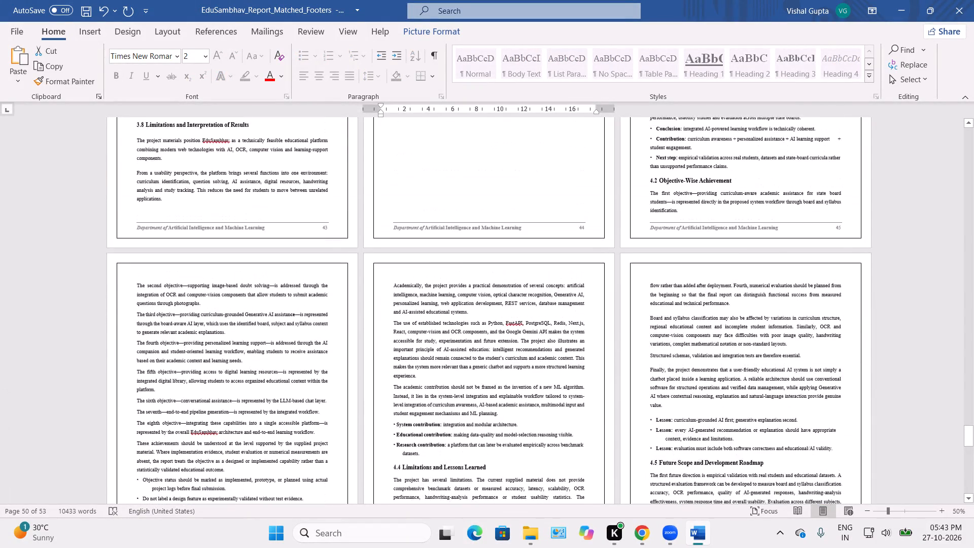
pyautogui.scroll(4, 530, 392)
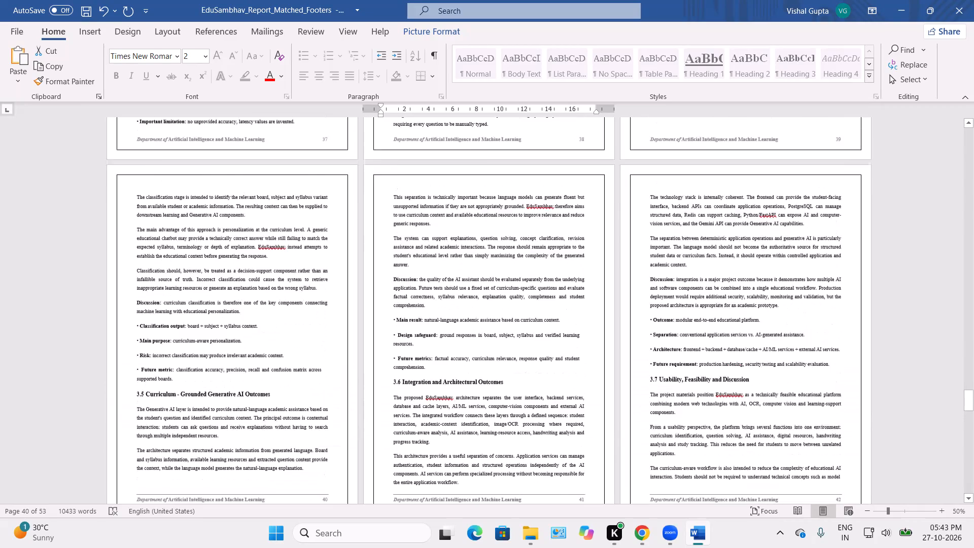
pyautogui.scroll(1, 530, 392)
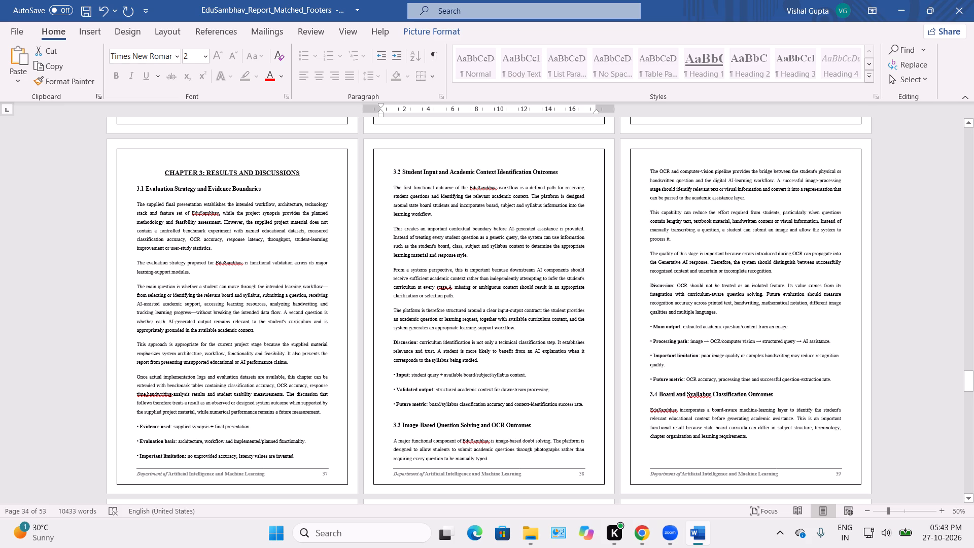
pyautogui.click(312, 455)
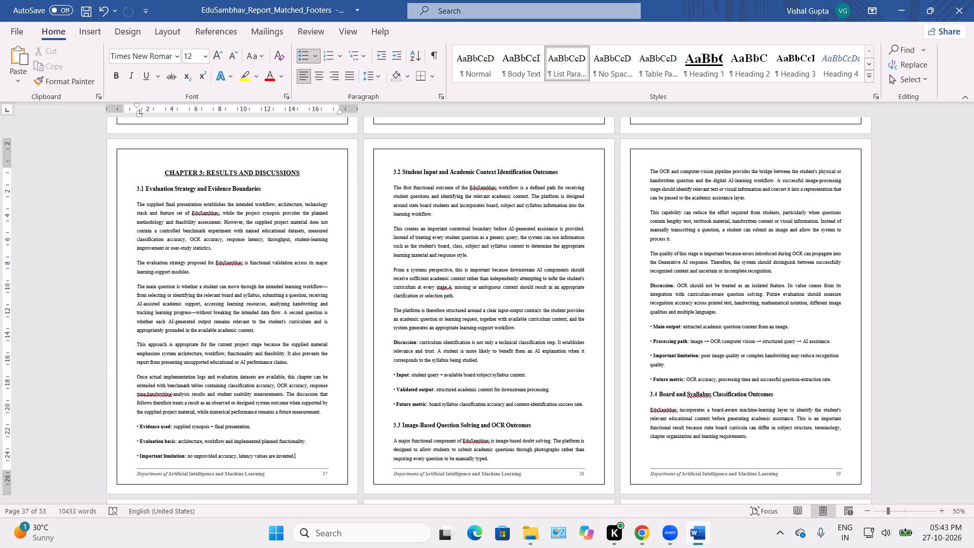
pyautogui.press('Return')
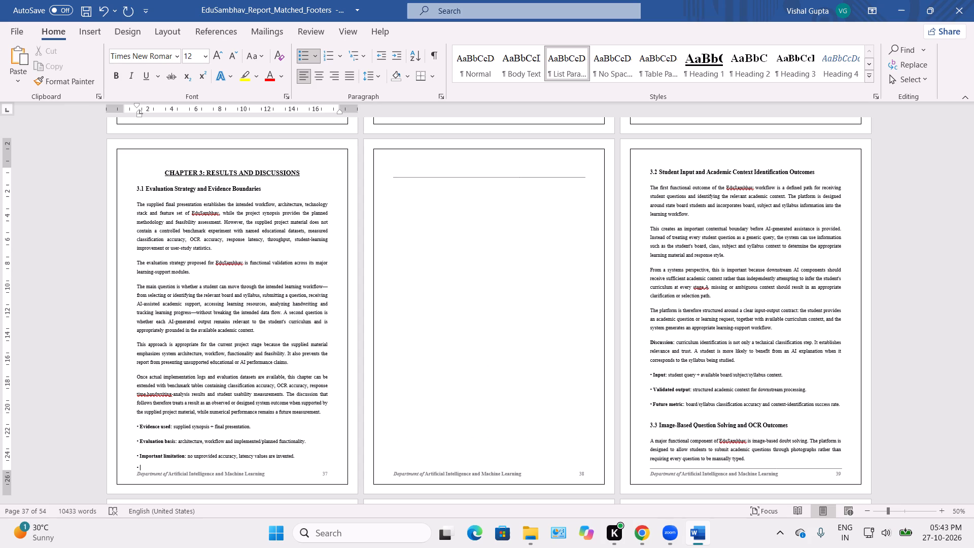
pyautogui.press('BackSpace')
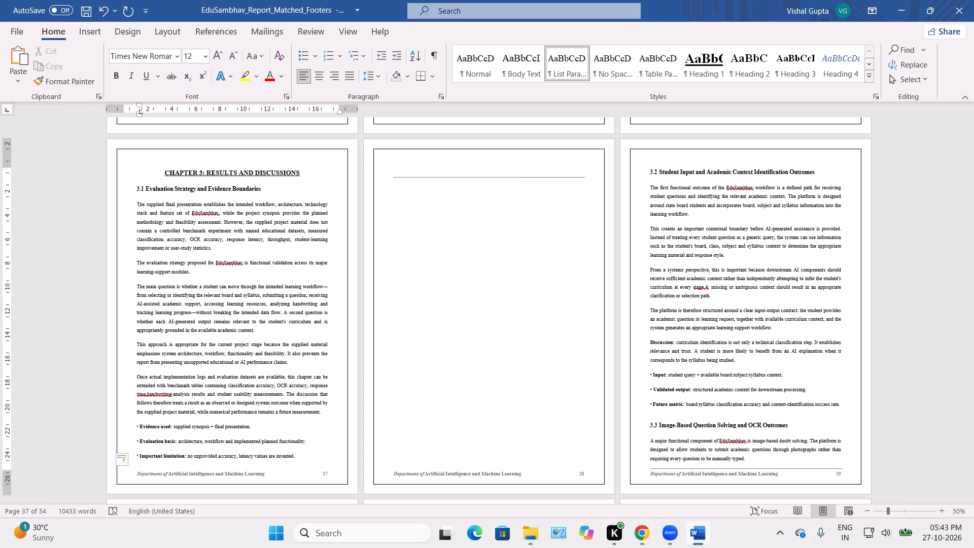
pyautogui.press('Return')
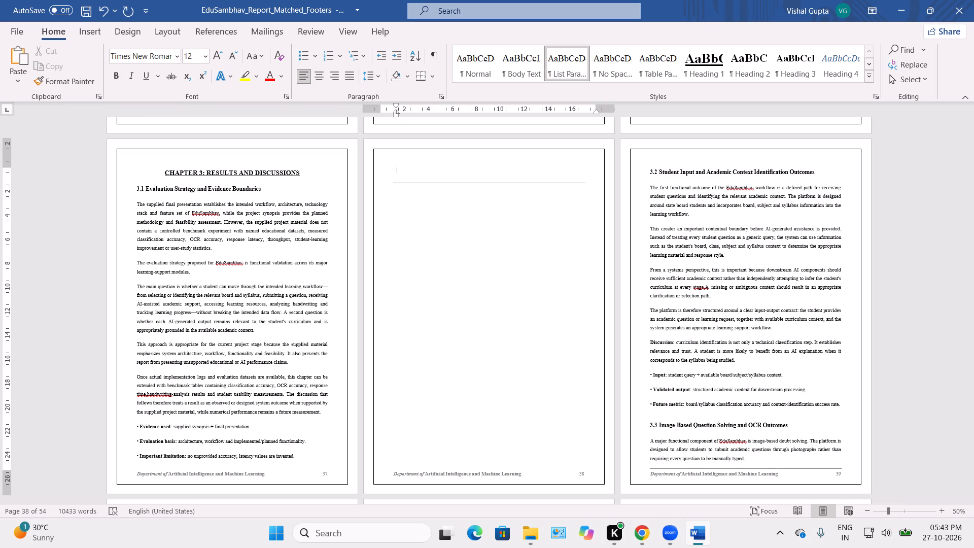
pyautogui.hotkey('ctrl', 'v')
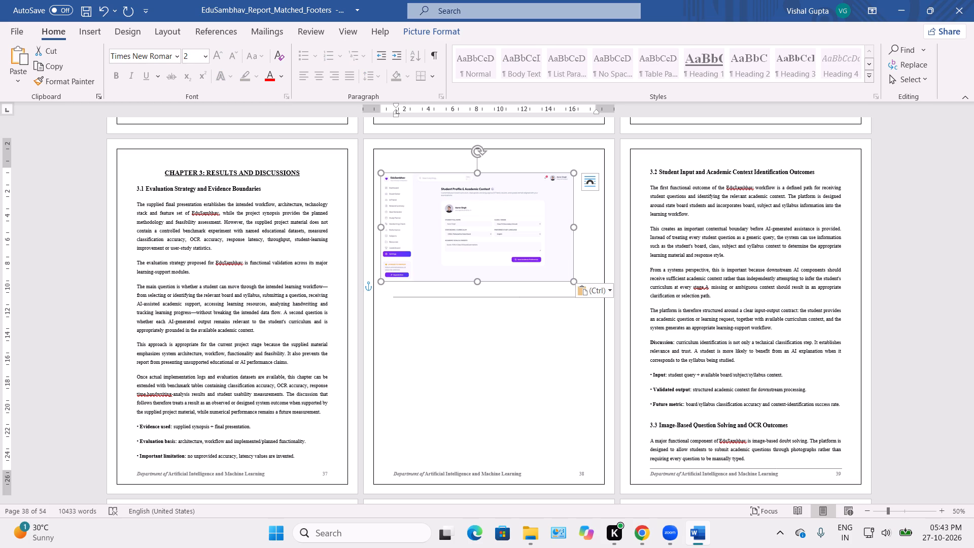
# Delete the horizontal line below the pasted Student Detail Page screenshot.
pyautogui.click(475, 295)
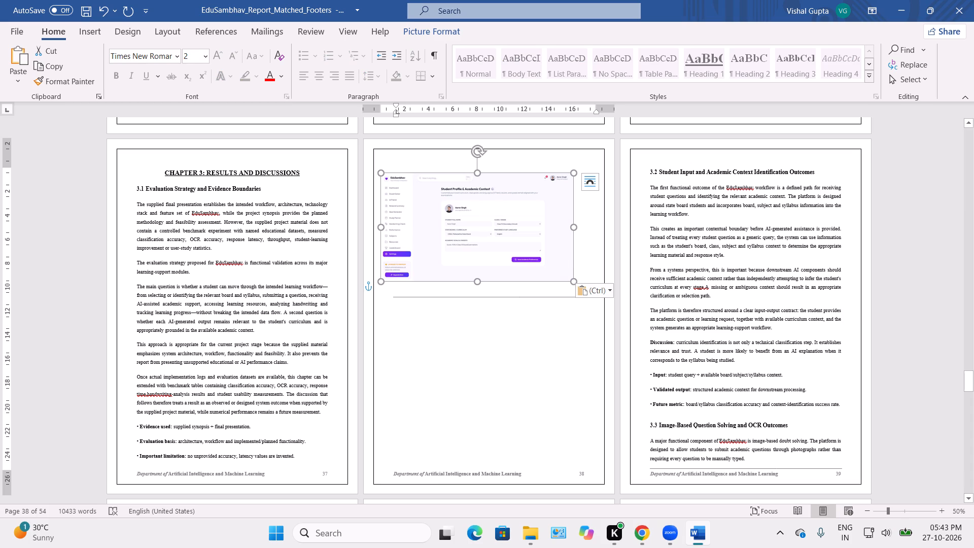
pyautogui.click(475, 295)
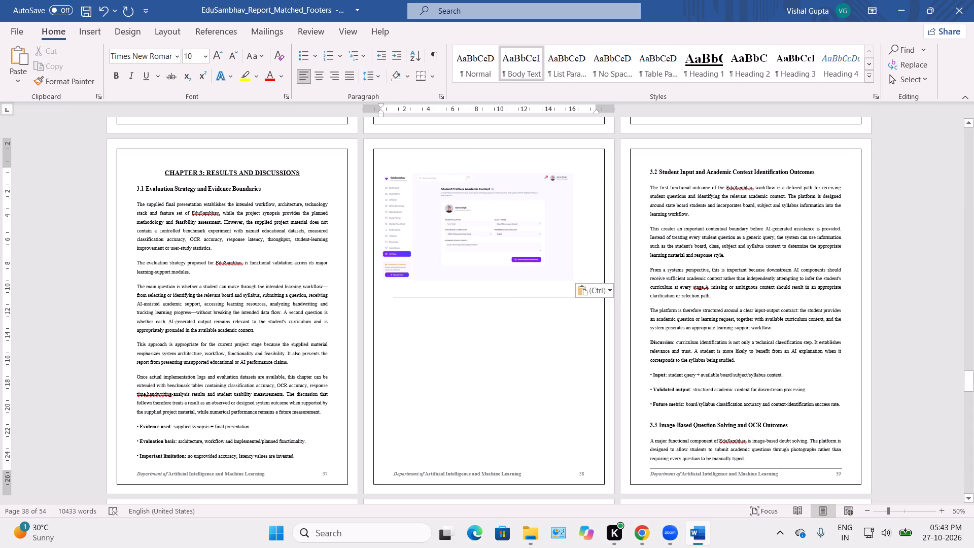
pyautogui.click(479, 297)
pyautogui.press('Delete')
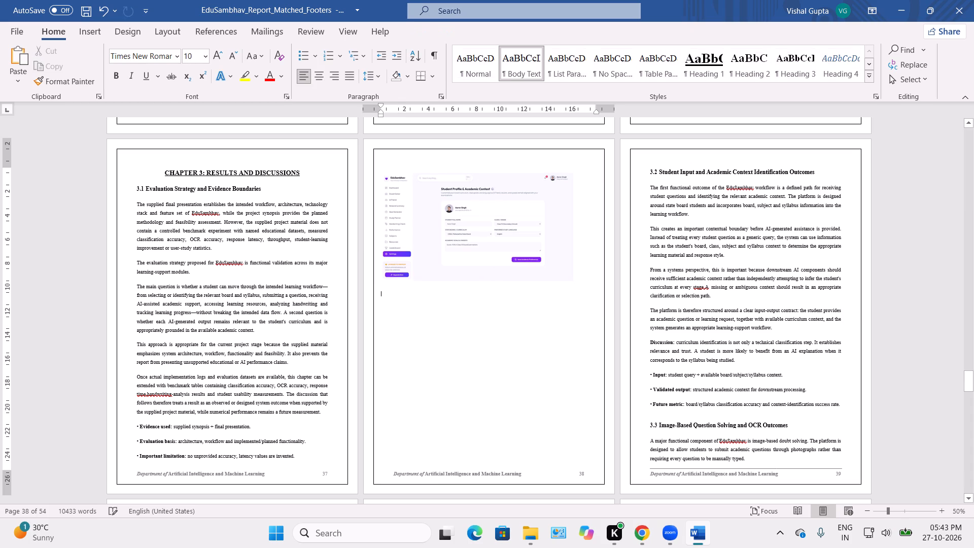
# Reposition the pasted screenshot so it is centred horizontally on the page and aligned with the top margin.
pyautogui.click(466, 250)
pyautogui.moveTo(466, 250); pyautogui.dragTo(486, 248)
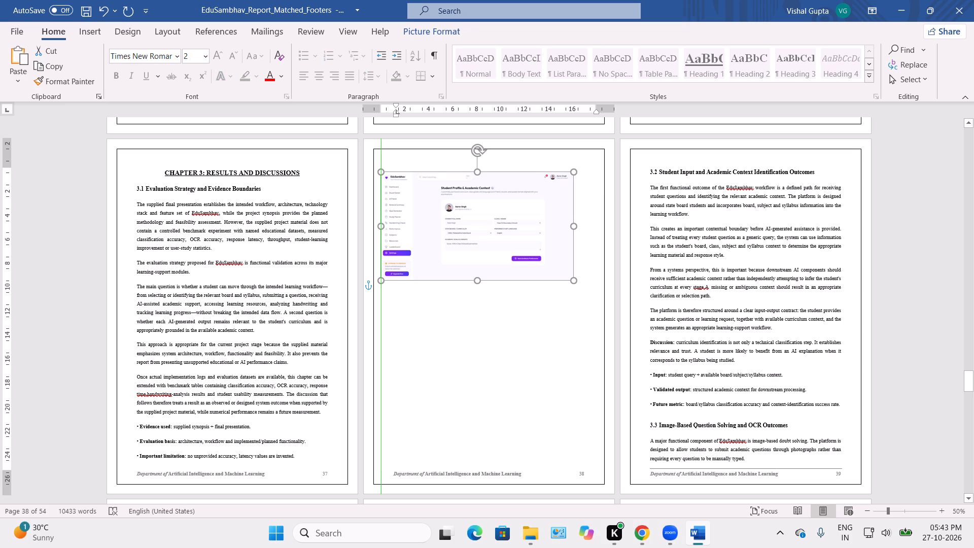
pyautogui.moveTo(486, 248); pyautogui.dragTo(488, 248)
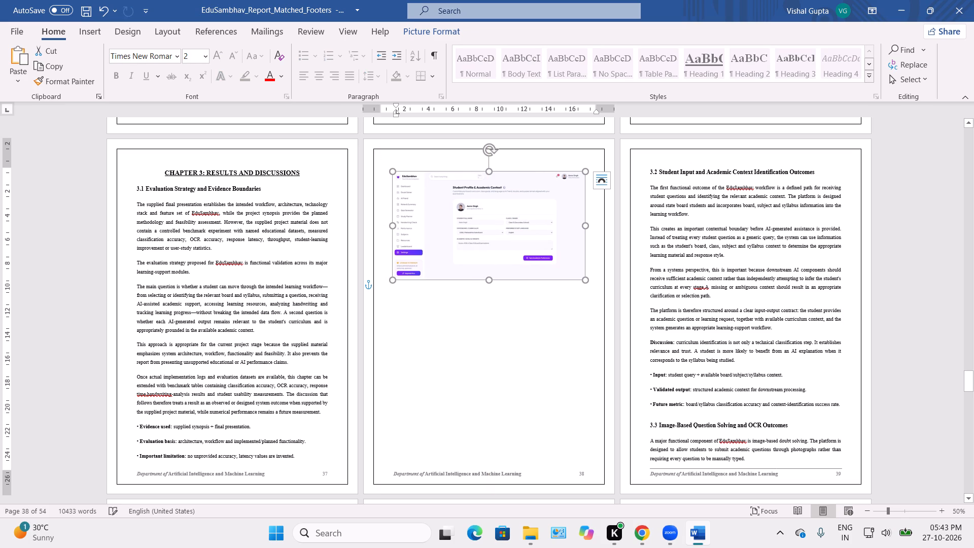
pyautogui.moveTo(524, 217); pyautogui.dragTo(522, 211)
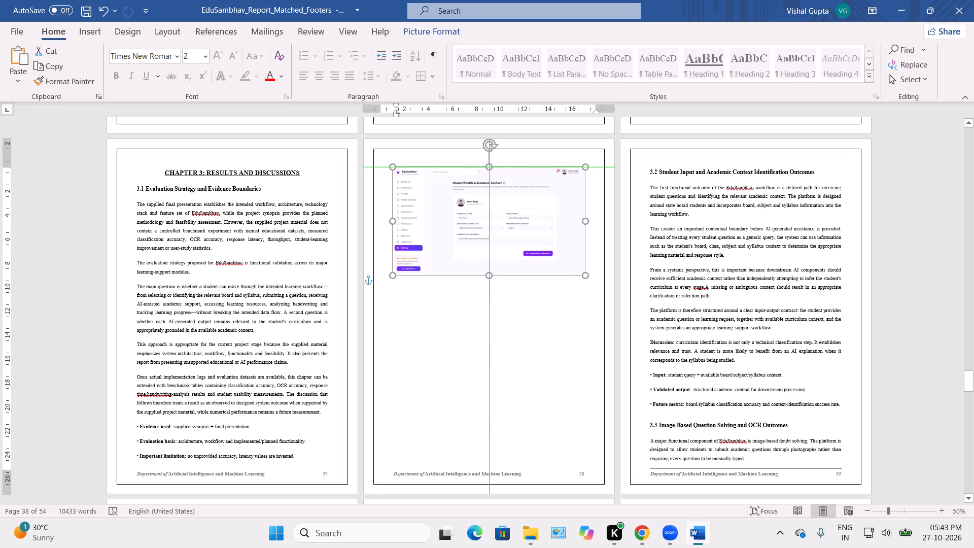
pyautogui.moveTo(522, 211); pyautogui.dragTo(521, 212)
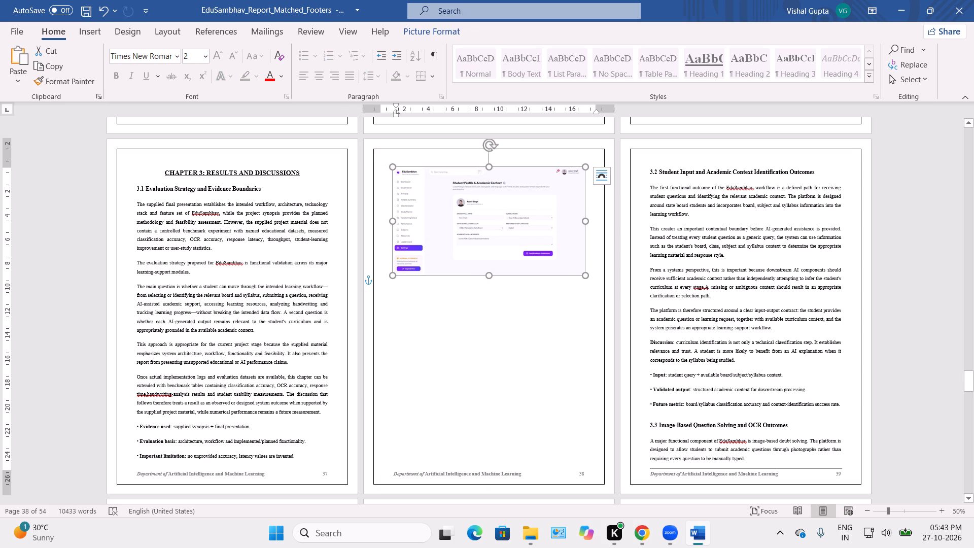
# Remove the break below the pasted screenshot so section 3.2 follows on the same page.
pyautogui.click(412, 300)
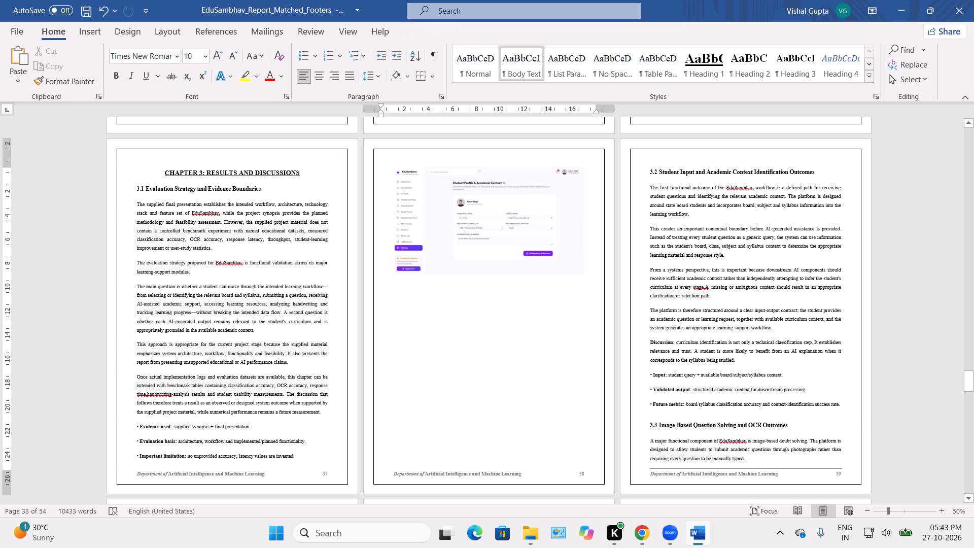
pyautogui.press('Delete')
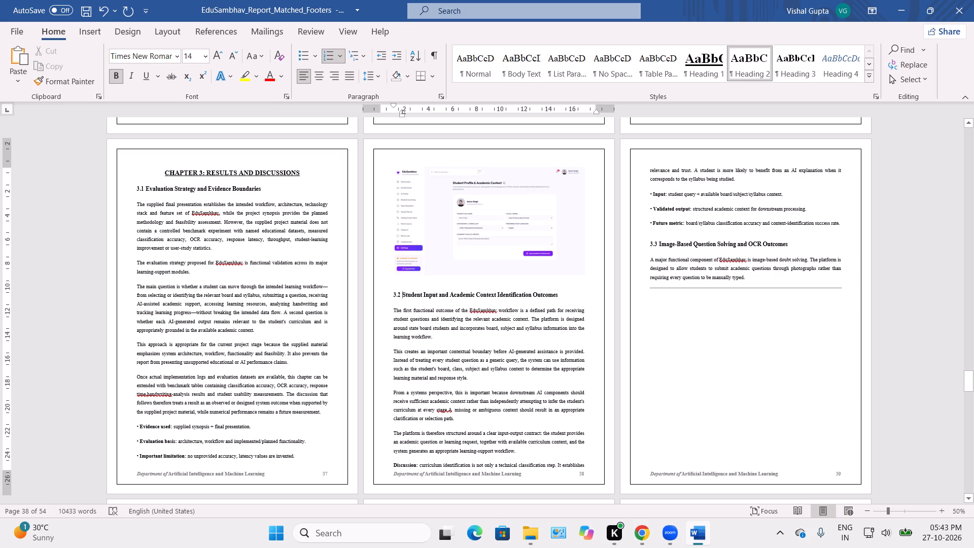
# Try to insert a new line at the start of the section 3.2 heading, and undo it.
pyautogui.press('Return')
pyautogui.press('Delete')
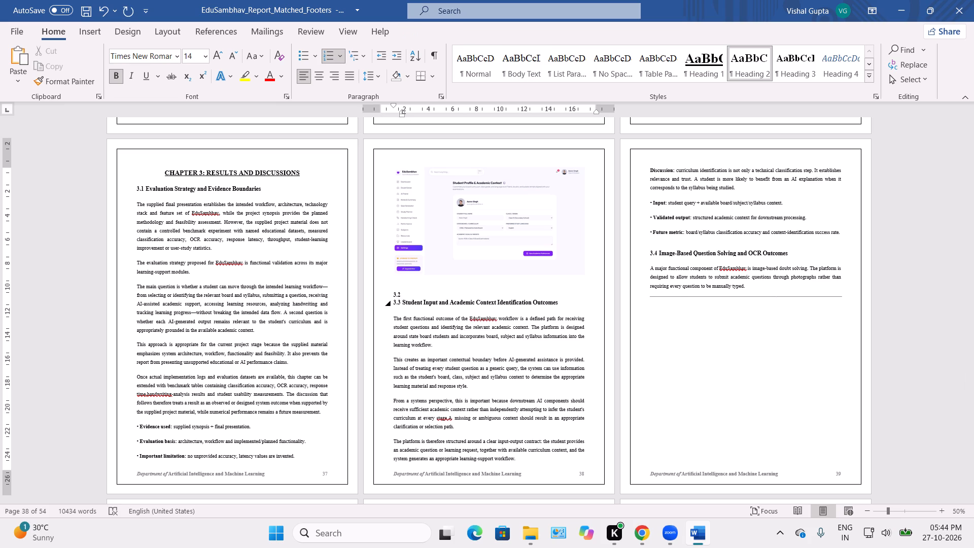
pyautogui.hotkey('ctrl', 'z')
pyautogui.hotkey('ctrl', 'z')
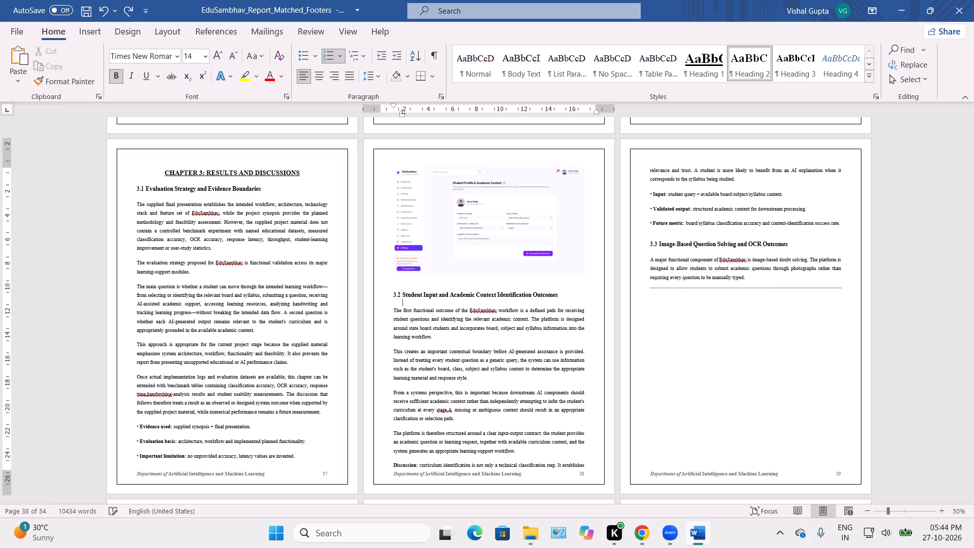
# Add a blank line between the pasted screenshot and the section 3.2 heading.
pyautogui.press('Up')
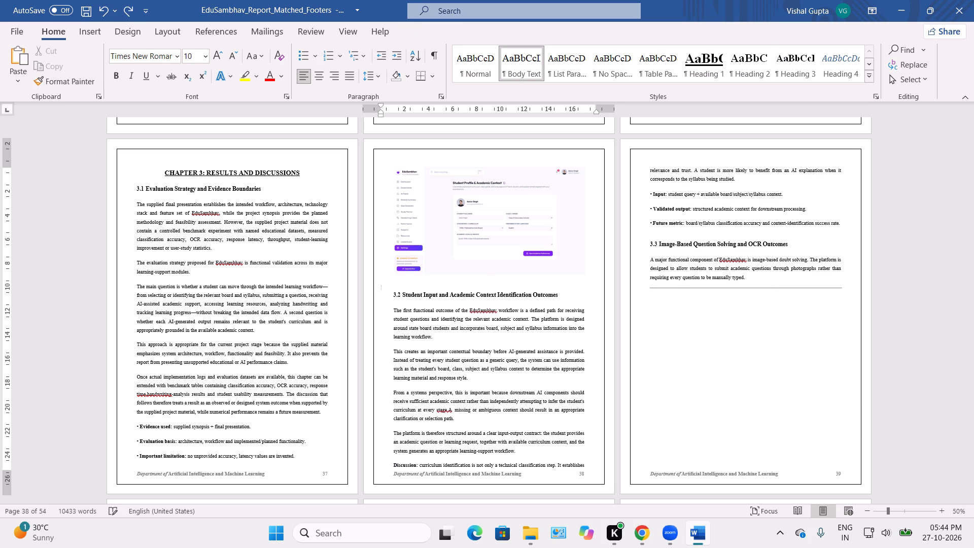
pyautogui.press('Return')
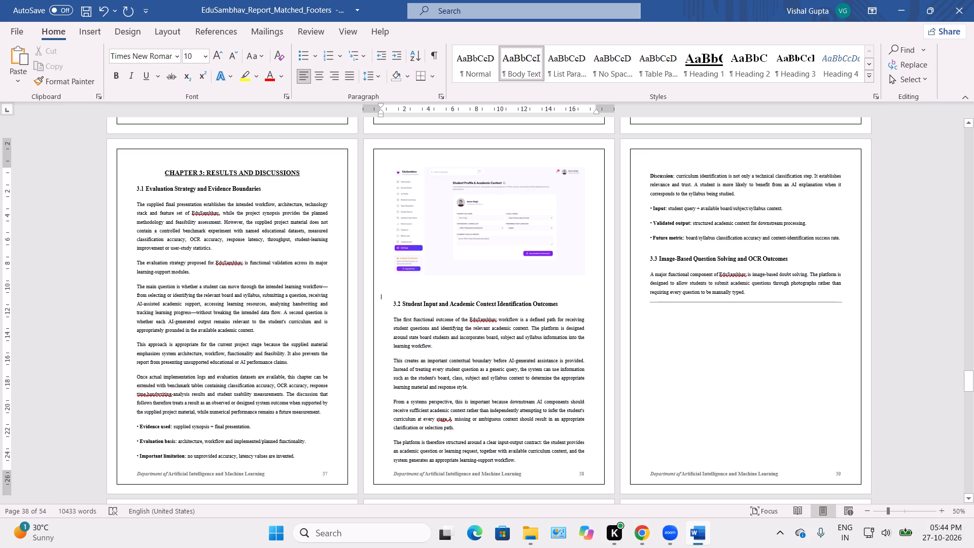
# Delete the horizontal line below the opening paragraph of section 3.3 Image-Based Question Solving and OCR Outcomes.
pyautogui.click(693, 302)
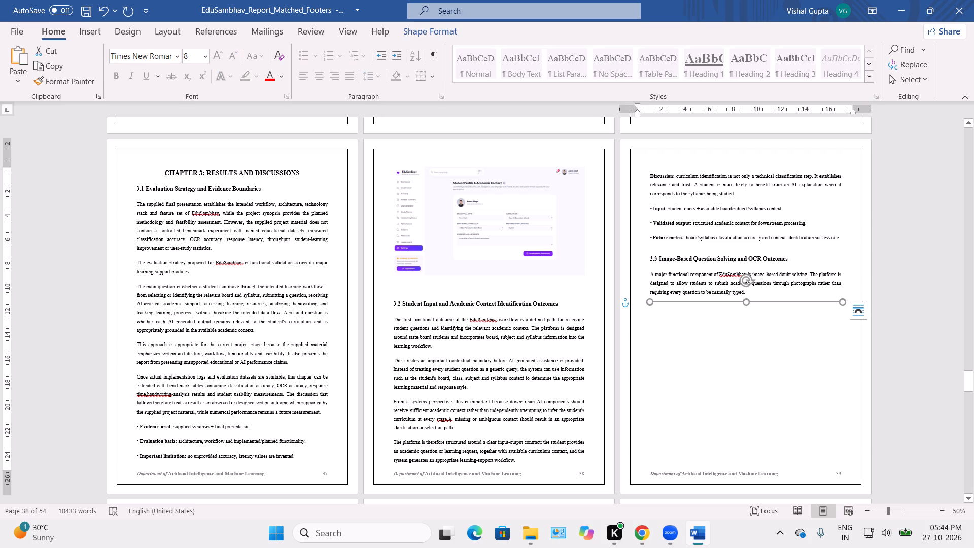
pyautogui.press('Delete')
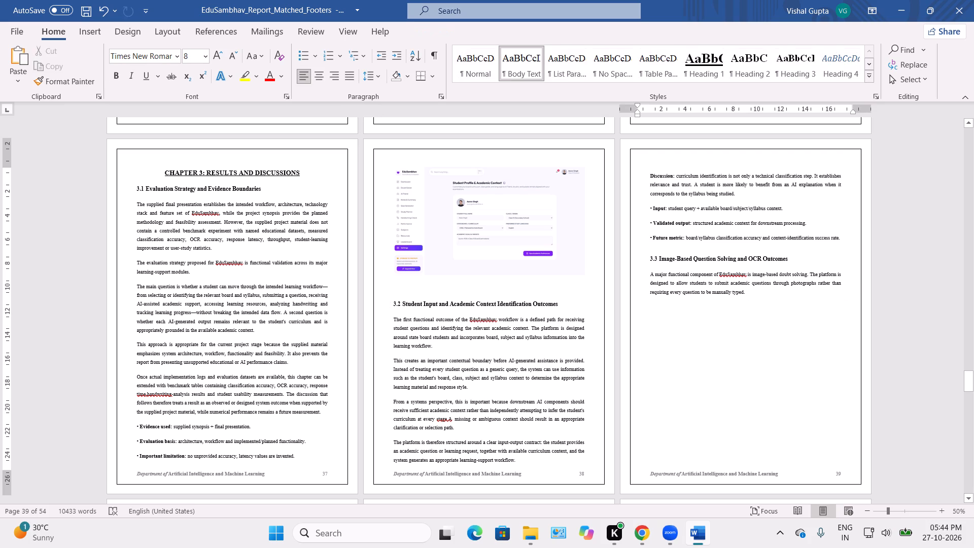
# Look through the pages from Chapter 3 to the Chapter 5 results to see which screenshots suit the Chapter 3 sections.
pyautogui.scroll(-1, 693, 302)
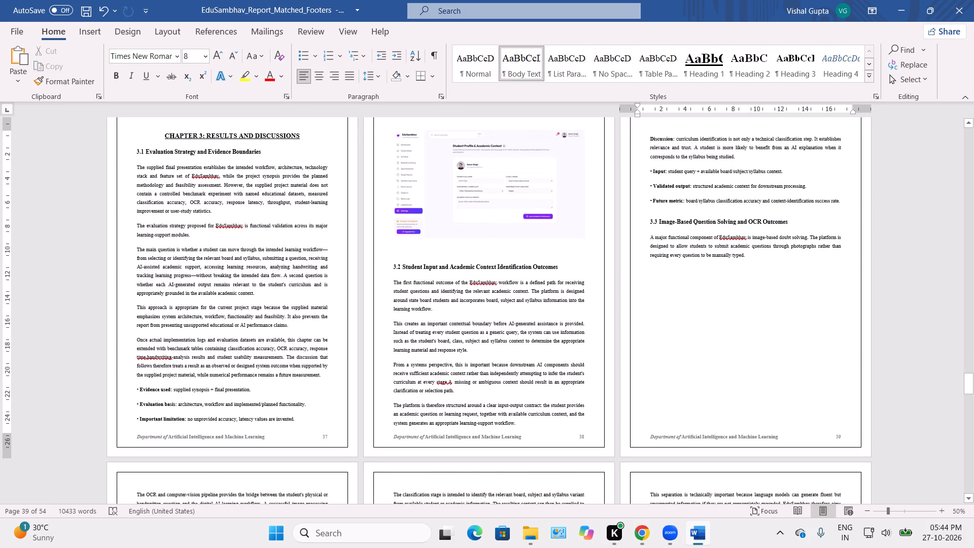
pyautogui.scroll(-6, 520, 417)
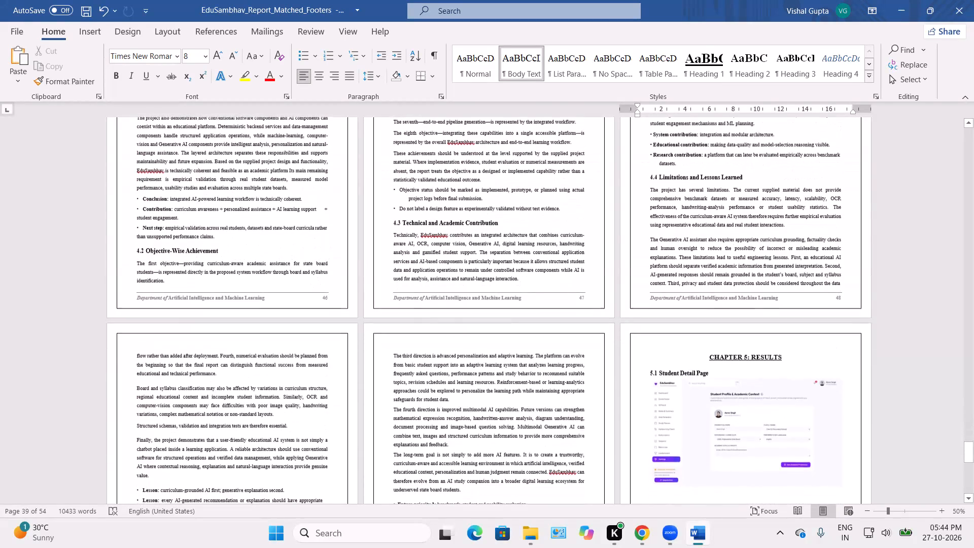
pyautogui.scroll(-2, 520, 417)
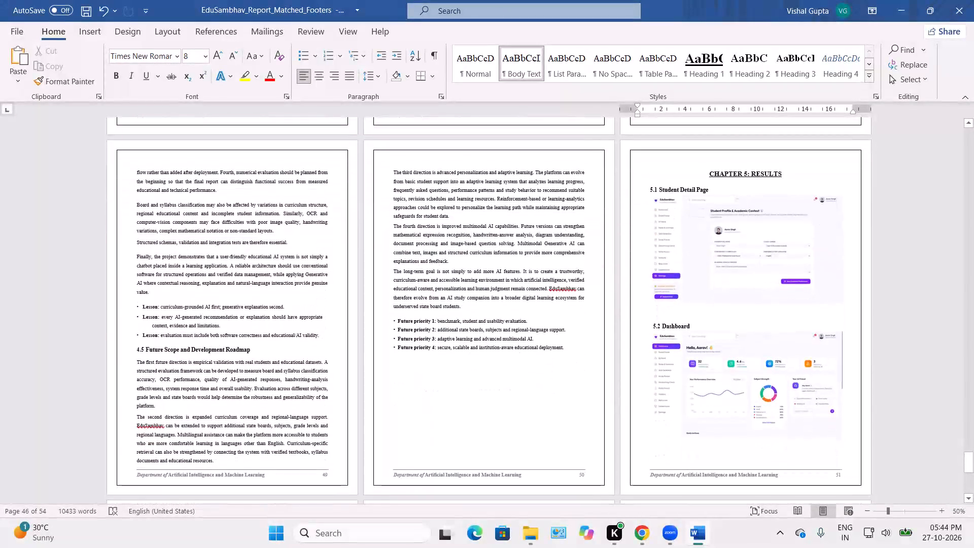
pyautogui.scroll(5, 694, 371)
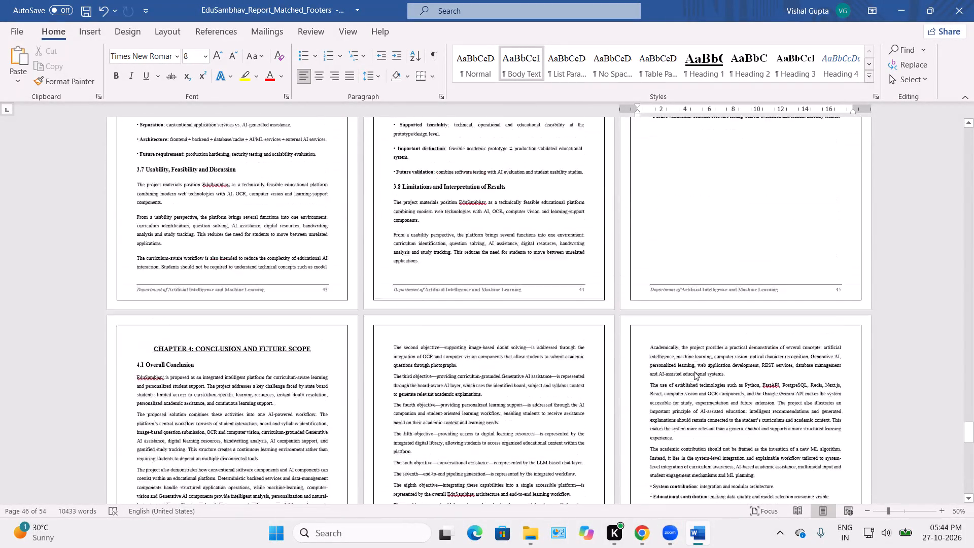
pyautogui.scroll(7, 694, 371)
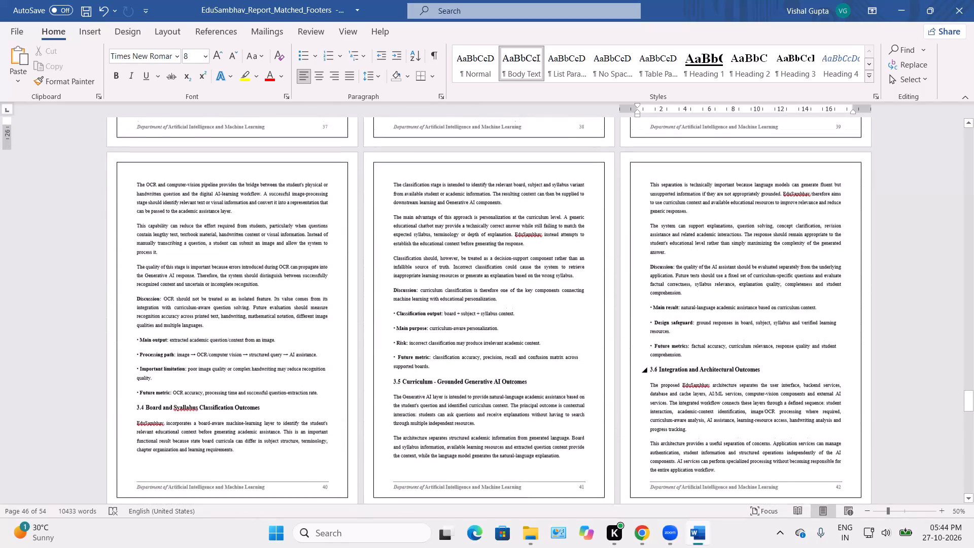
pyautogui.scroll(4, 694, 371)
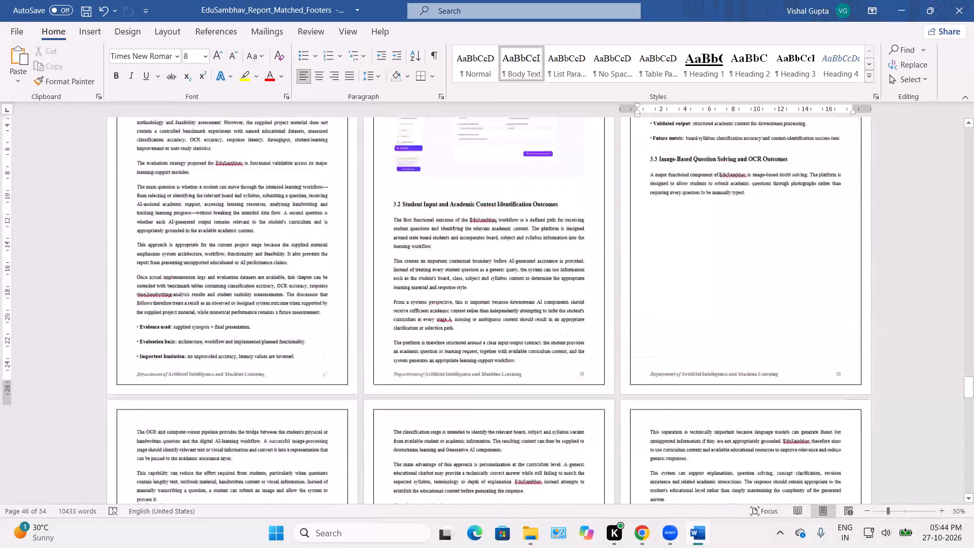
pyautogui.scroll(1, 694, 371)
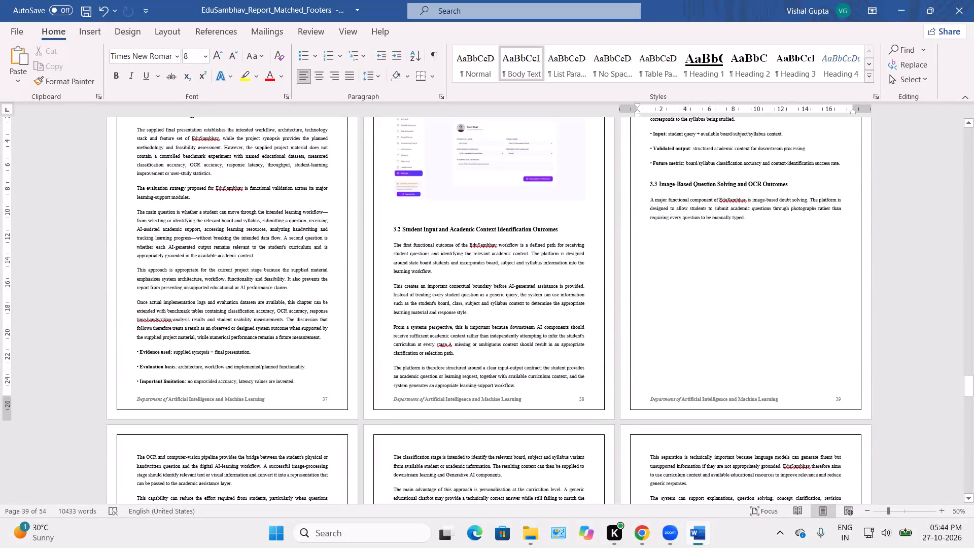
pyautogui.scroll(1, 694, 371)
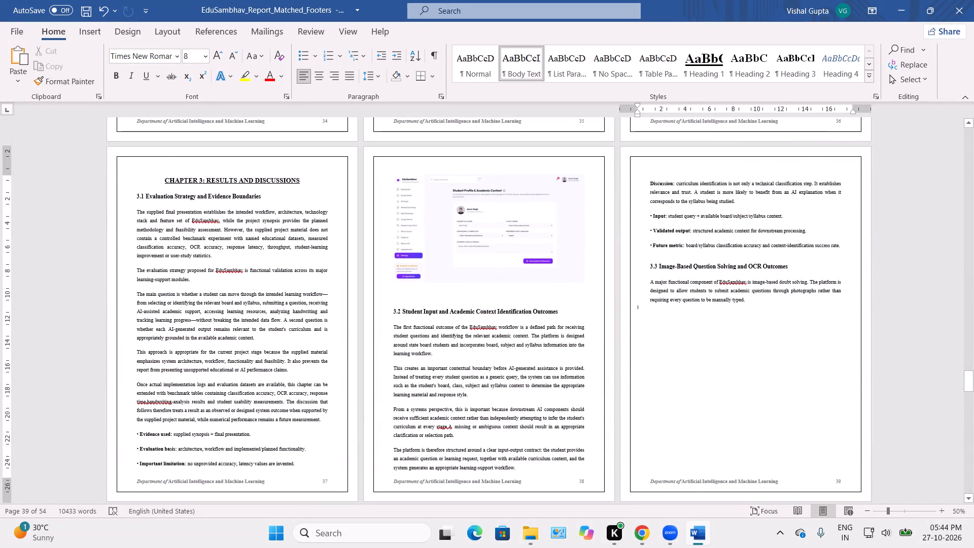
# Copy the screenshot under 5.6 Doubt Solver with OCR in Chapter 5.
pyautogui.scroll(-12, 694, 371)
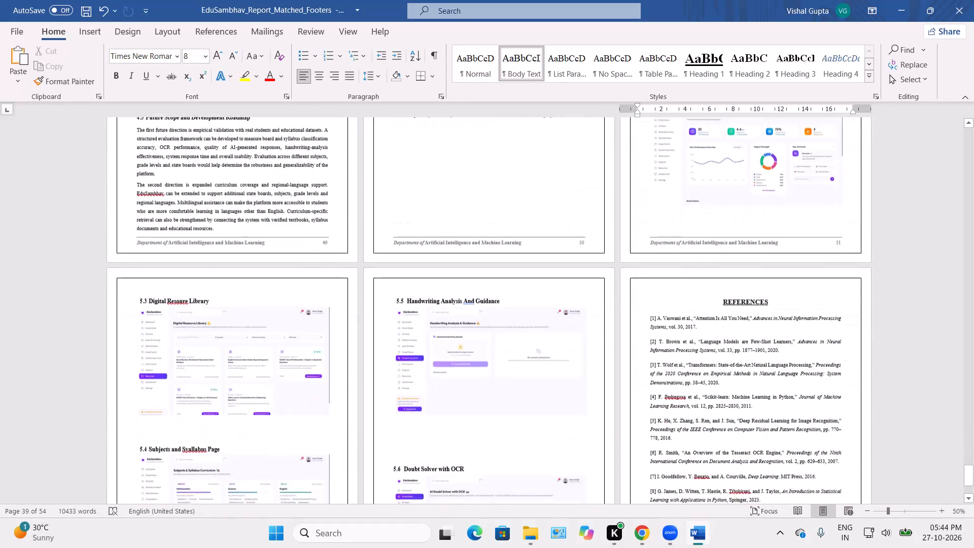
pyautogui.scroll(-1, 436, 422)
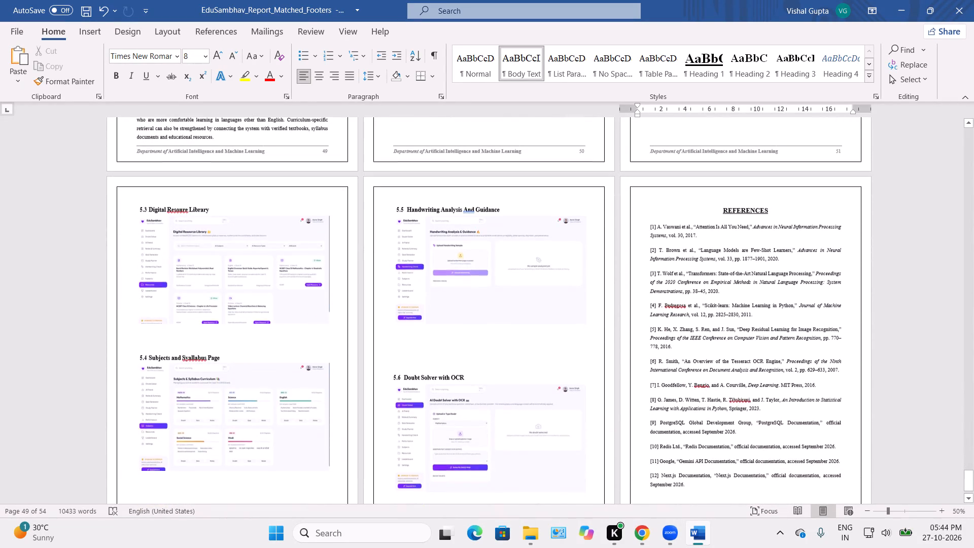
pyautogui.scroll(-2, 436, 422)
pyautogui.click(459, 416)
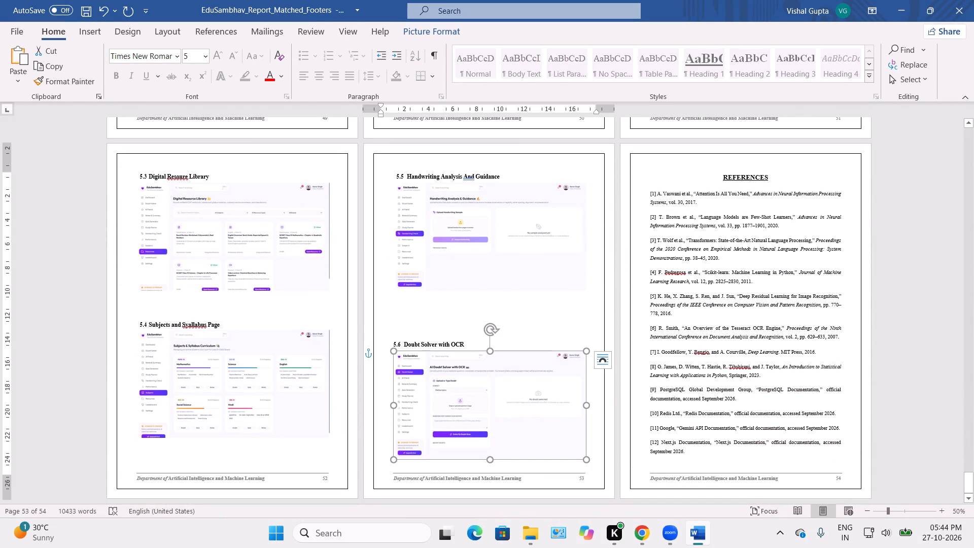
pyautogui.hotkey('ctrl', 'c')
# Paste the Doubt Solver screenshot below the opening paragraph of section 3.3 and position it within the page's text margins.
pyautogui.scroll(8, 459, 416)
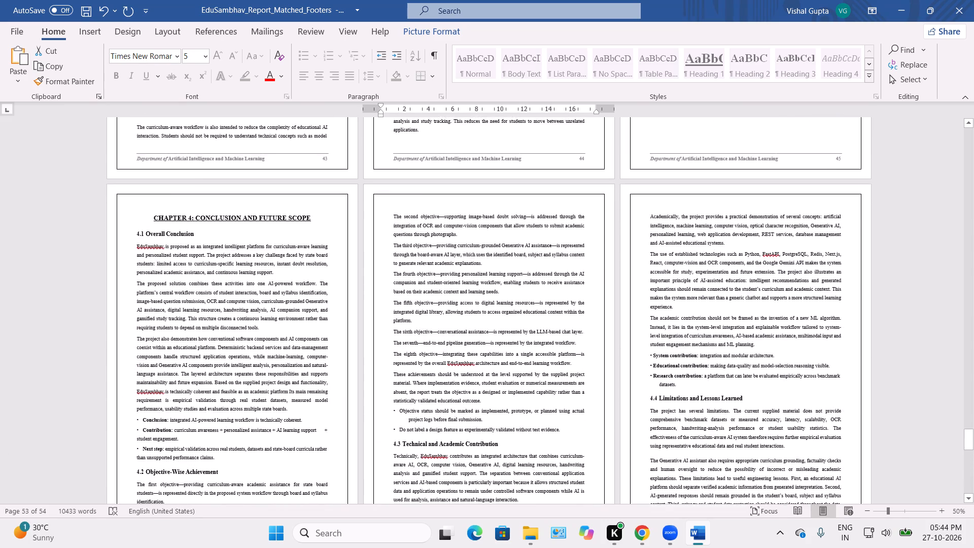
pyautogui.scroll(1, 459, 416)
pyautogui.scroll(-6, 459, 416)
pyautogui.scroll(3, 459, 416)
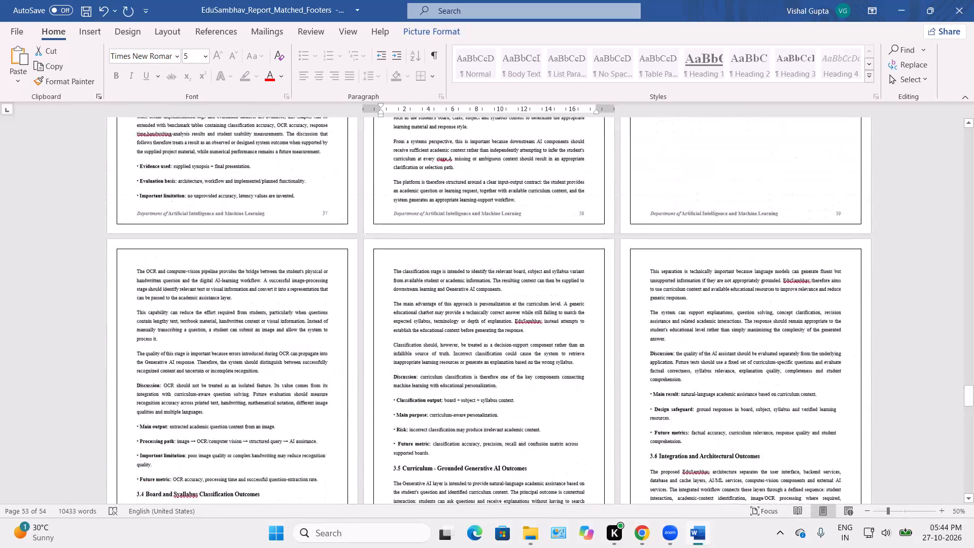
pyautogui.scroll(3, 459, 416)
pyautogui.click(676, 304)
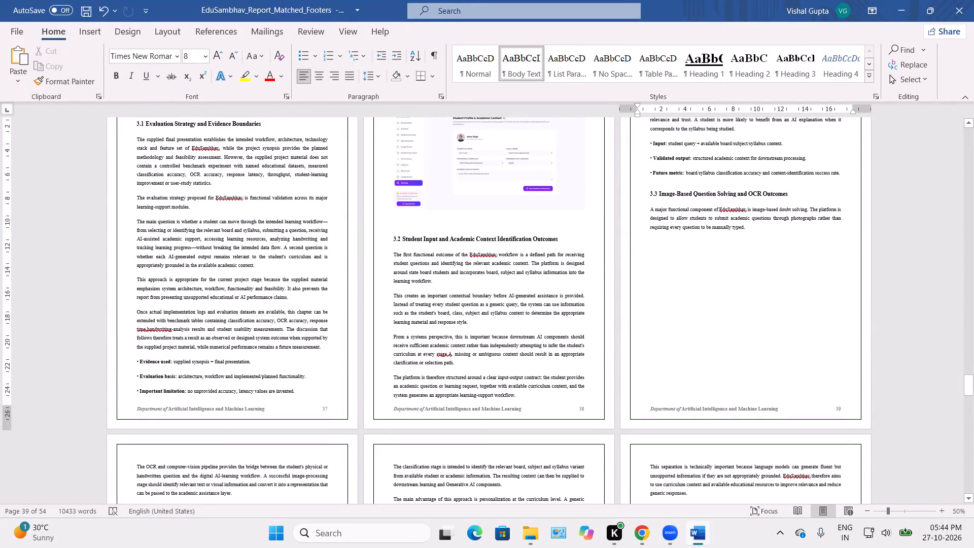
pyautogui.press('Return')
pyautogui.press('Return')
pyautogui.press('Return')
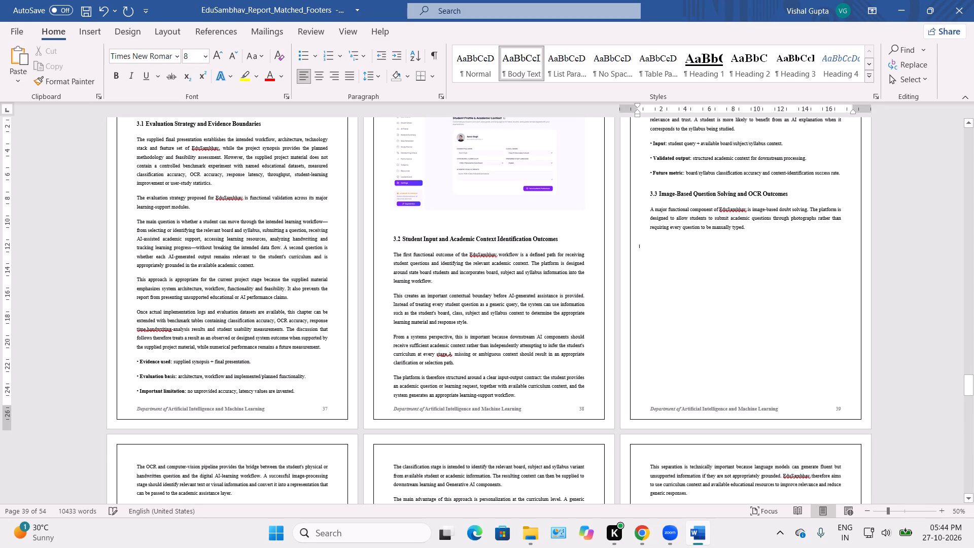
pyautogui.hotkey('ctrl', 'v')
pyautogui.moveTo(676, 304); pyautogui.dragTo(697, 315)
pyautogui.click(887, 332)
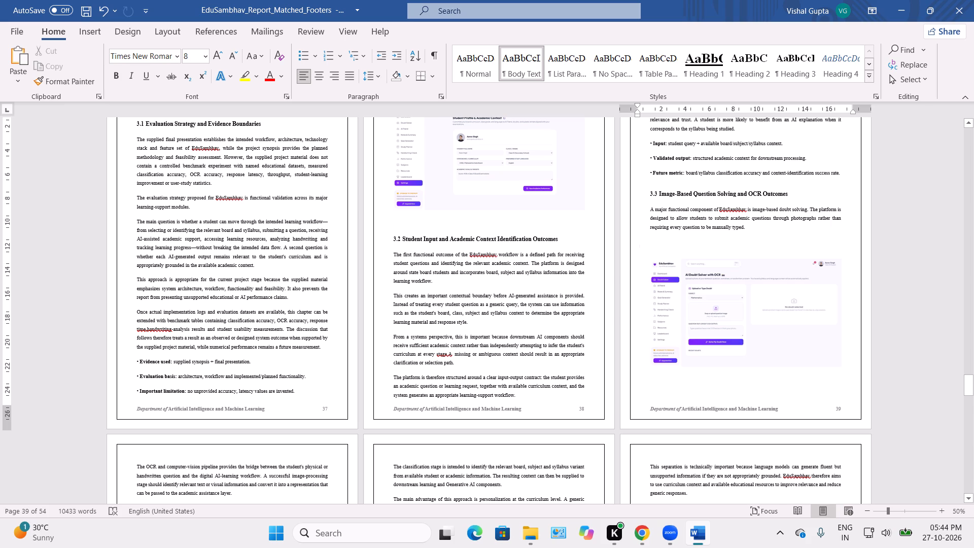
# Copy the subjects and syllabus screenshot under heading 5.4 in Chapter 5.
pyautogui.scroll(-4, 758, 322)
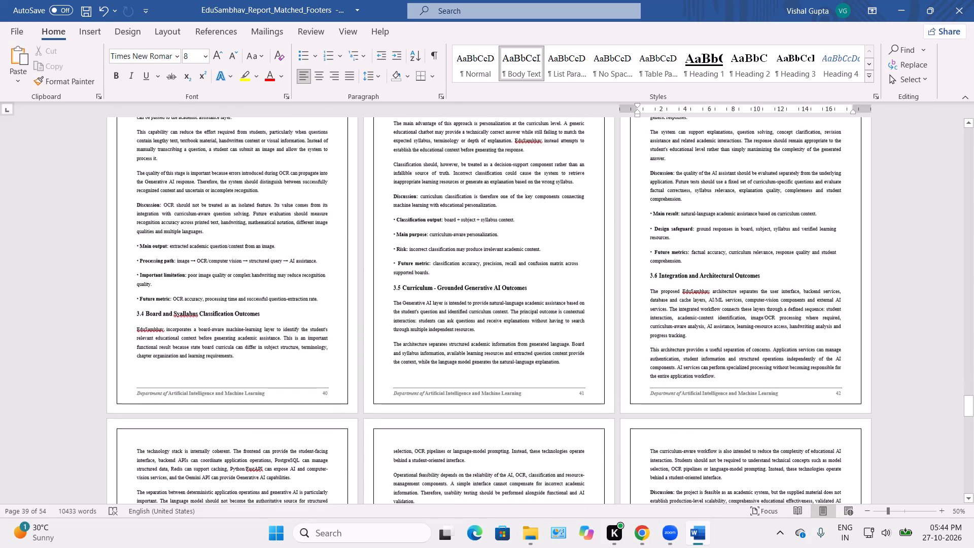
pyautogui.scroll(-2, 758, 322)
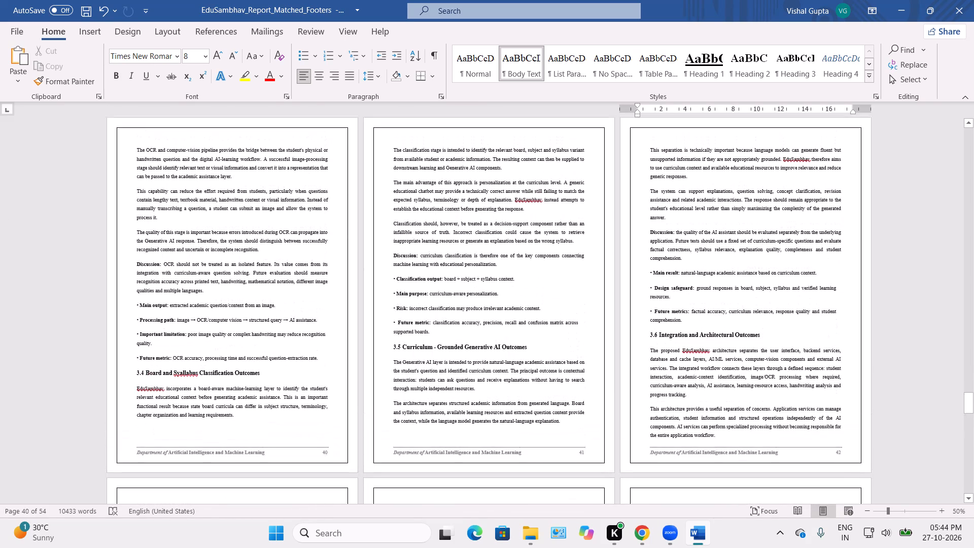
pyautogui.scroll(-5, 758, 322)
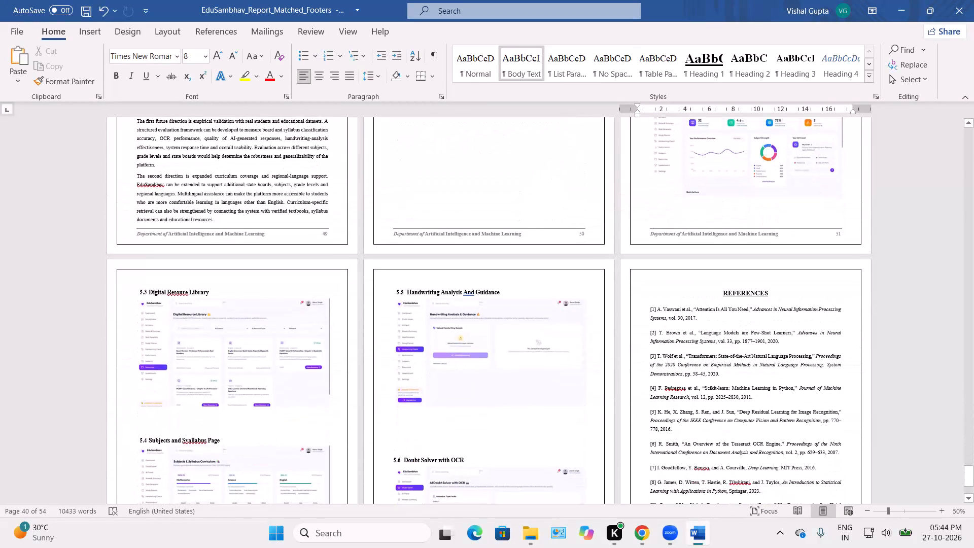
pyautogui.scroll(-1, 541, 387)
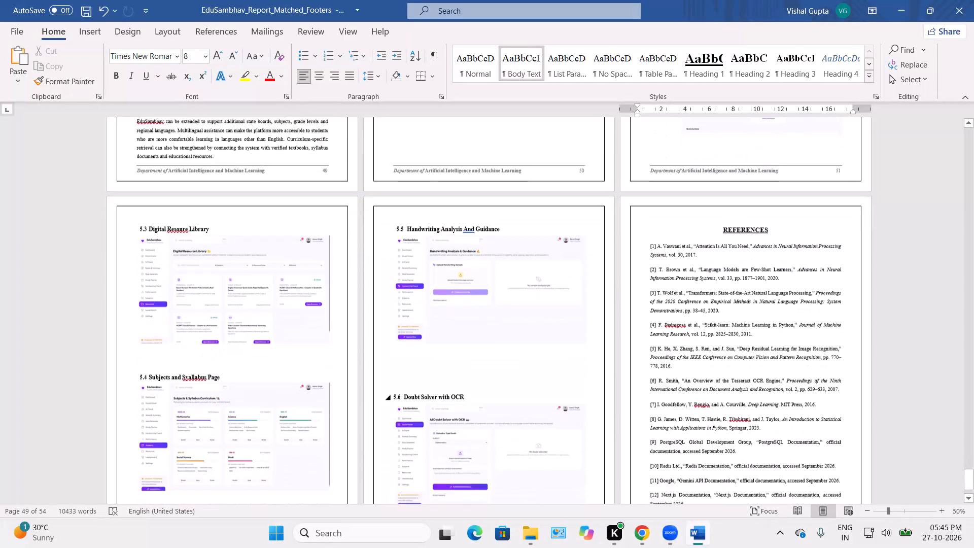
pyautogui.scroll(-1, 541, 387)
pyautogui.click(289, 415)
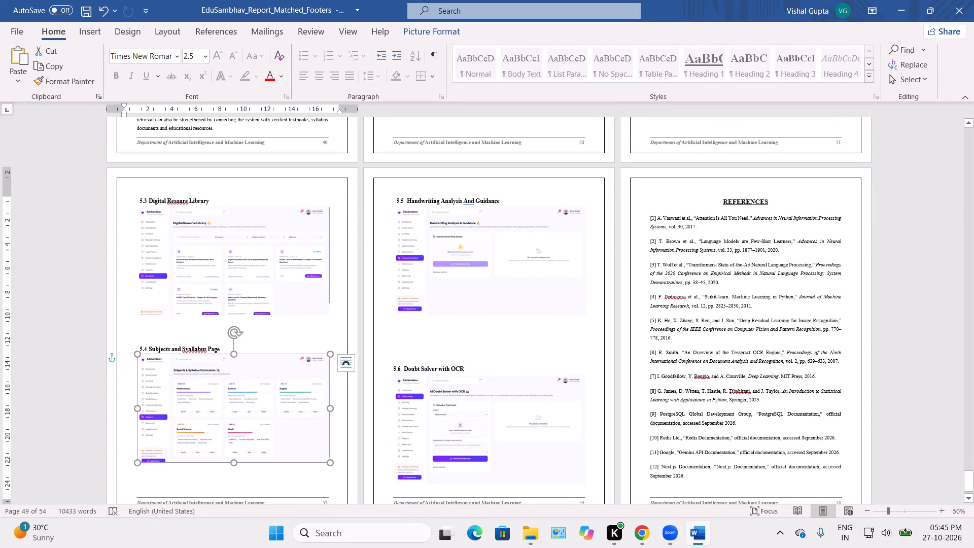
pyautogui.hotkey('ctrl', 'c')
# Paste the subjects and syllabus screenshot on new blank lines between section 3.4's Future metric bullet and the section 3.5 heading.
pyautogui.scroll(-2, 289, 415)
pyautogui.scroll(3, 289, 415)
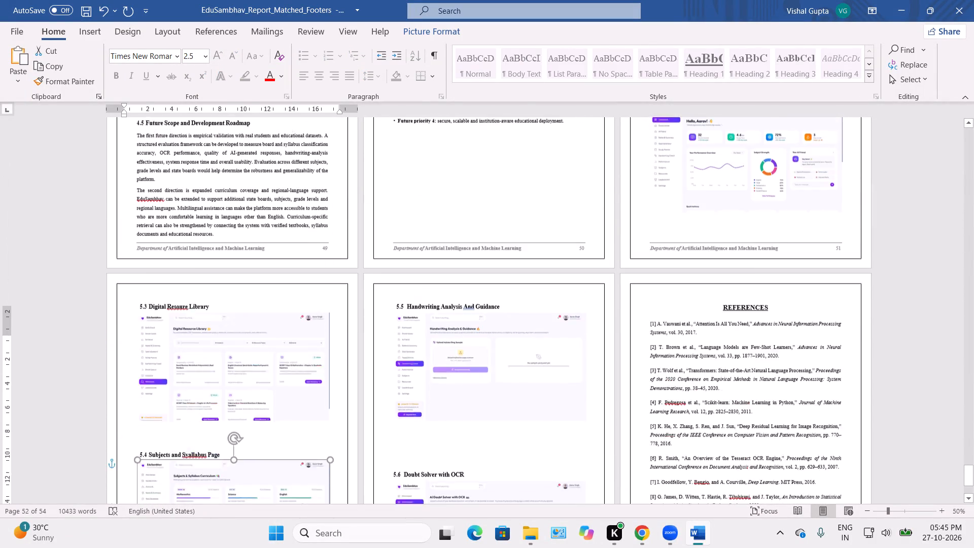
pyautogui.scroll(11, 289, 415)
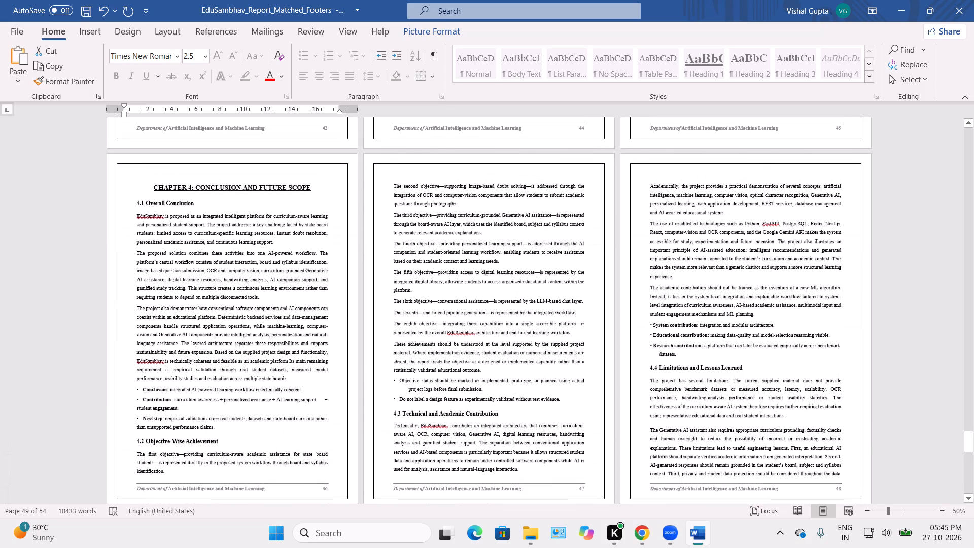
pyautogui.scroll(4, 289, 415)
pyautogui.scroll(-2, 289, 415)
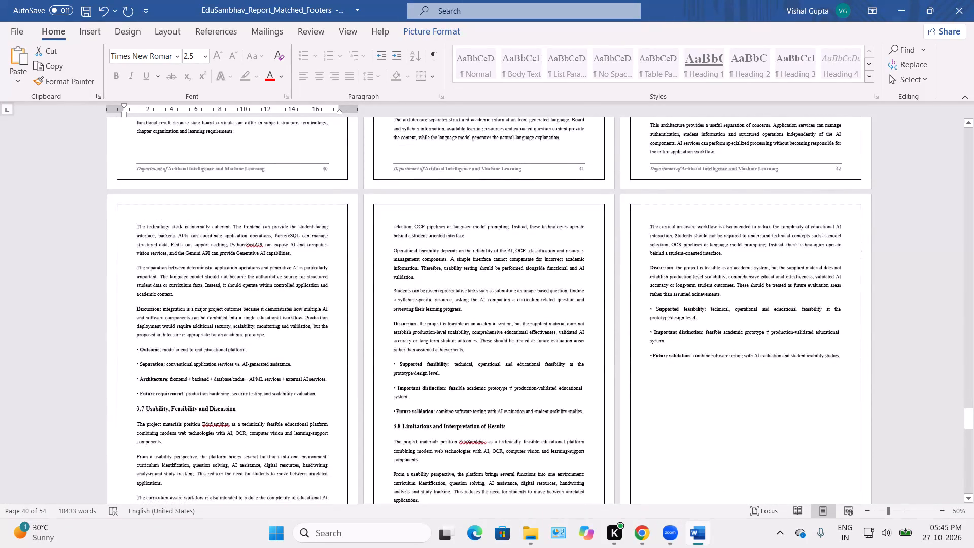
pyautogui.scroll(5, 289, 415)
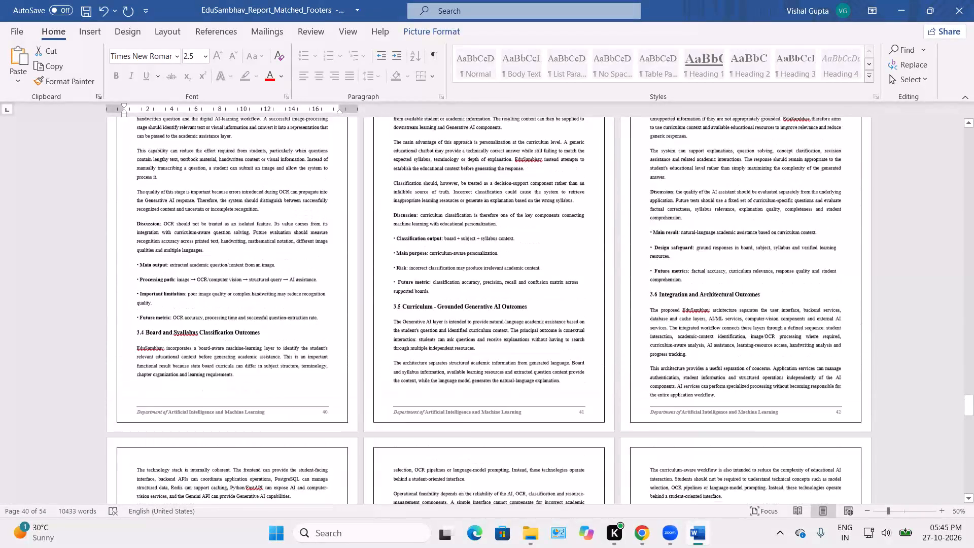
pyautogui.scroll(1, 289, 415)
pyautogui.click(441, 324)
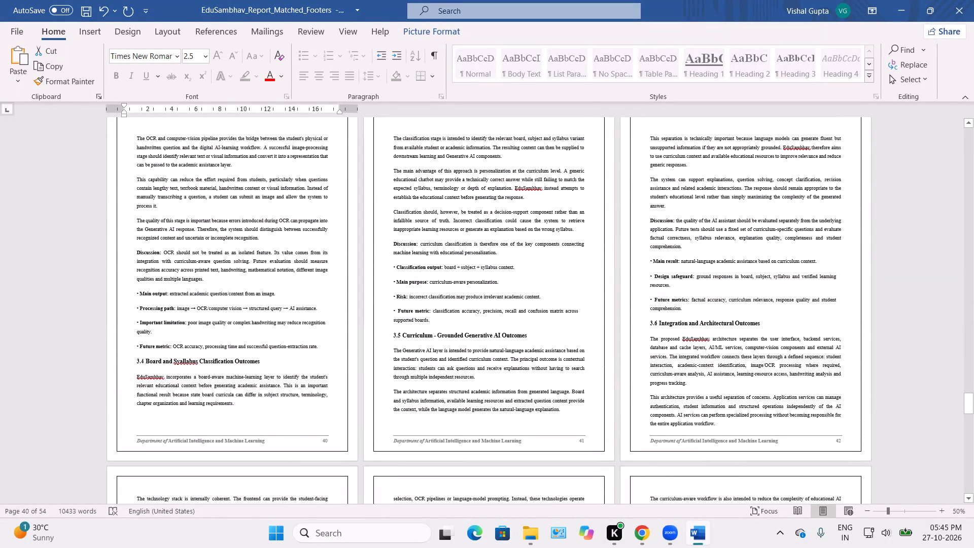
pyautogui.press('Return')
pyautogui.press('Return')
pyautogui.press('BackSpace')
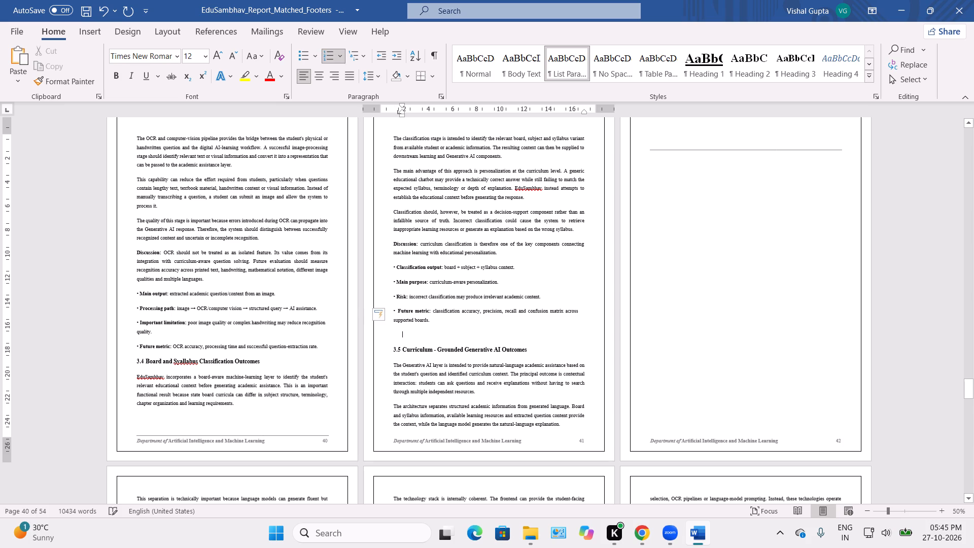
pyautogui.press('Return')
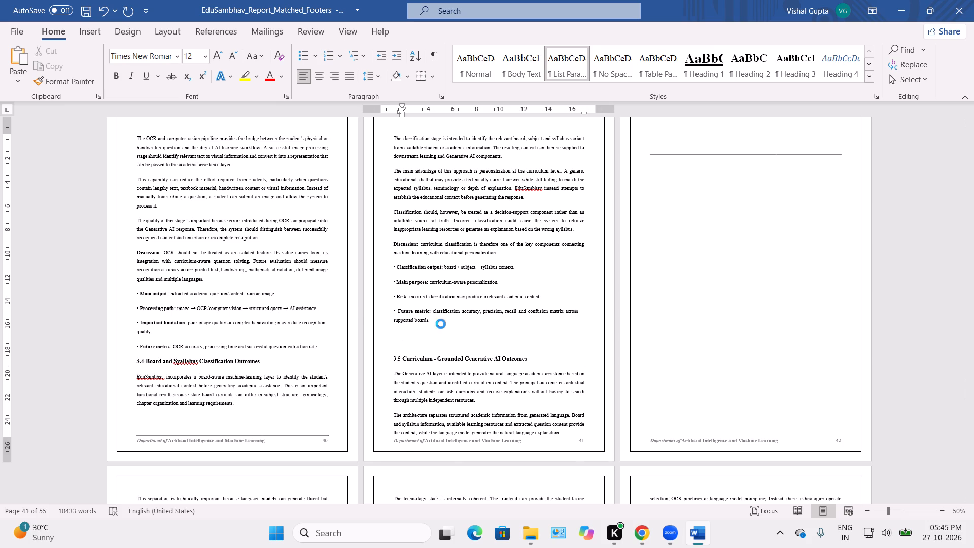
pyautogui.hotkey('ctrl', 'v')
# Move the pasted syllabus screenshot under the first line of section 3.4's Future metric bullet, centred between the page margins.
pyautogui.moveTo(489, 406); pyautogui.dragTo(510, 366)
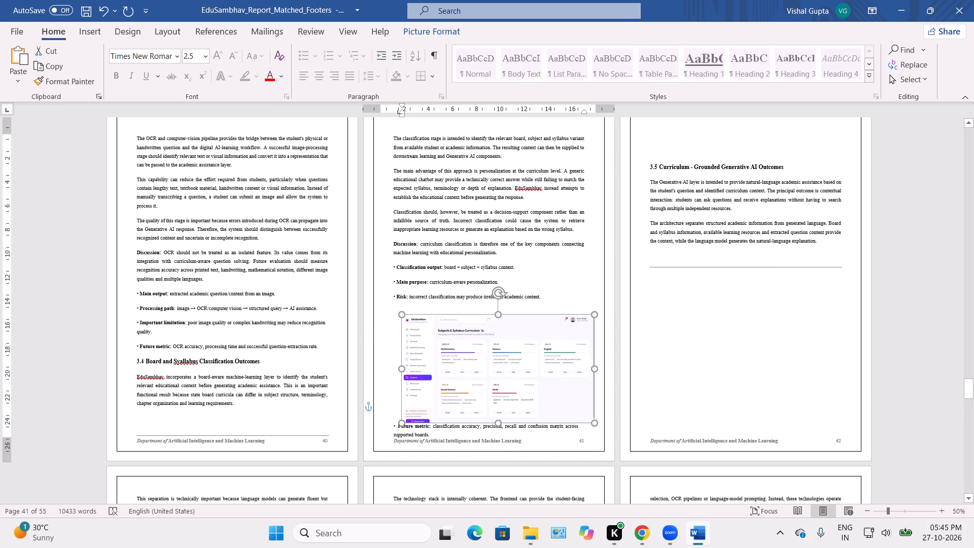
pyautogui.moveTo(510, 366); pyautogui.dragTo(497, 374)
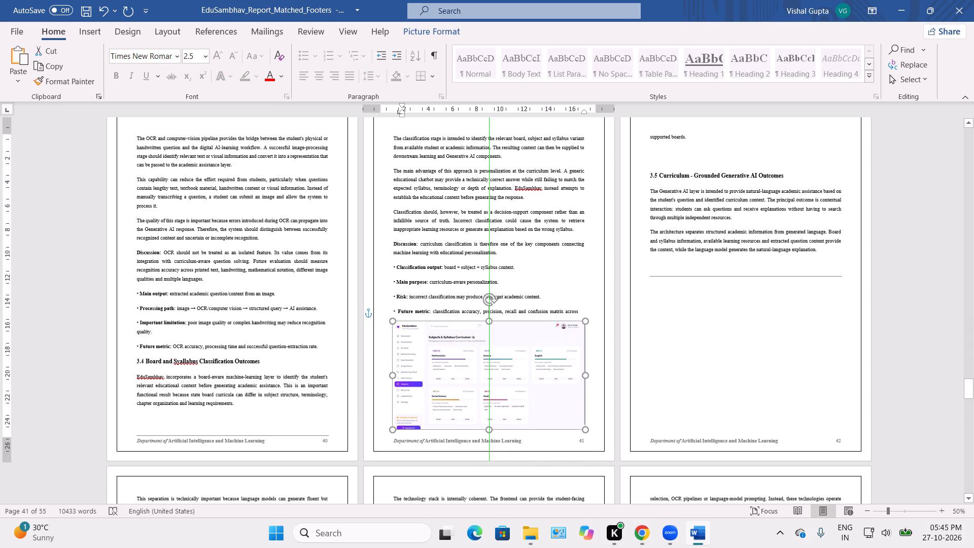
pyautogui.moveTo(497, 374); pyautogui.dragTo(490, 375)
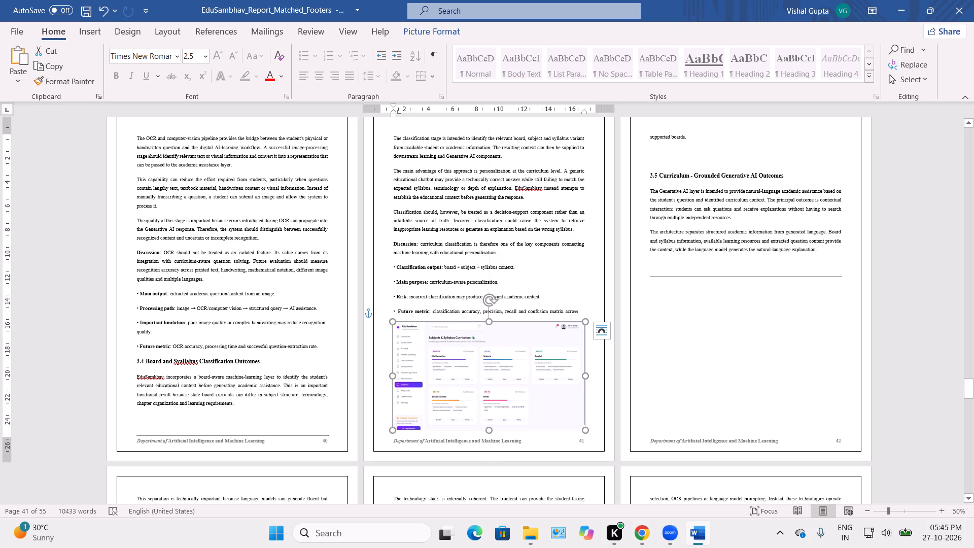
pyautogui.click(656, 342)
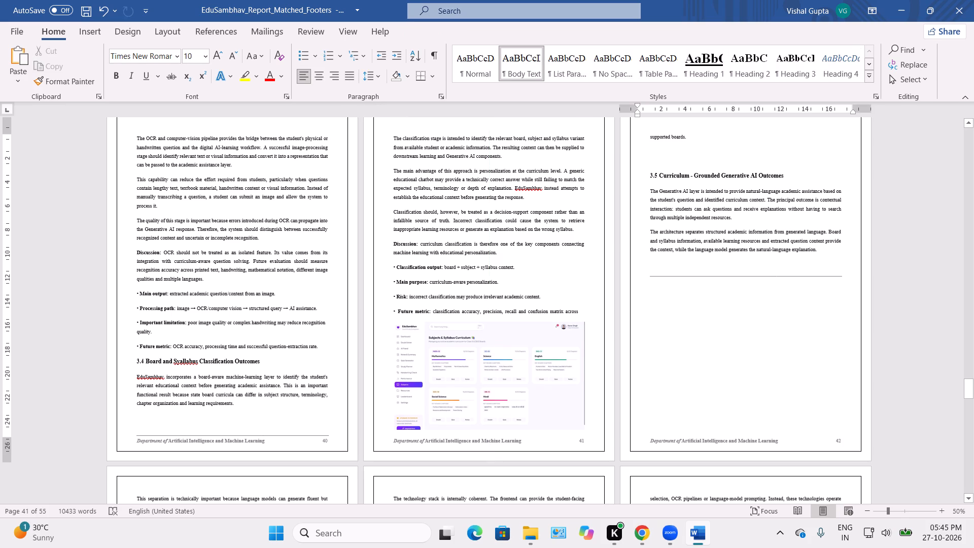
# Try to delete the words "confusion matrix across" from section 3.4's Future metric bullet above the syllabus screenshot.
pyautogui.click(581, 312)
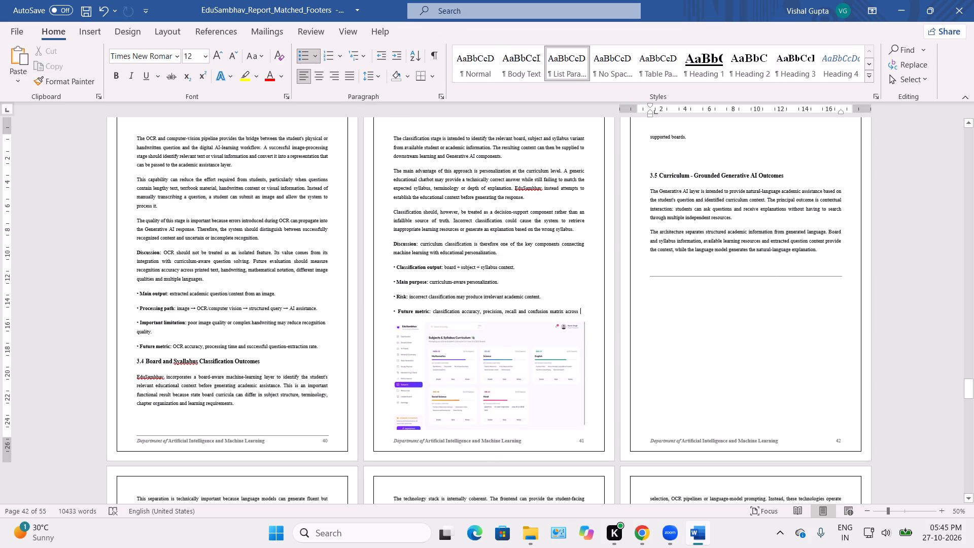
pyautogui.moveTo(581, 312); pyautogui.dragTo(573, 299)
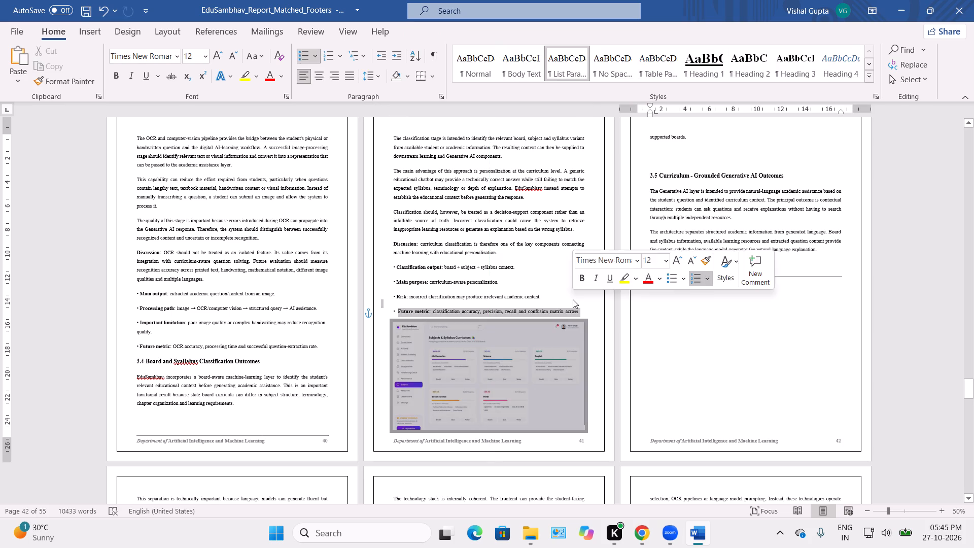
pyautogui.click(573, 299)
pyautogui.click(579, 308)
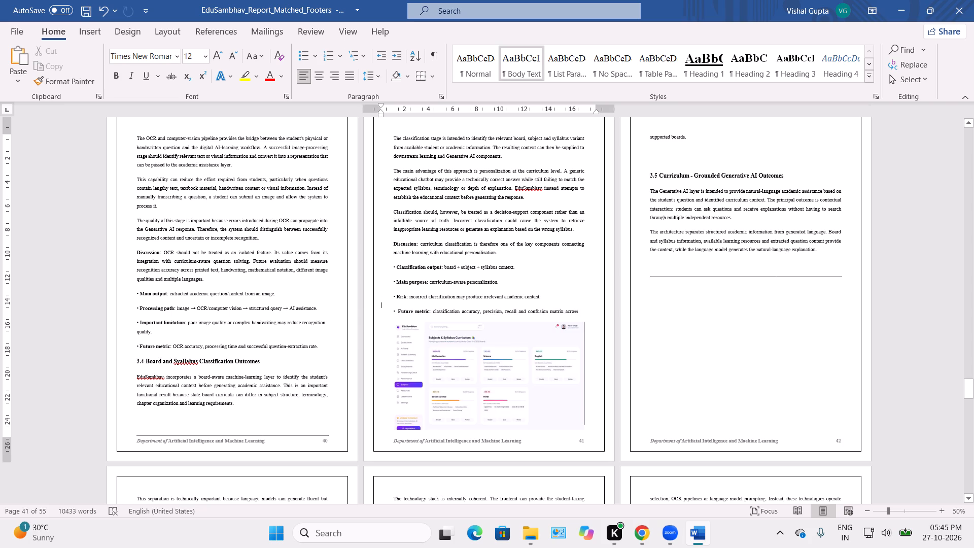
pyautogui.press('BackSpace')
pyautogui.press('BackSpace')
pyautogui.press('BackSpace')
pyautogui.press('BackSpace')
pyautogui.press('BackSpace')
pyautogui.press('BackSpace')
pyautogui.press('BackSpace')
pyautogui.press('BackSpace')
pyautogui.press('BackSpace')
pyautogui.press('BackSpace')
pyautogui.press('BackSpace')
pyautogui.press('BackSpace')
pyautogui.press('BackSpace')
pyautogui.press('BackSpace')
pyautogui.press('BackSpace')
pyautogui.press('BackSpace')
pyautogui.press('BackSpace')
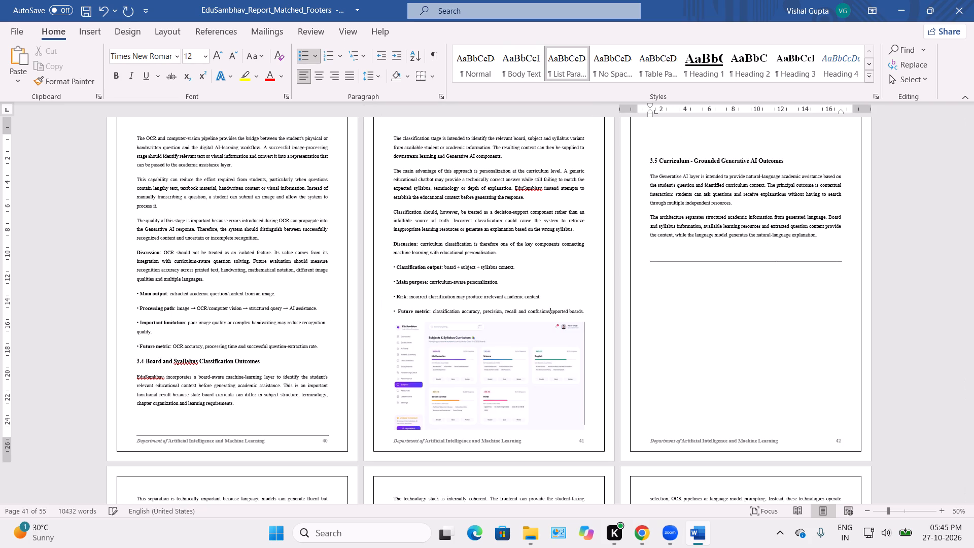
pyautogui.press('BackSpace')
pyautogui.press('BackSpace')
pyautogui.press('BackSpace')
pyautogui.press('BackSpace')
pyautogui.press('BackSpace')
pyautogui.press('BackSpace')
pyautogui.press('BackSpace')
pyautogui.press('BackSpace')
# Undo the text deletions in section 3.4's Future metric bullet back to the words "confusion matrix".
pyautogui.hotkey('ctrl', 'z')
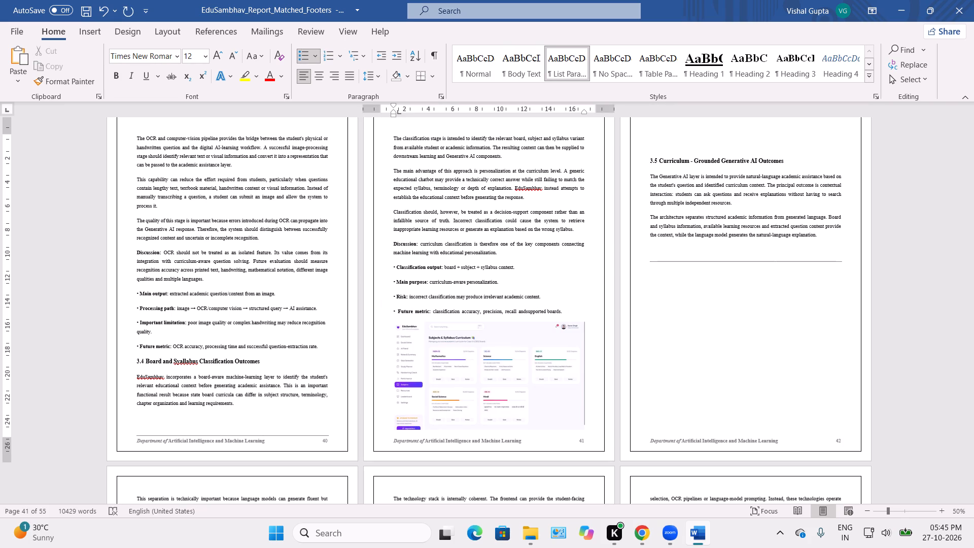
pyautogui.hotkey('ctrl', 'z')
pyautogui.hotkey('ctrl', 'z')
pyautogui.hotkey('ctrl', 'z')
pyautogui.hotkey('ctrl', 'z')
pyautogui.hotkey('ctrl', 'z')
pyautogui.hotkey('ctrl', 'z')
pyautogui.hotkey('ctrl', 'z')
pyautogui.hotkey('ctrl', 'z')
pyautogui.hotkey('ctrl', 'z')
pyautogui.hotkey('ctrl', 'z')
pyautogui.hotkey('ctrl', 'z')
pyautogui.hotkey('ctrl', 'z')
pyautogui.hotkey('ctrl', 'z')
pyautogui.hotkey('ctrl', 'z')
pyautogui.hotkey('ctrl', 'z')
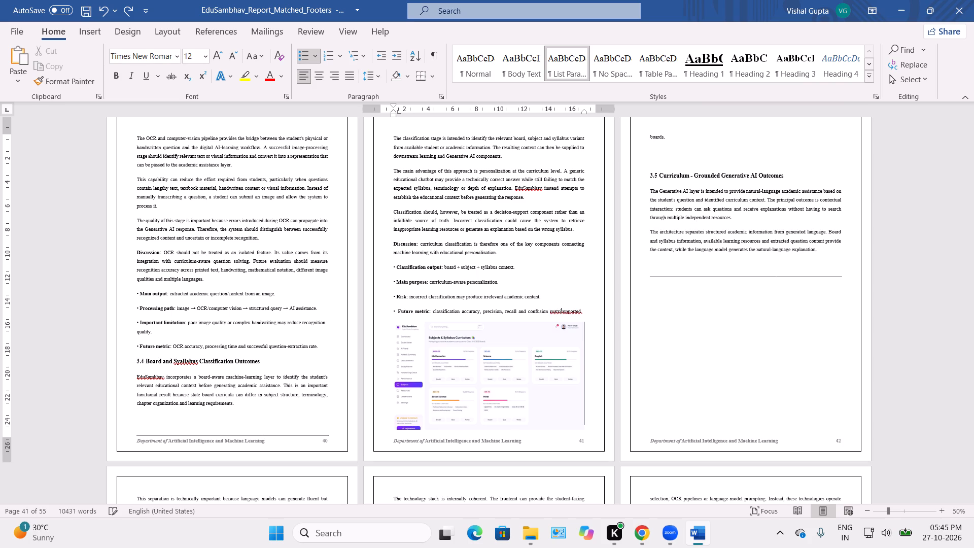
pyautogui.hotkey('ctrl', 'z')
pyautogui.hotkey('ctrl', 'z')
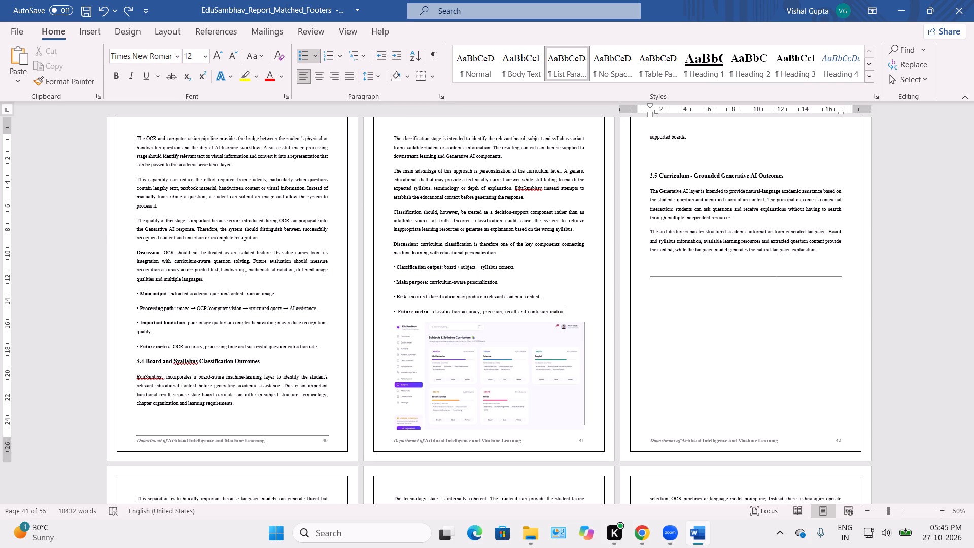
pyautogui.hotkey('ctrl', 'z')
# Delete the Risk bullet from section 3.4, keeping the Main purpose and Future metric bullets as separate spaced lines.
pyautogui.moveTo(549, 295); pyautogui.dragTo(534, 283)
pyautogui.press('Delete')
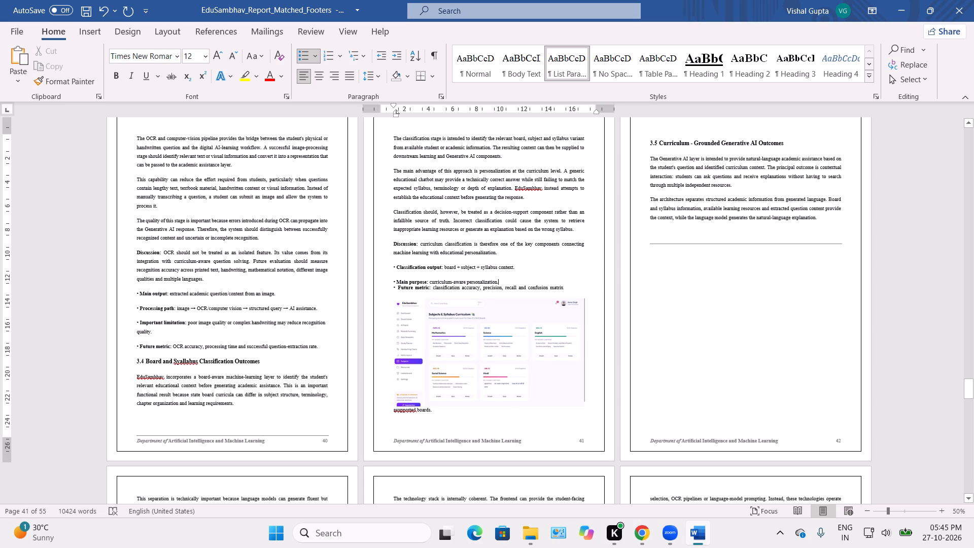
pyautogui.press('Return')
pyautogui.press('BackSpace')
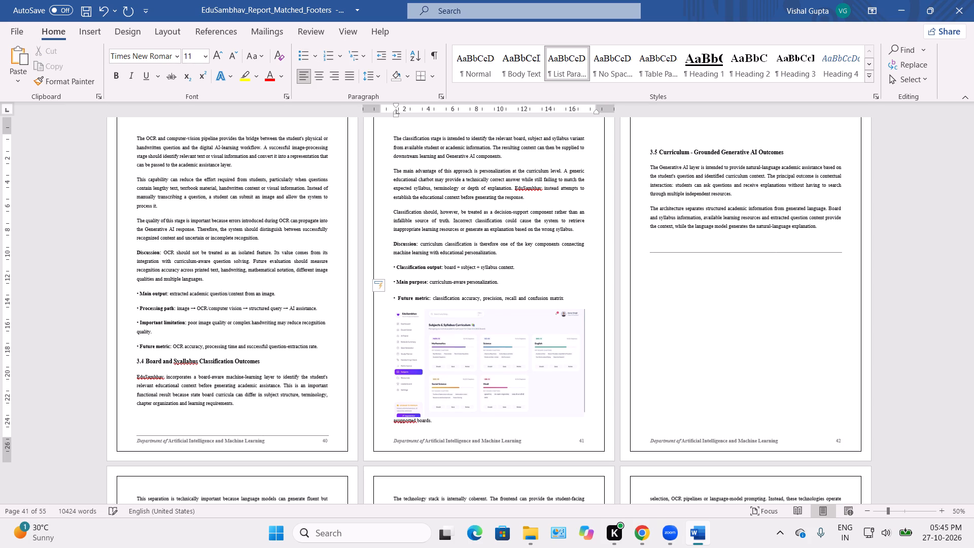
# Delete the stray horizontal line below the last paragraph of section 3.5 on page 42.
pyautogui.scroll(1, 678, 328)
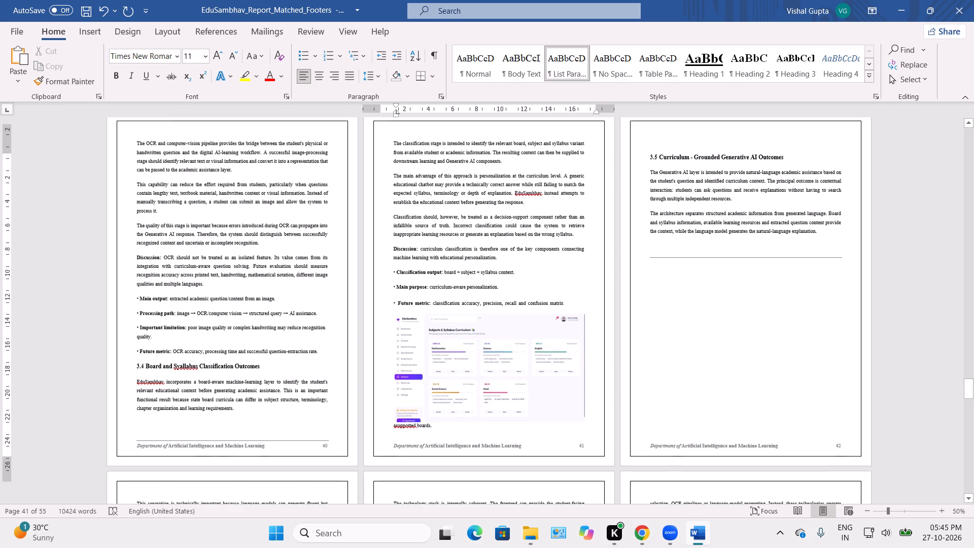
pyautogui.scroll(1, 678, 328)
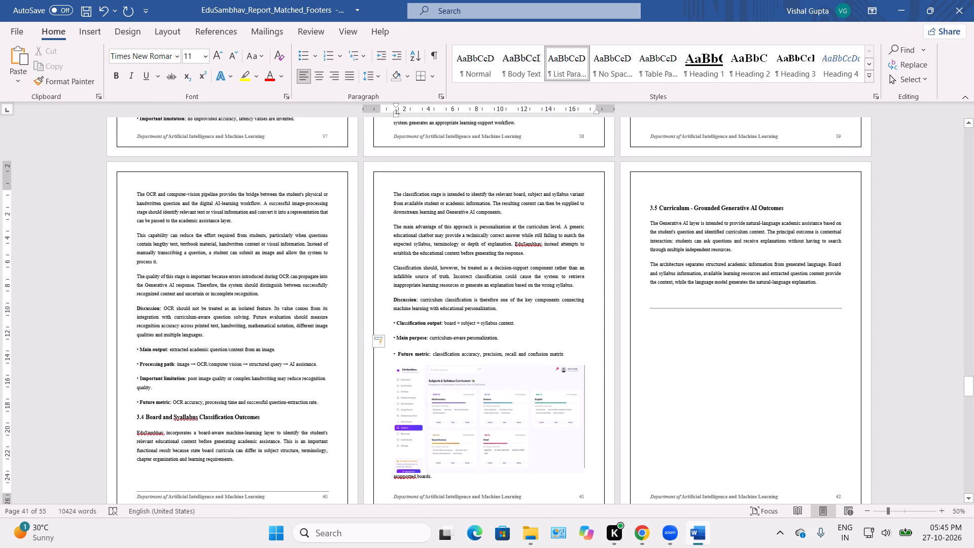
pyautogui.click(699, 309)
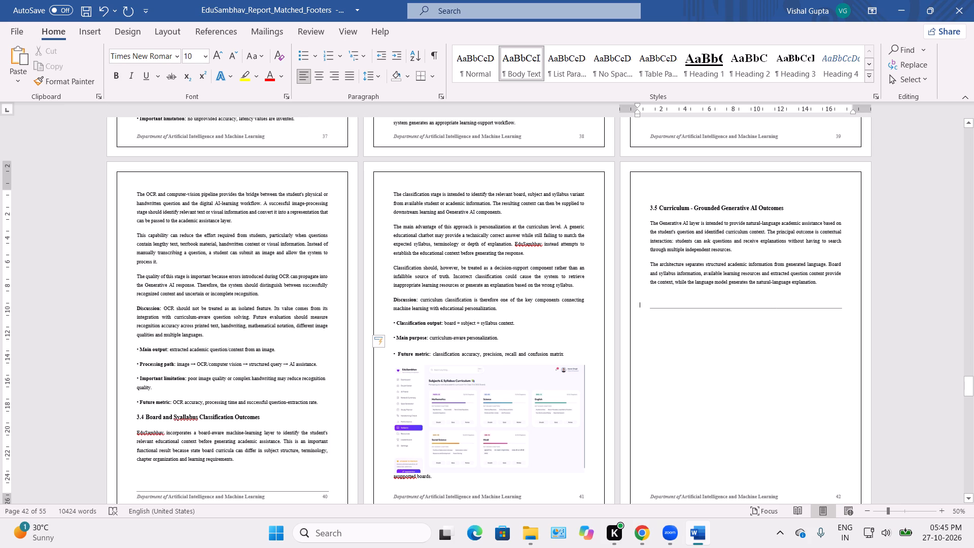
pyautogui.click(708, 308)
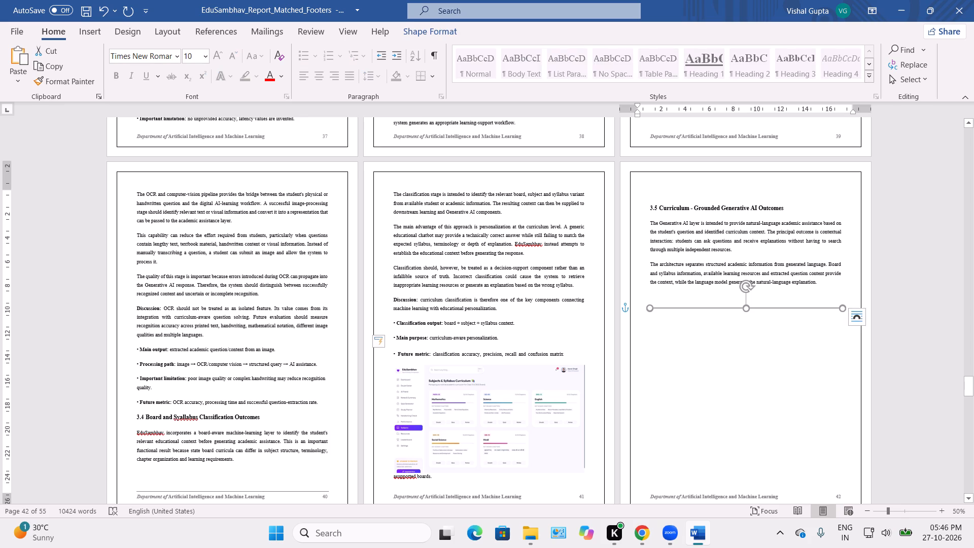
pyautogui.press('Delete')
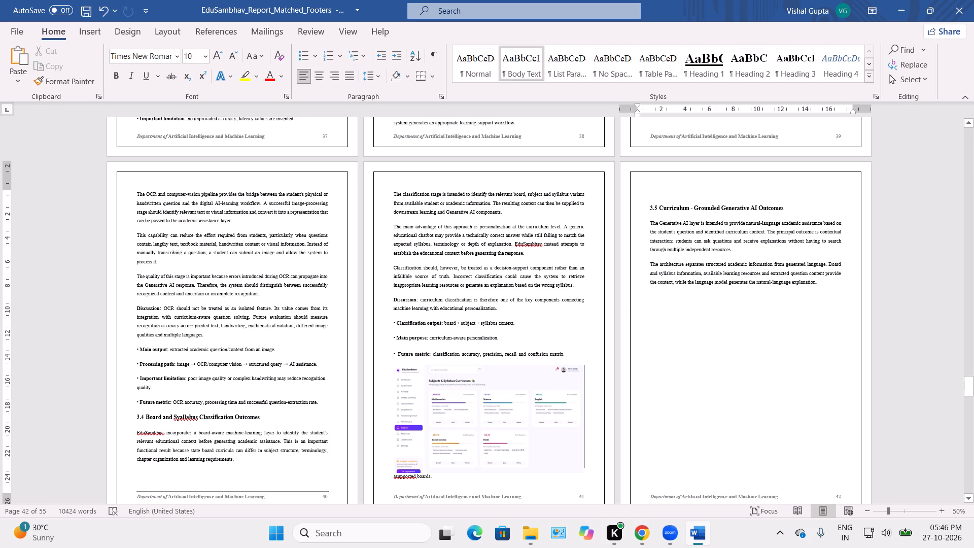
# Delete the Chapter 5 screenshots under headings 5.6 Doubt Solver with OCR and 5.4 Subjects and Syllabus Page.
pyautogui.scroll(-2, 708, 308)
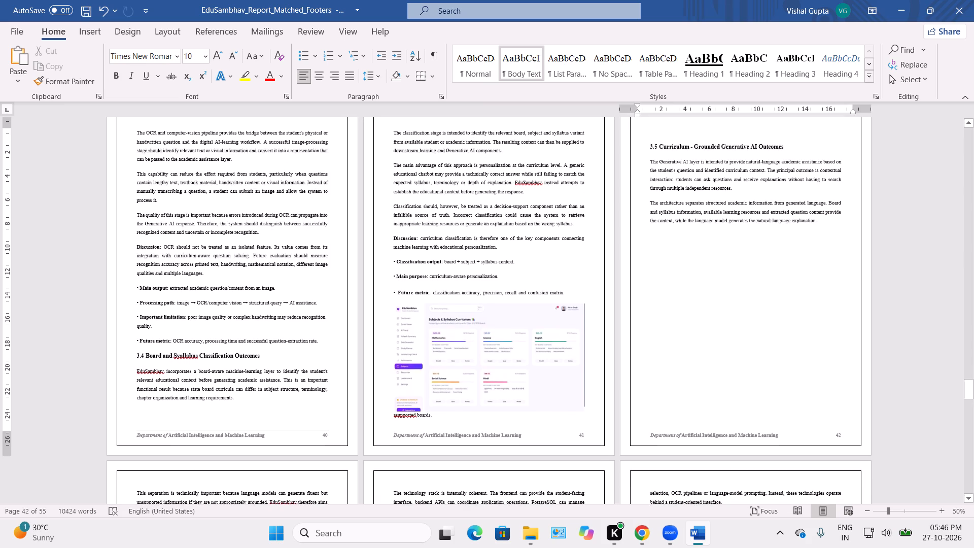
pyautogui.scroll(-1, 708, 308)
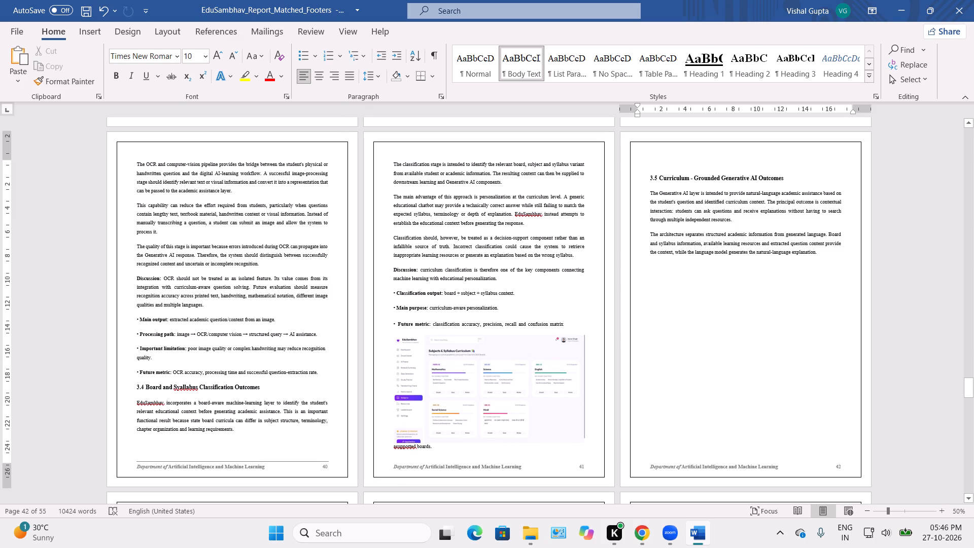
pyautogui.scroll(-5, 554, 269)
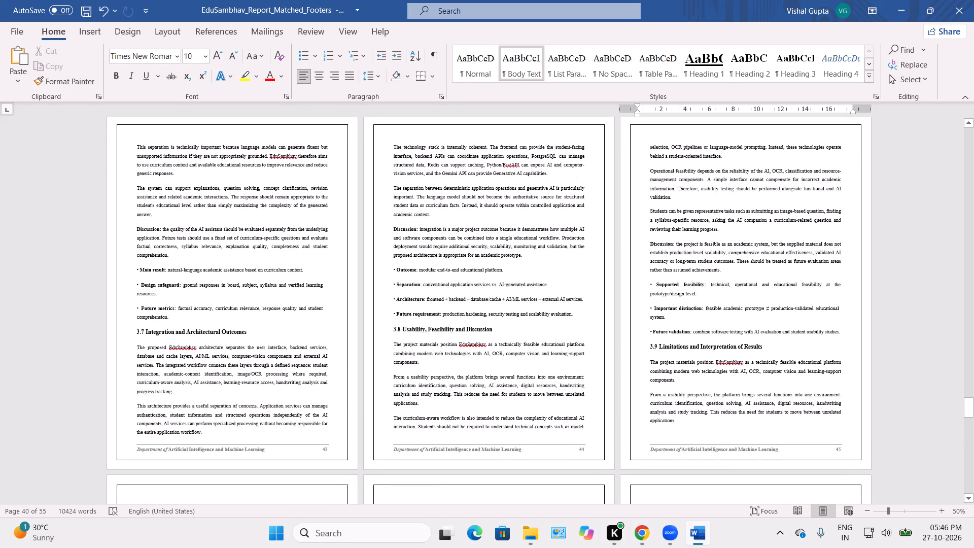
pyautogui.scroll(-18, 554, 269)
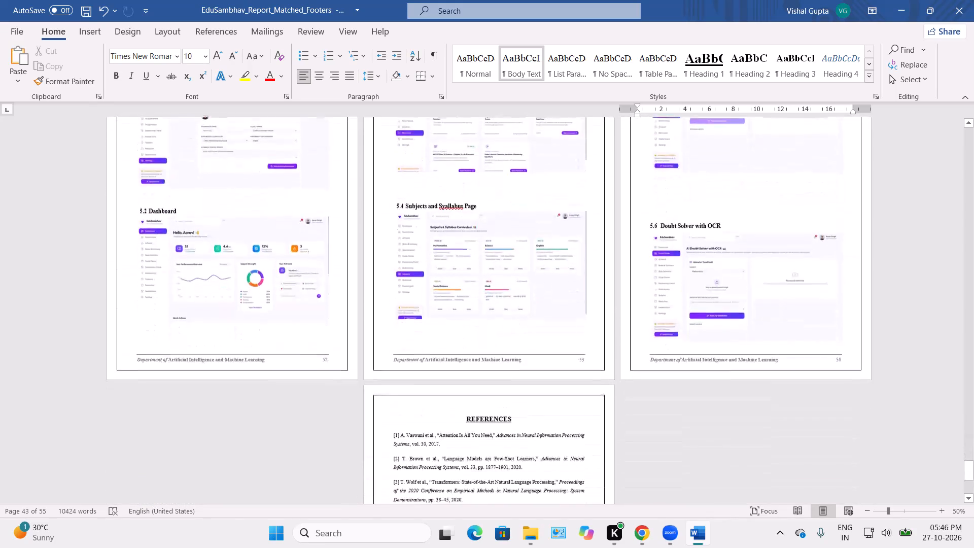
pyautogui.scroll(-2, 554, 269)
pyautogui.scroll(3, 554, 269)
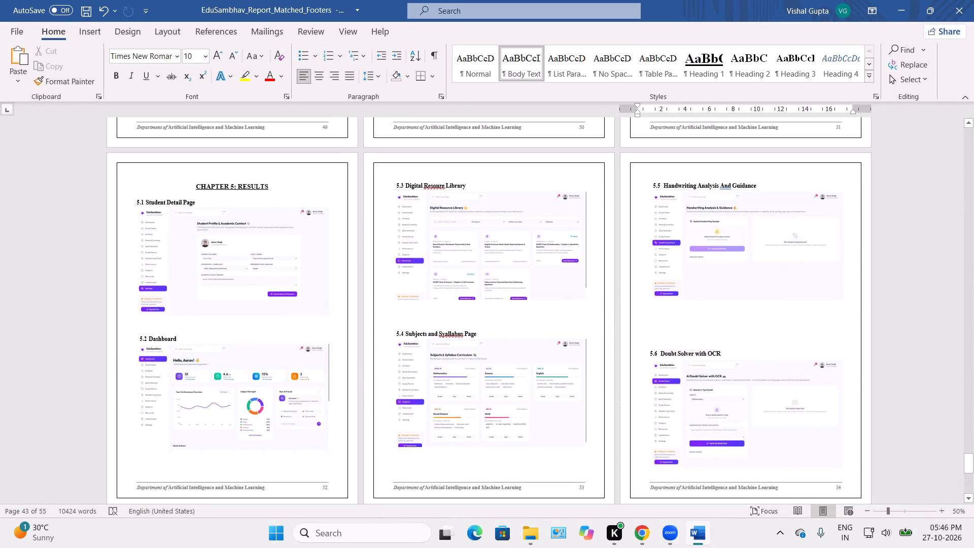
pyautogui.click(682, 391)
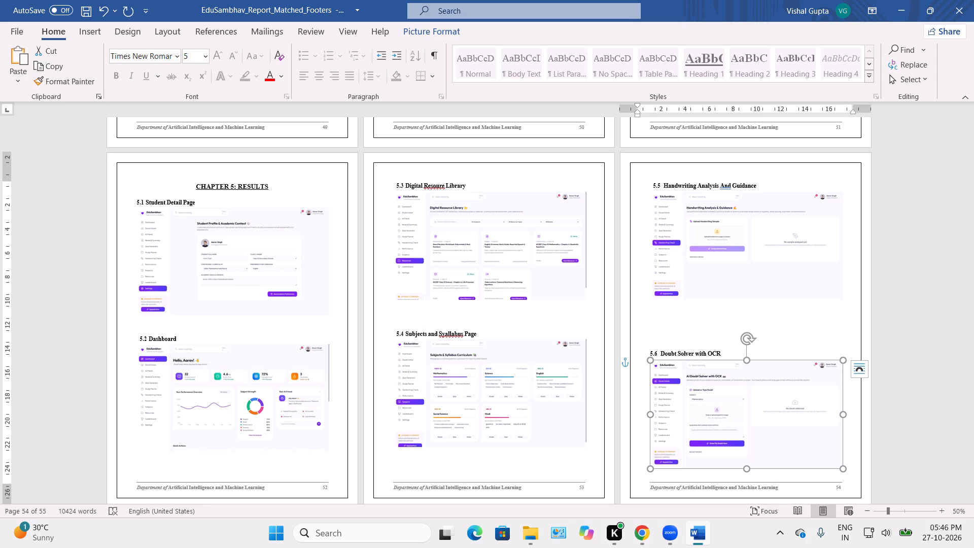
pyautogui.press('Delete')
pyautogui.click(517, 381)
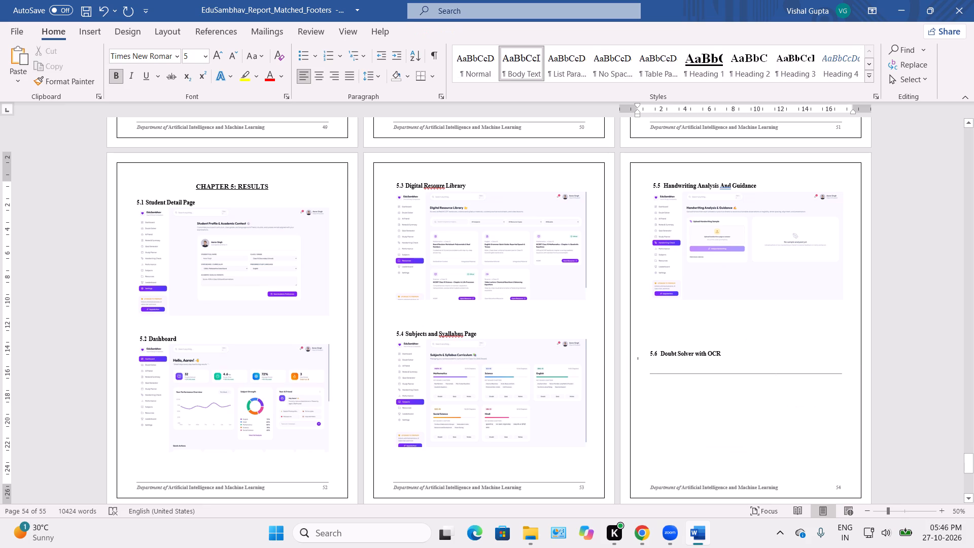
pyautogui.press('Delete')
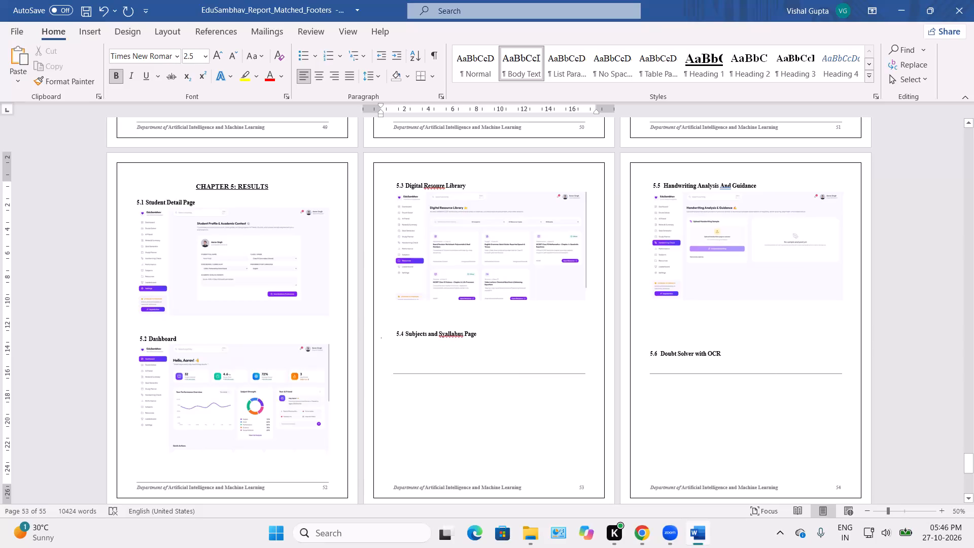
# Copy the Dashboard screenshot under heading 5.2 in Chapter 5.
pyautogui.scroll(3, 603, 315)
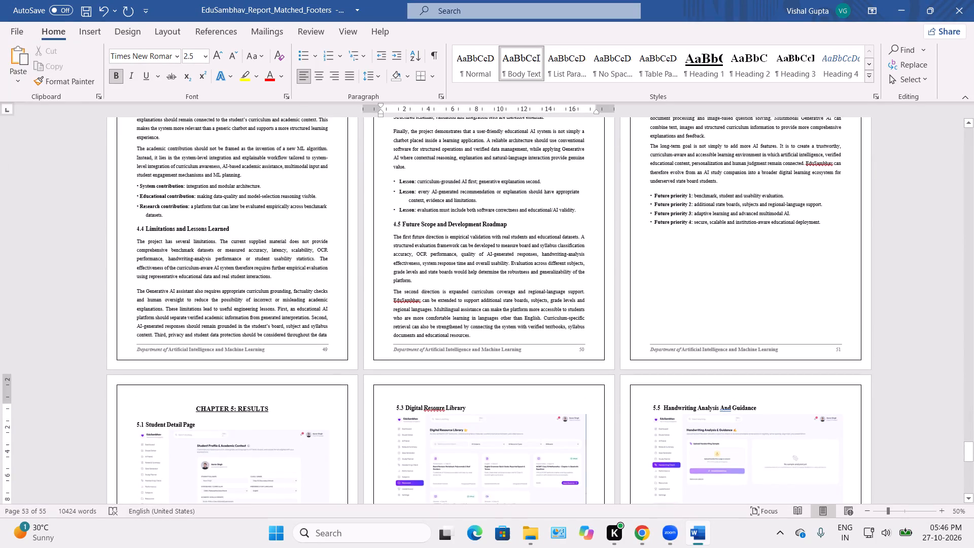
pyautogui.scroll(-1, 603, 315)
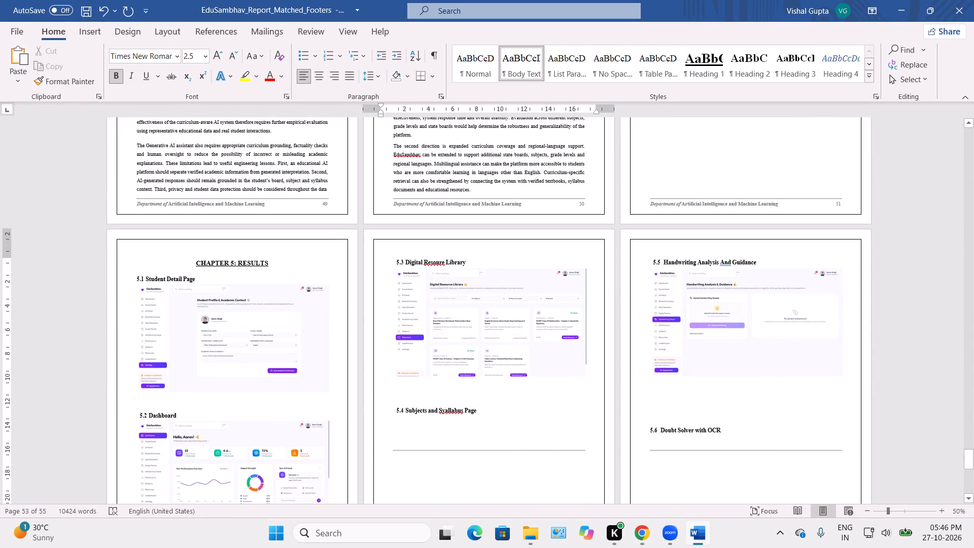
pyautogui.scroll(-1, 287, 400)
pyautogui.click(287, 400)
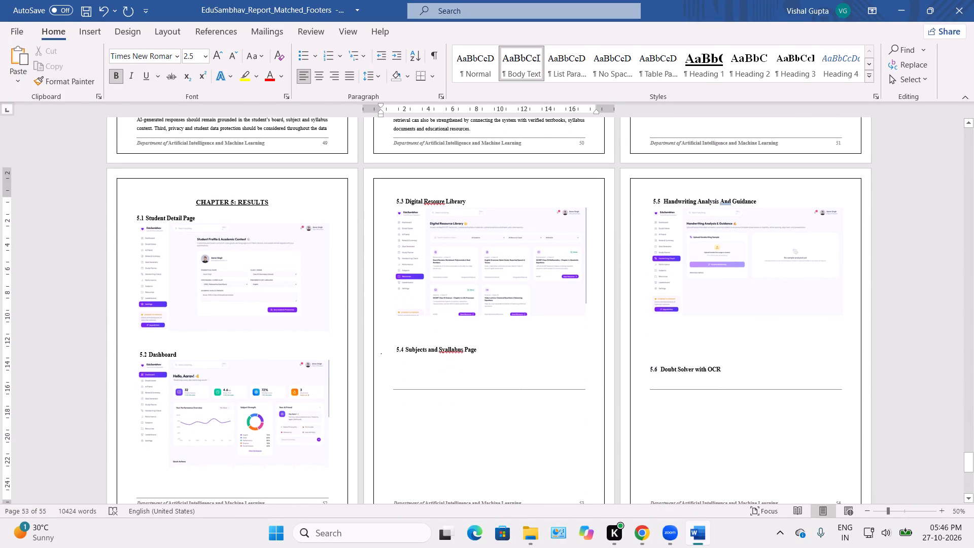
pyautogui.hotkey('ctrl', 'c')
# Paste the copied Dashboard screenshot on page 39 between the Future metric bullet and heading 3.3, lining it up with the text margins.
pyautogui.scroll(5, 287, 400)
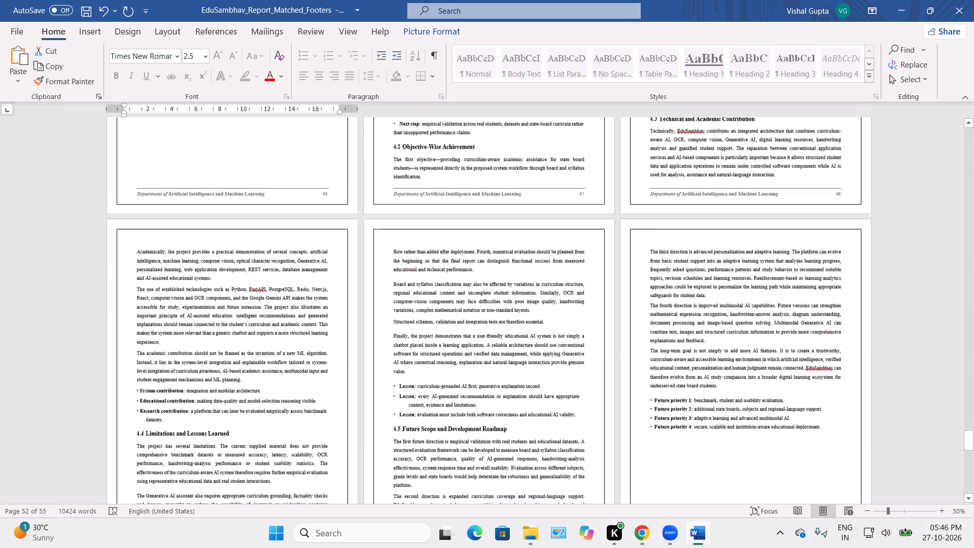
pyautogui.scroll(11, 287, 400)
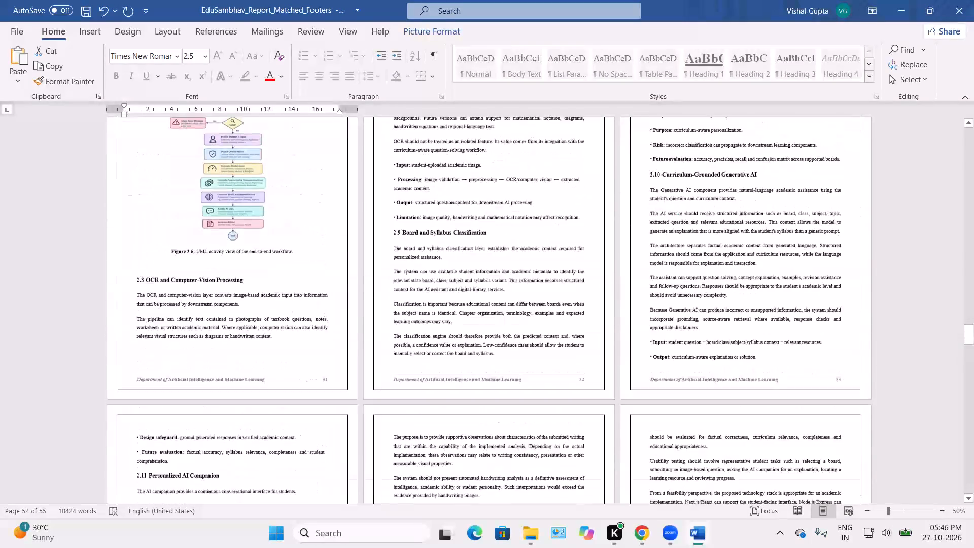
pyautogui.scroll(-7, 485, 425)
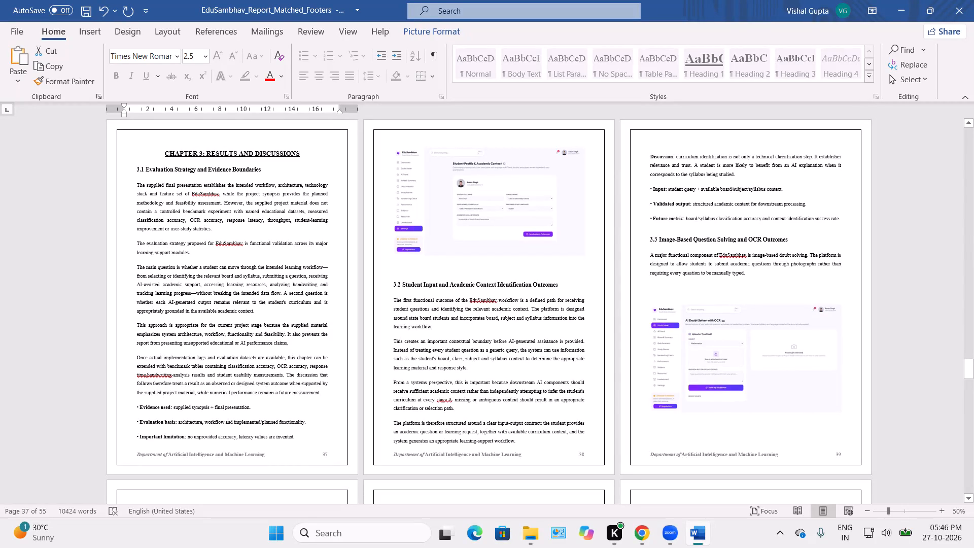
pyautogui.scroll(-1, 616, 403)
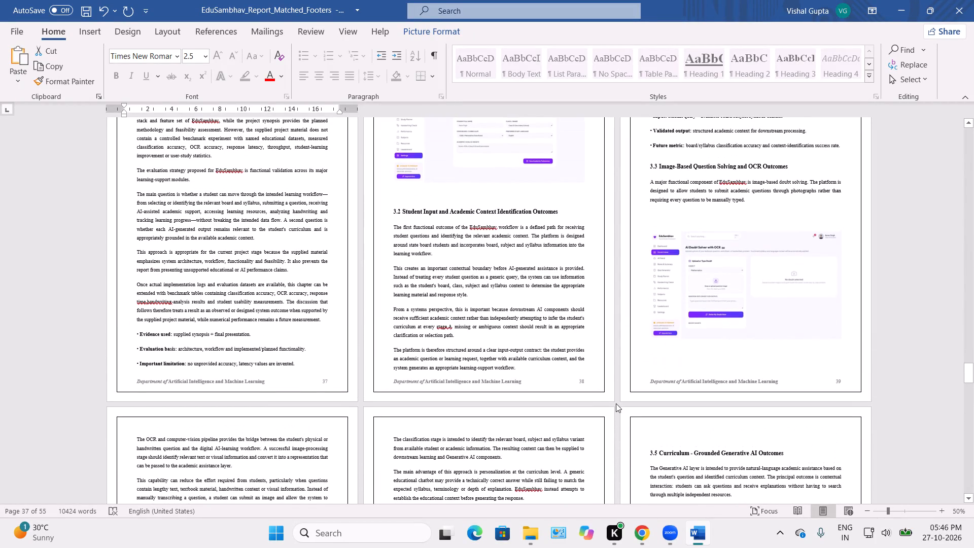
pyautogui.scroll(1, 616, 403)
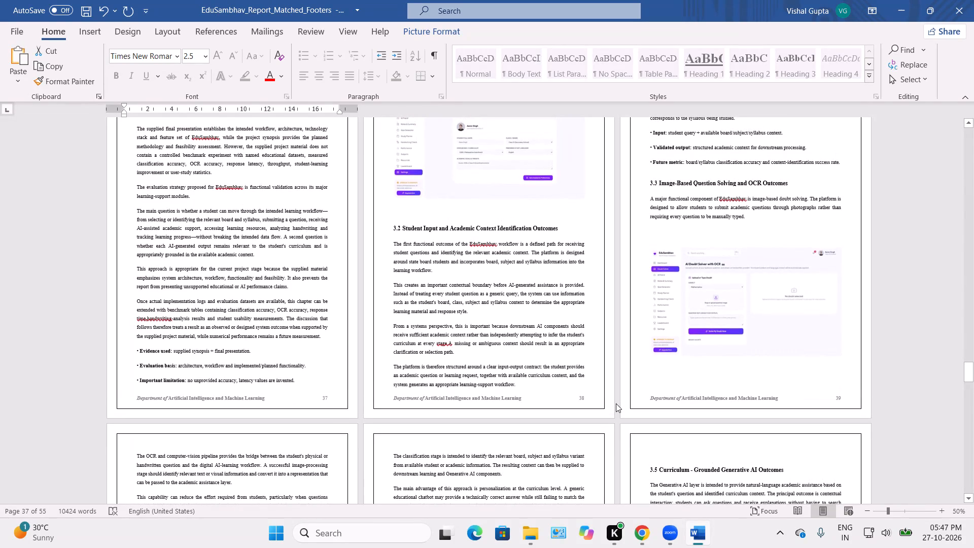
pyautogui.scroll(2, 616, 403)
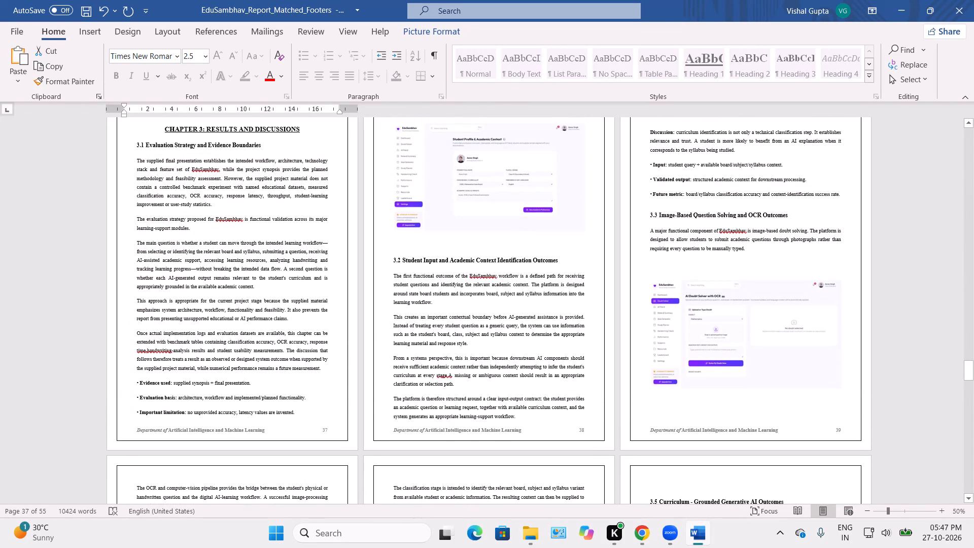
pyautogui.scroll(1, 616, 403)
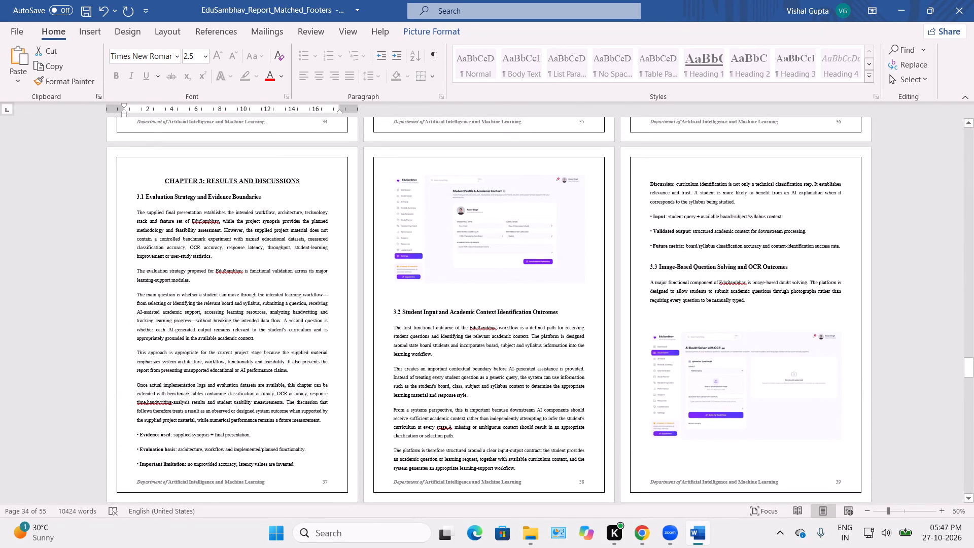
pyautogui.click(840, 252)
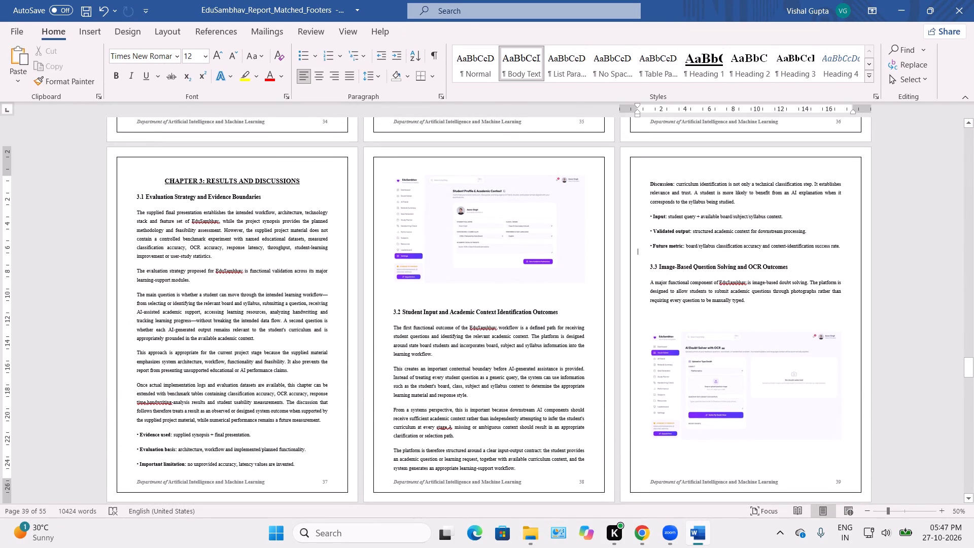
pyautogui.hotkey('ctrl', 'v')
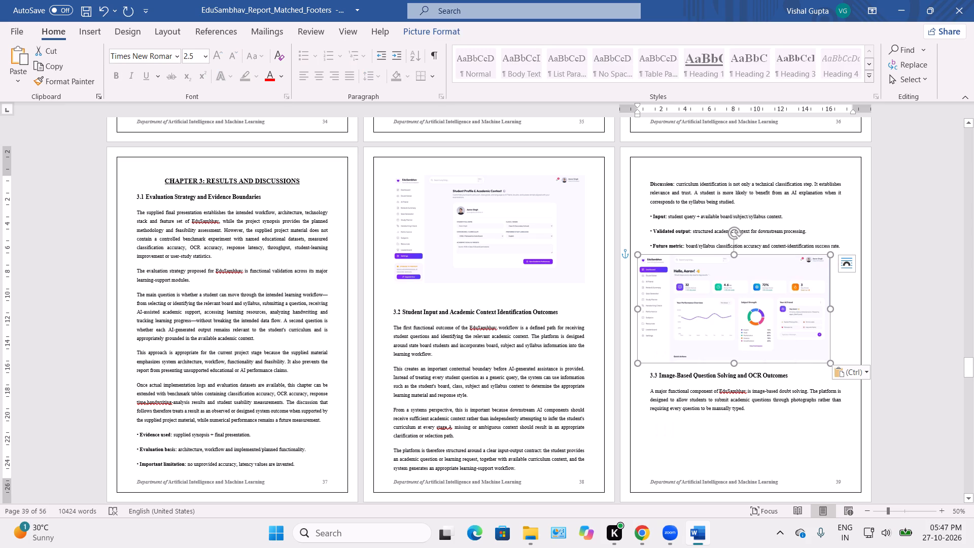
pyautogui.moveTo(736, 306); pyautogui.dragTo(753, 318)
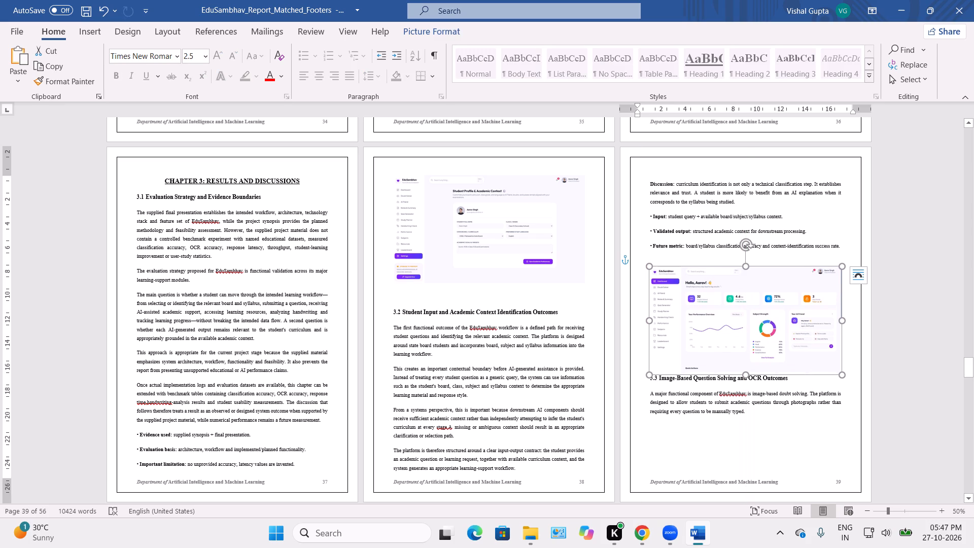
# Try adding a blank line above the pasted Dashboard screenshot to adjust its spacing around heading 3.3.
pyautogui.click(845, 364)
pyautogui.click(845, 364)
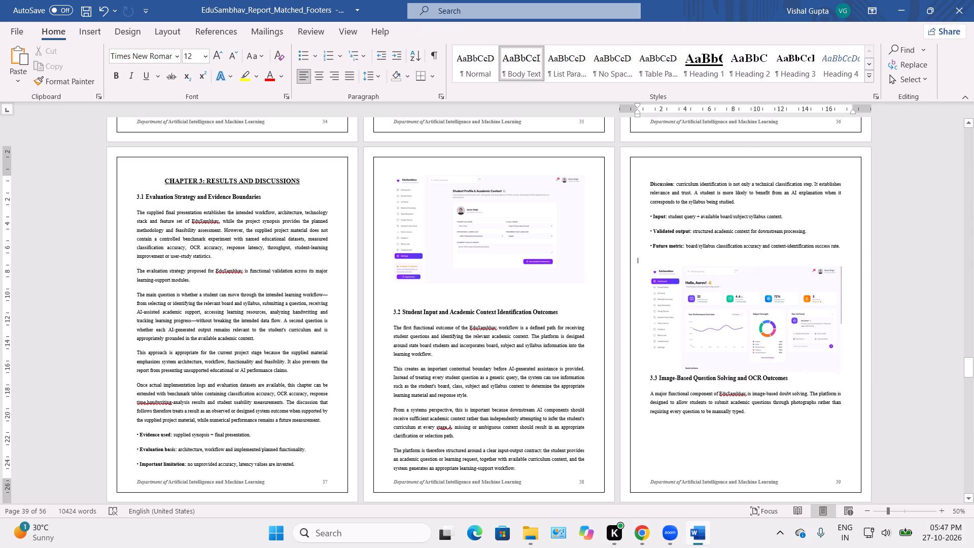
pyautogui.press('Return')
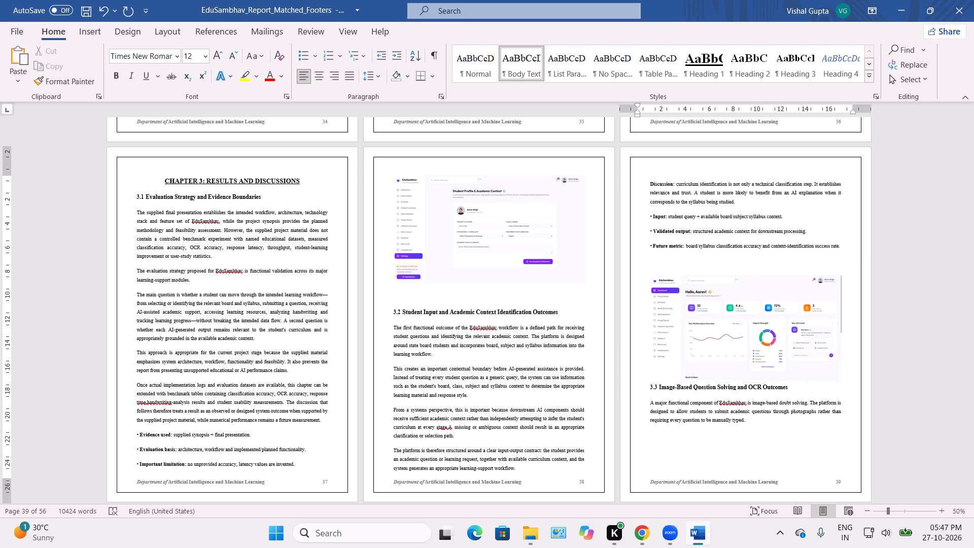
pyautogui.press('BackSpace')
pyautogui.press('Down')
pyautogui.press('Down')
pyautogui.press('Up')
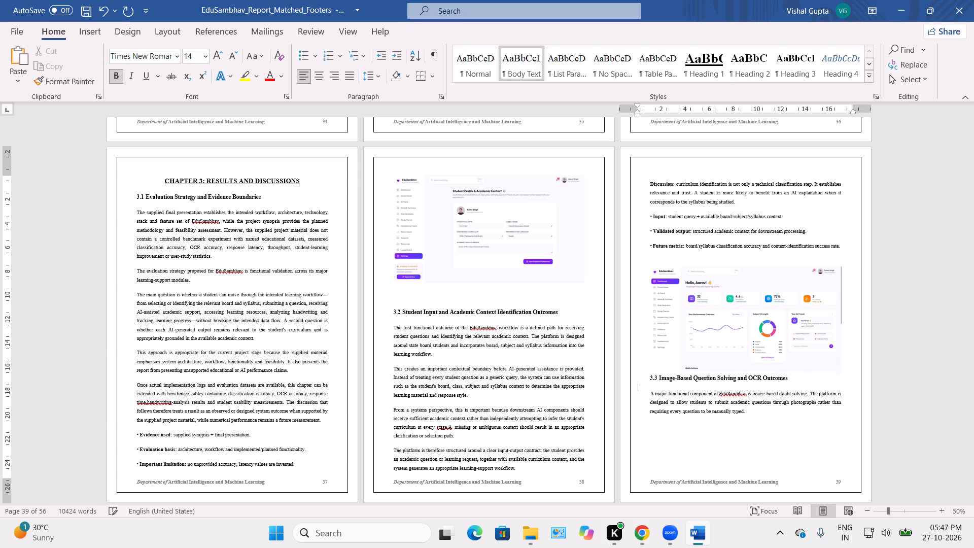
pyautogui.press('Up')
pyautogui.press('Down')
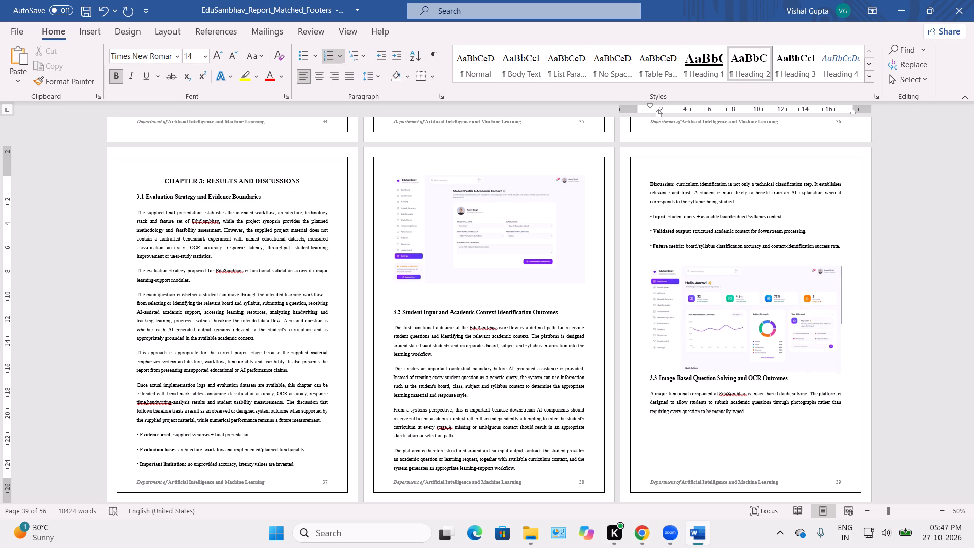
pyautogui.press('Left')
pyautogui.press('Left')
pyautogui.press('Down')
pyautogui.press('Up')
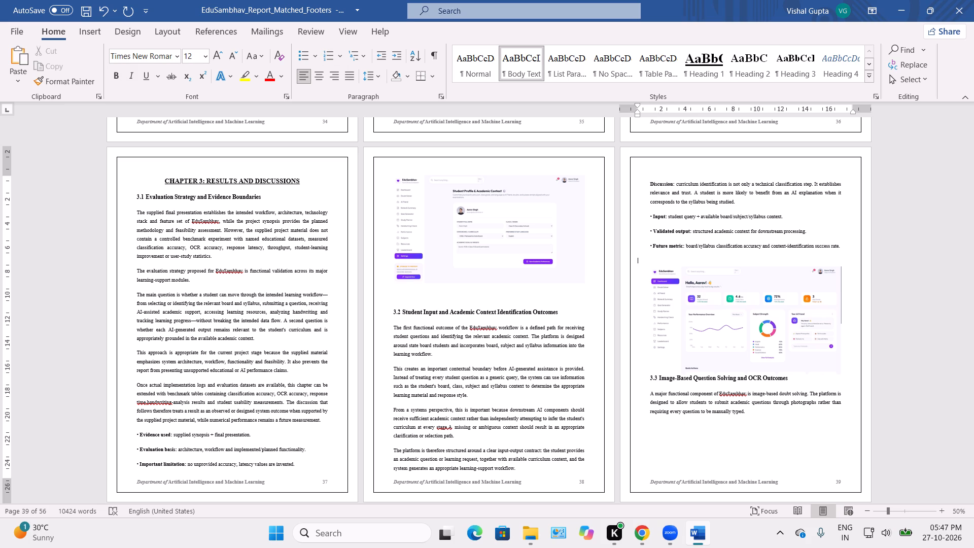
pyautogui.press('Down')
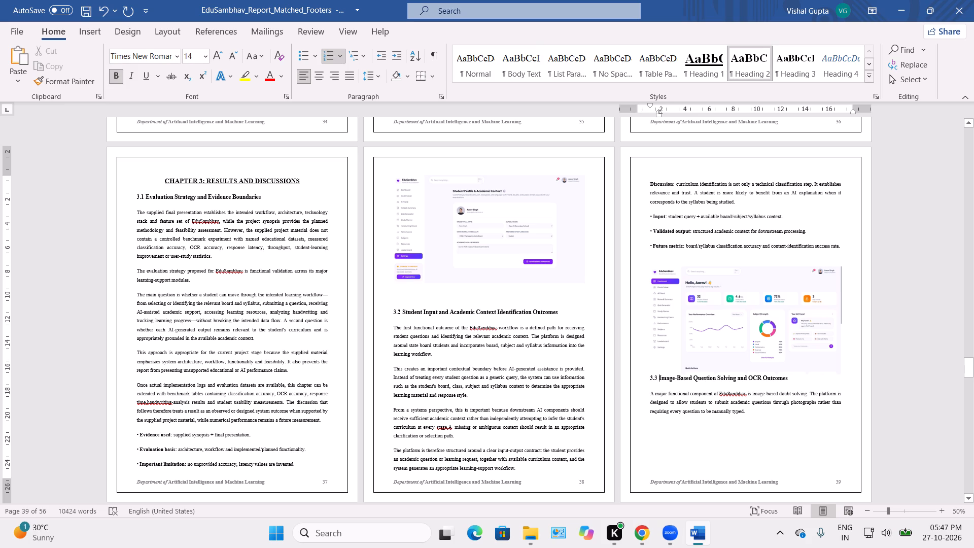
# Move the Dashboard screenshot up to just below the Future metric bullet, aligned with the text margins and clear of heading 3.3.
pyautogui.moveTo(819, 340); pyautogui.dragTo(816, 344)
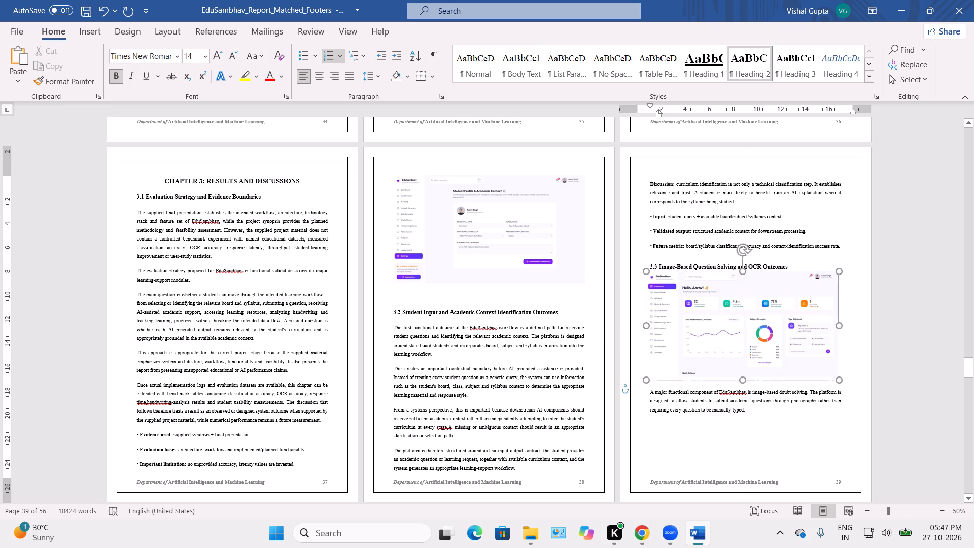
pyautogui.moveTo(816, 344); pyautogui.dragTo(819, 334)
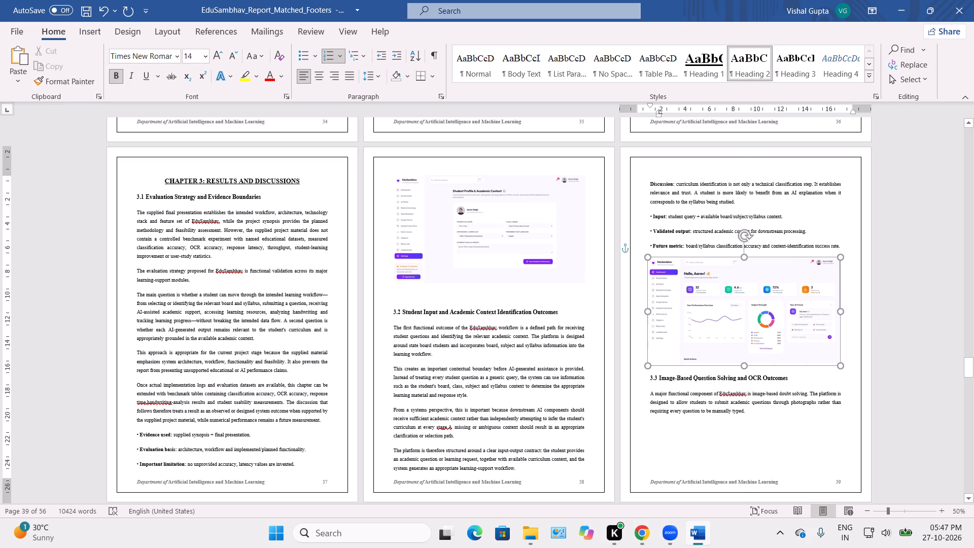
pyautogui.moveTo(819, 334); pyautogui.dragTo(820, 331)
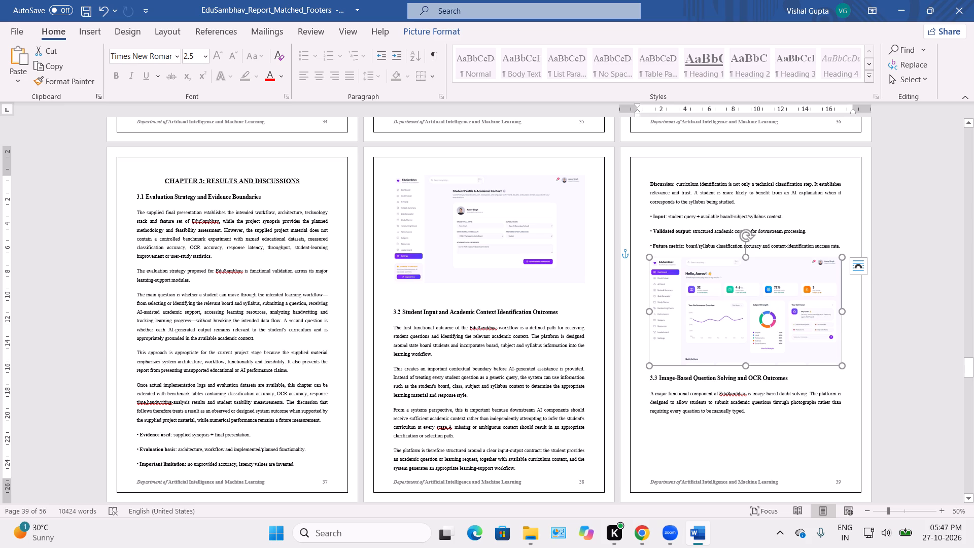
pyautogui.click(703, 389)
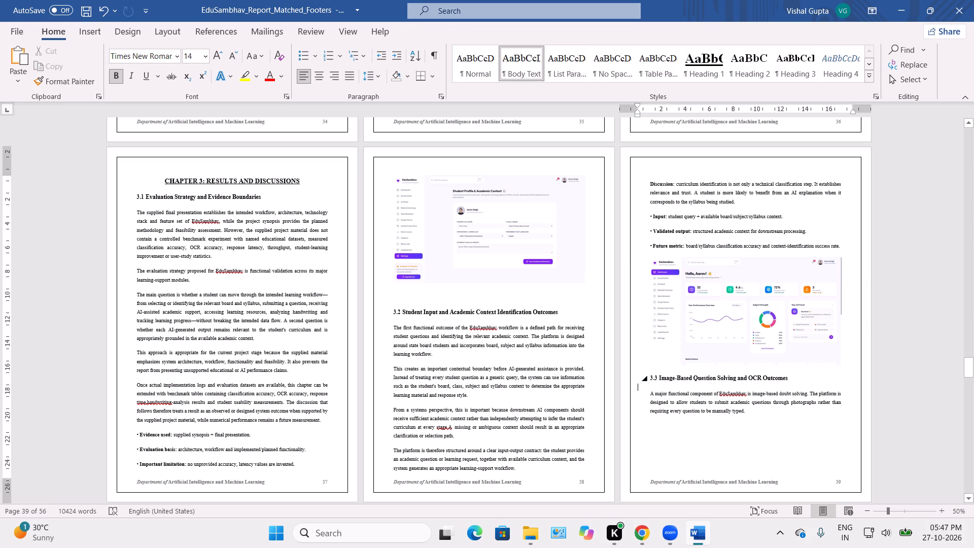
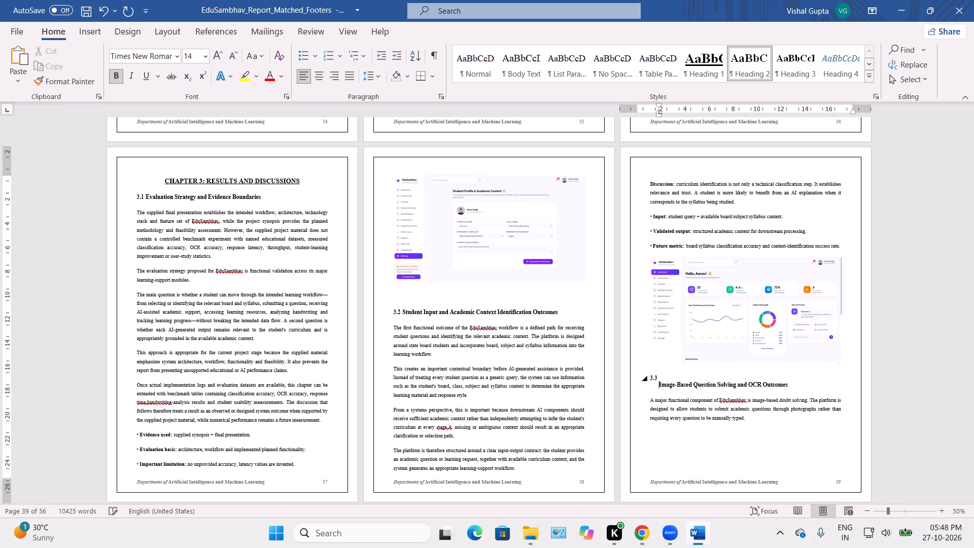
# Put the split heading 3.3 Image-Based Question Solving and OCR Outcomes back on one line and add a blank line above it.
pyautogui.press('Home')
pyautogui.press('Home')
pyautogui.press('BackSpace')
pyautogui.press('BackSpace')
pyautogui.press('BackSpace')
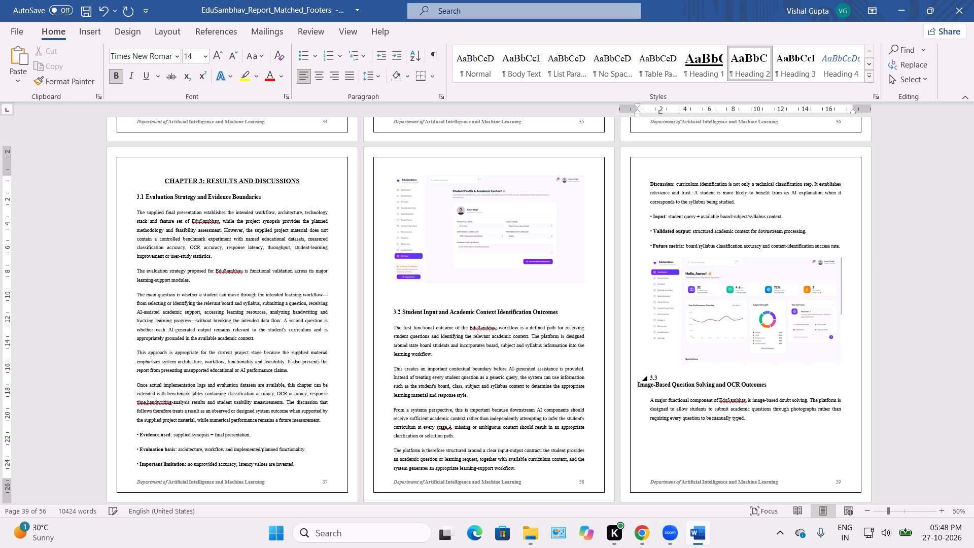
pyautogui.press('BackSpace')
pyautogui.press('Left')
pyautogui.press('Left')
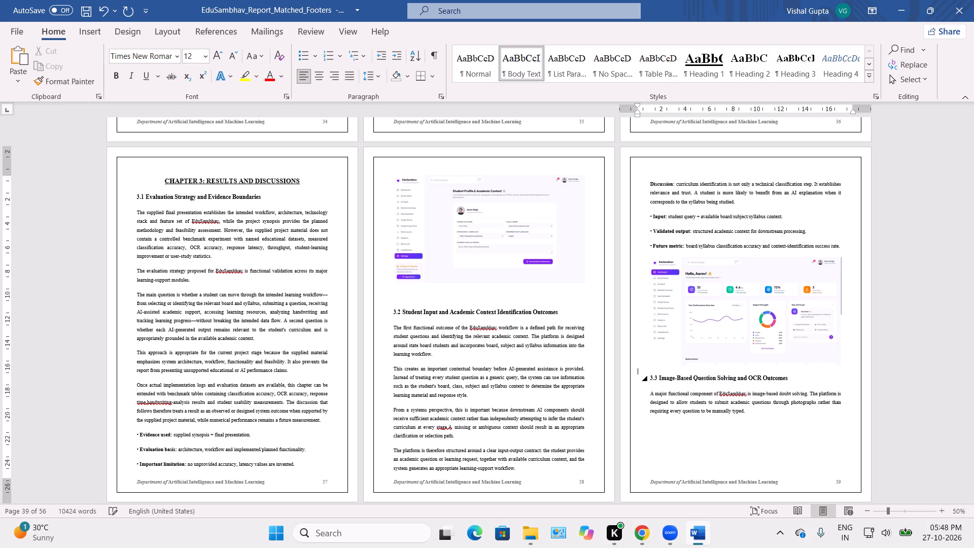
pyautogui.press('Return')
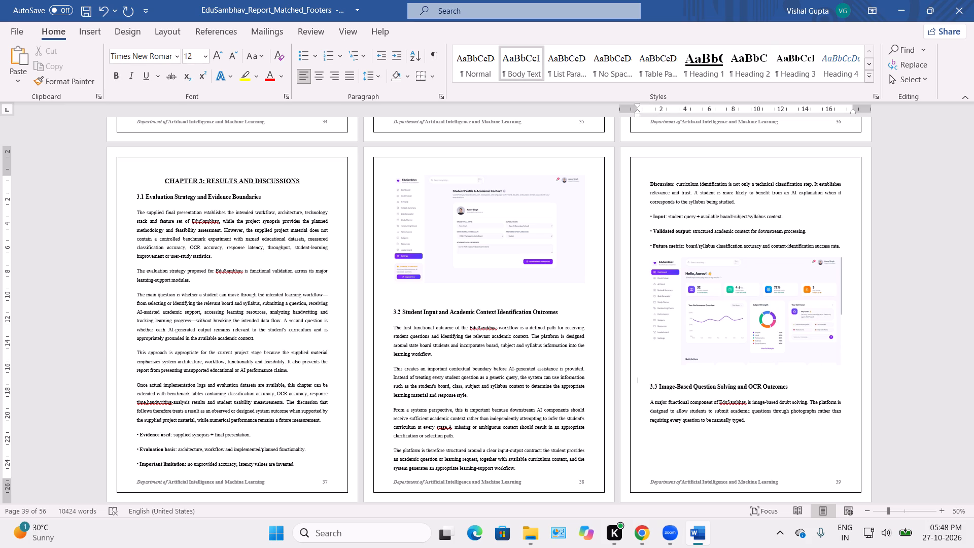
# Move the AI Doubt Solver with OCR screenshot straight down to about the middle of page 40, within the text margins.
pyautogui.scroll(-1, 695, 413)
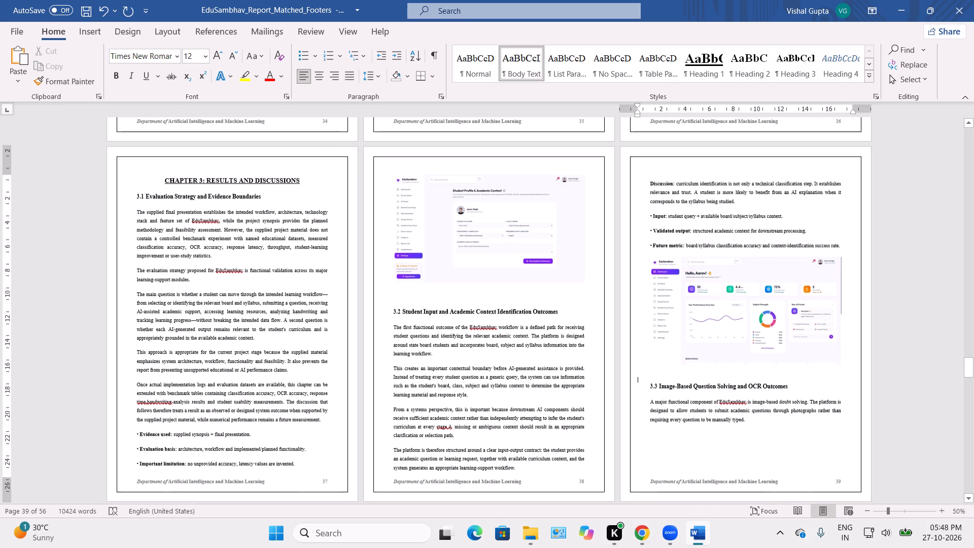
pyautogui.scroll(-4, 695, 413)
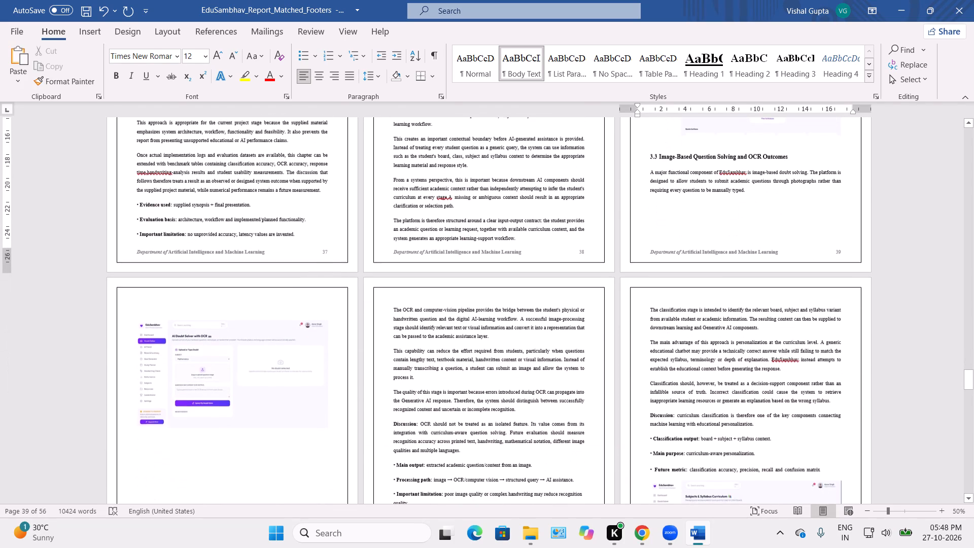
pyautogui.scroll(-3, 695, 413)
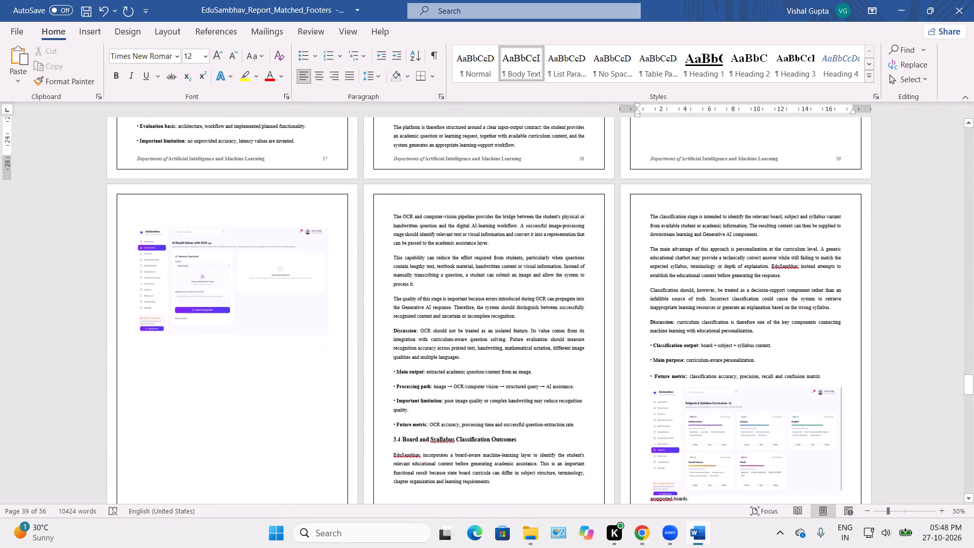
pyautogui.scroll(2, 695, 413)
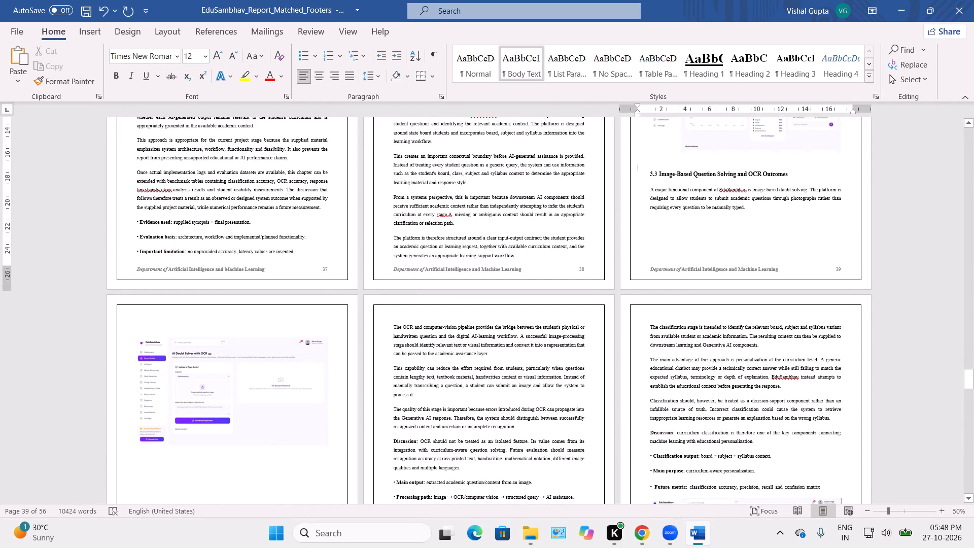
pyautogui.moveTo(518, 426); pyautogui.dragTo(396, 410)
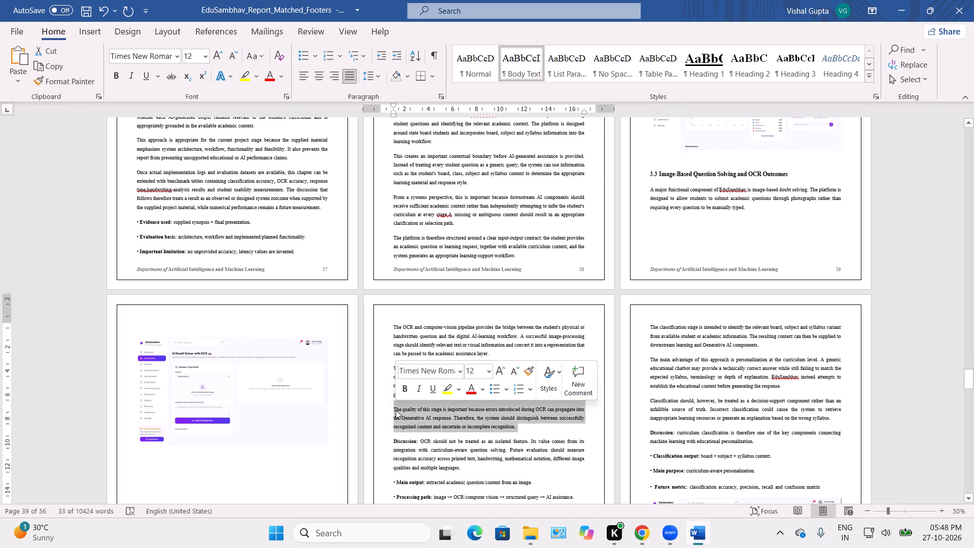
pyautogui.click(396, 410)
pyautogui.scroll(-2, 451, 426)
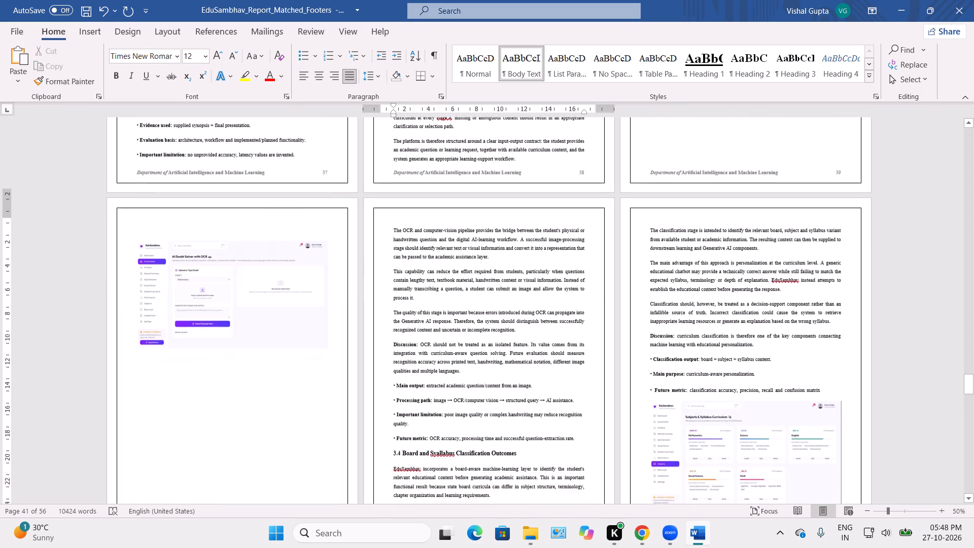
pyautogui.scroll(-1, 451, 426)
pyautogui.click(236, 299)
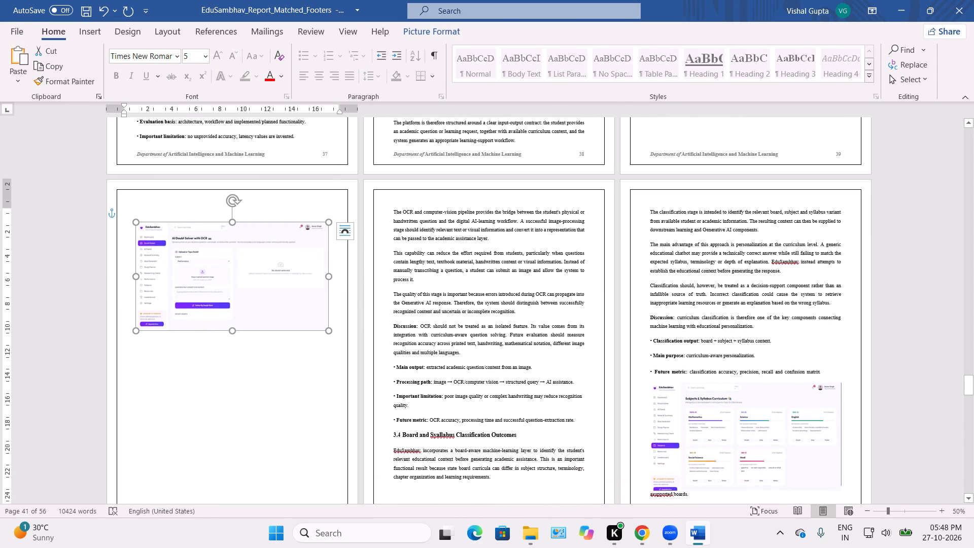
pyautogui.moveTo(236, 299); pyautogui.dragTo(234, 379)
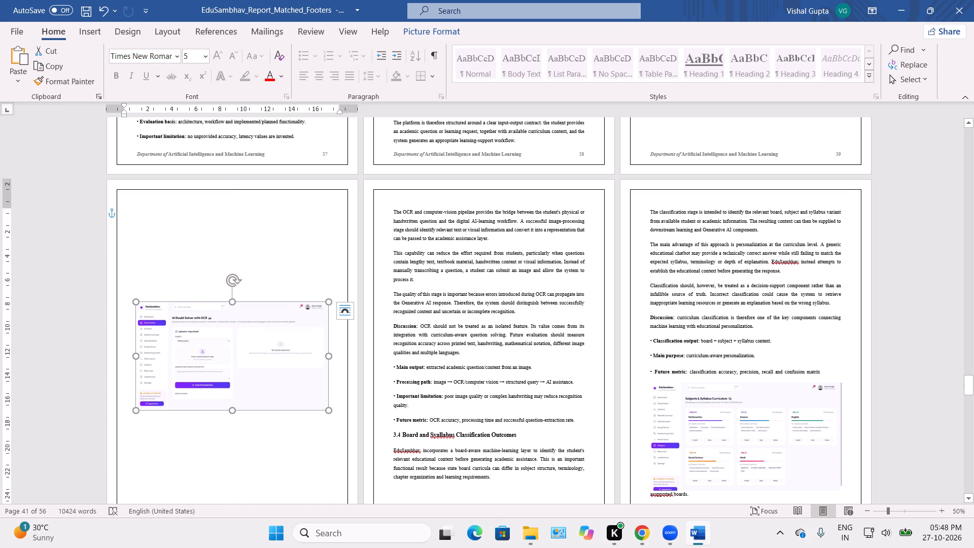
# Examine the layout of pages 37 to 42, checking the screenshots, the space after the section 3.3 introduction and the gap on page 40.
pyautogui.scroll(2, 313, 283)
pyautogui.click(313, 283)
pyautogui.scroll(3, 313, 283)
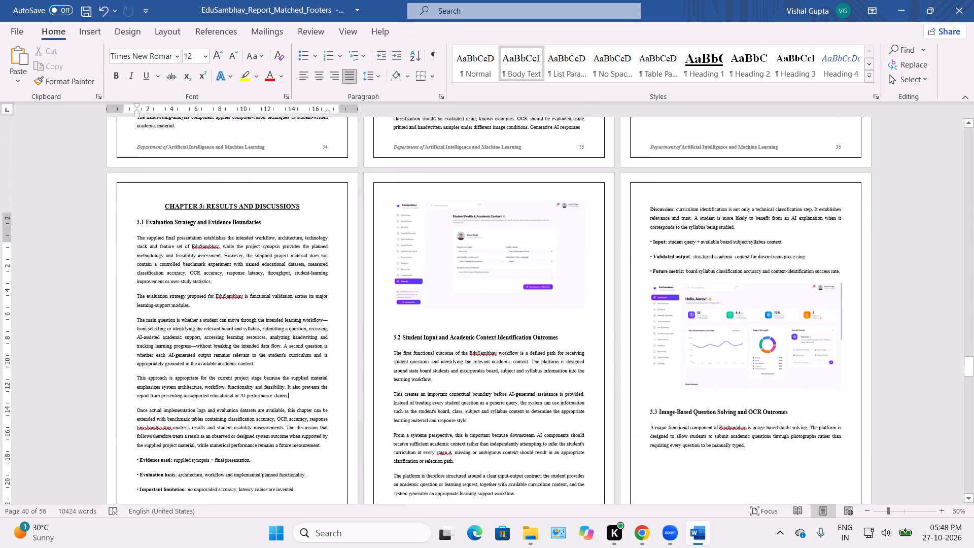
pyautogui.scroll(1, 313, 283)
pyautogui.scroll(-4, 313, 283)
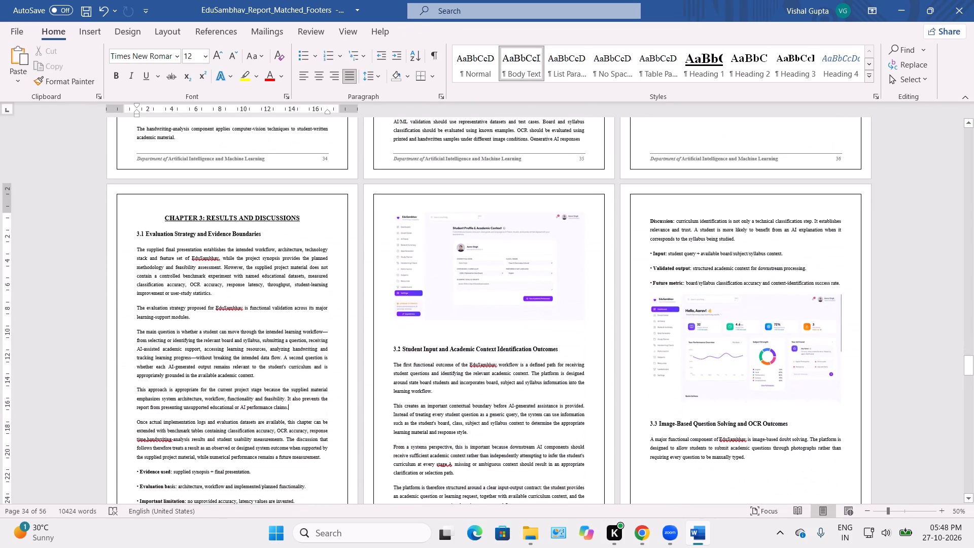
pyautogui.scroll(-2, 537, 267)
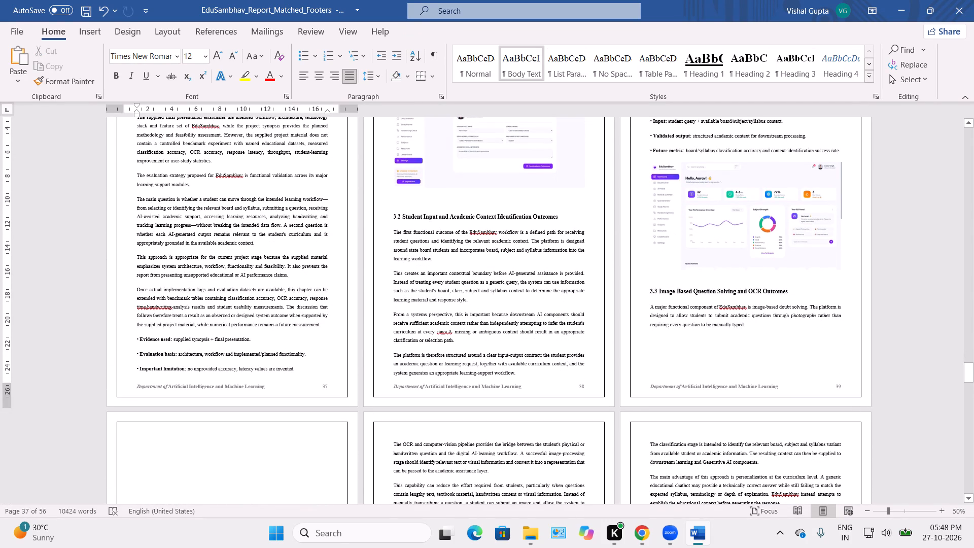
pyautogui.scroll(2, 537, 267)
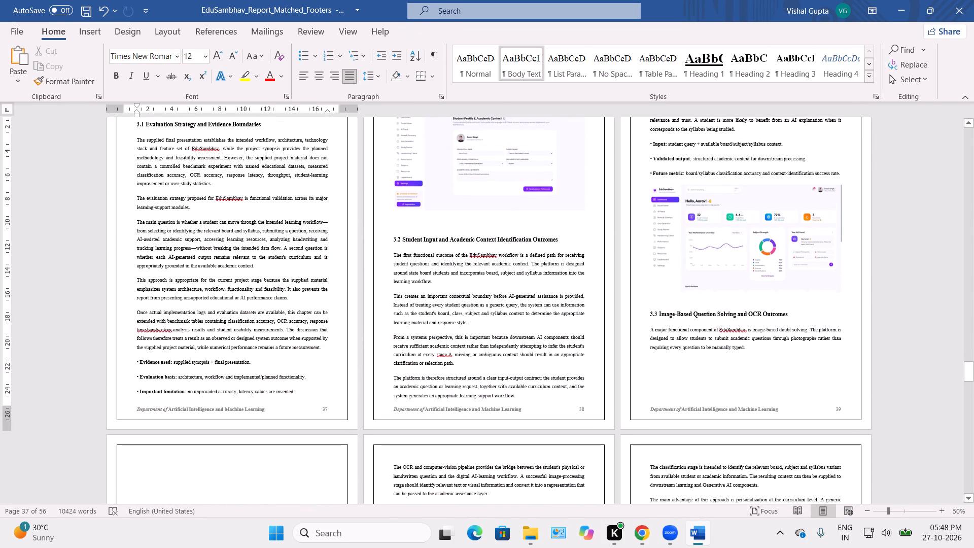
pyautogui.scroll(1, 537, 267)
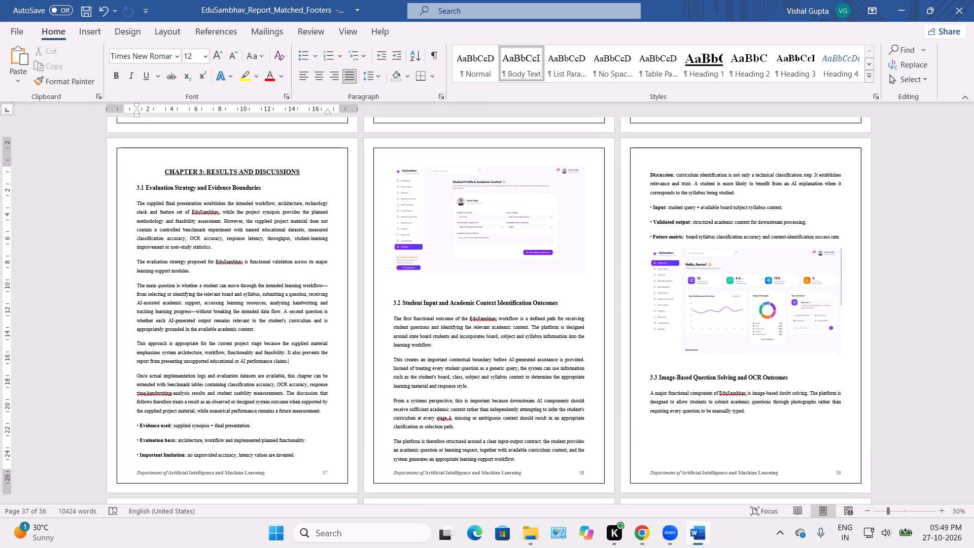
pyautogui.scroll(-2, 758, 297)
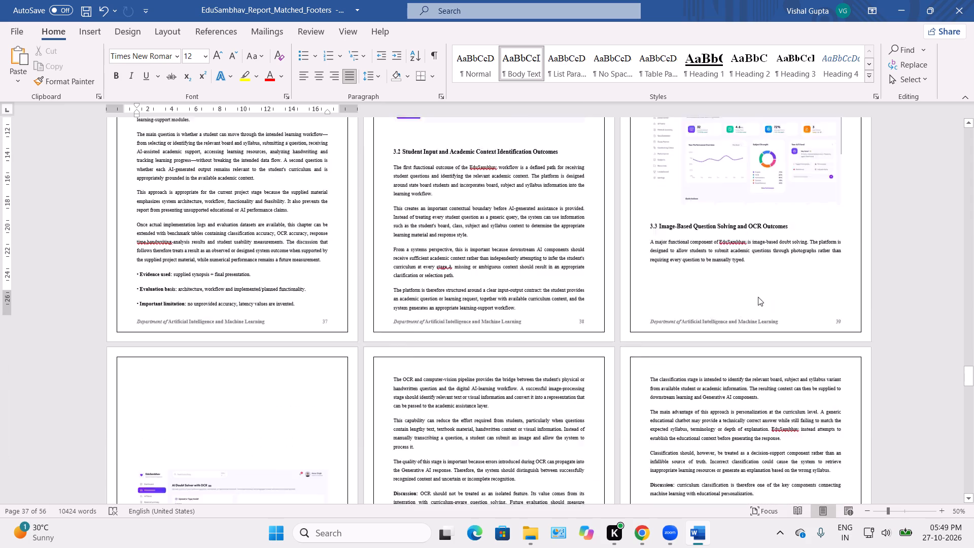
pyautogui.scroll(-2, 758, 297)
pyautogui.scroll(1, 758, 297)
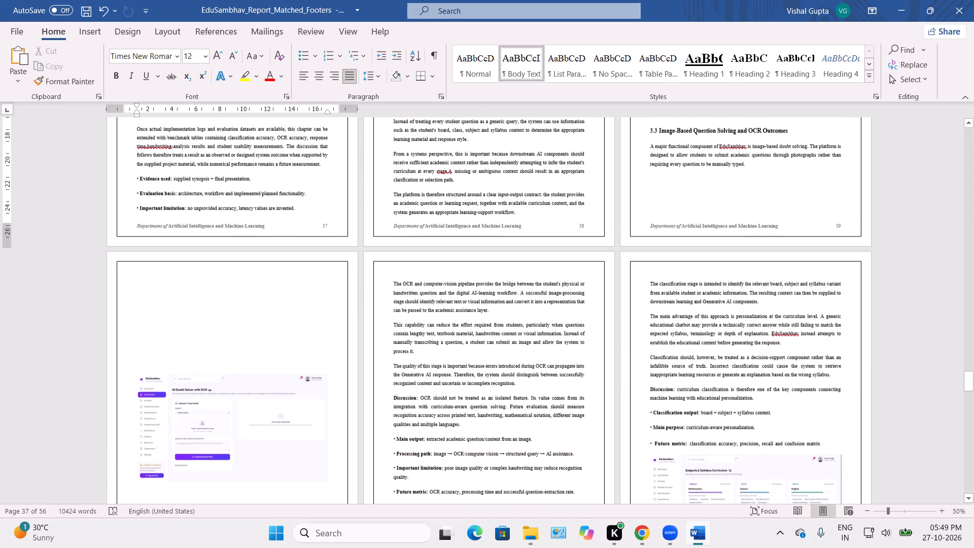
pyautogui.scroll(1, 758, 297)
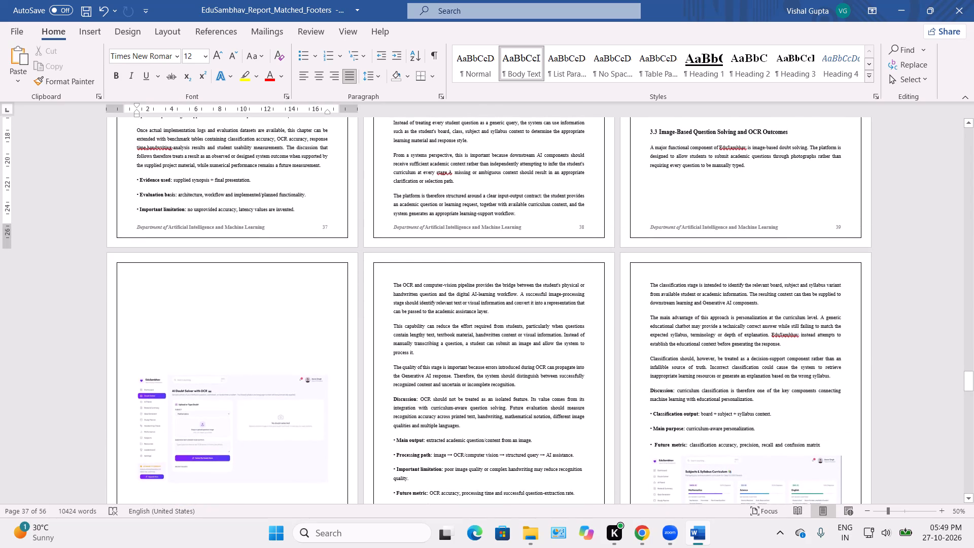
# Delete the break at the top of page 40 to bring the OCR and computer-vision paragraphs onto the screenshot's page.
pyautogui.scroll(-1, 246, 370)
pyautogui.click(145, 198)
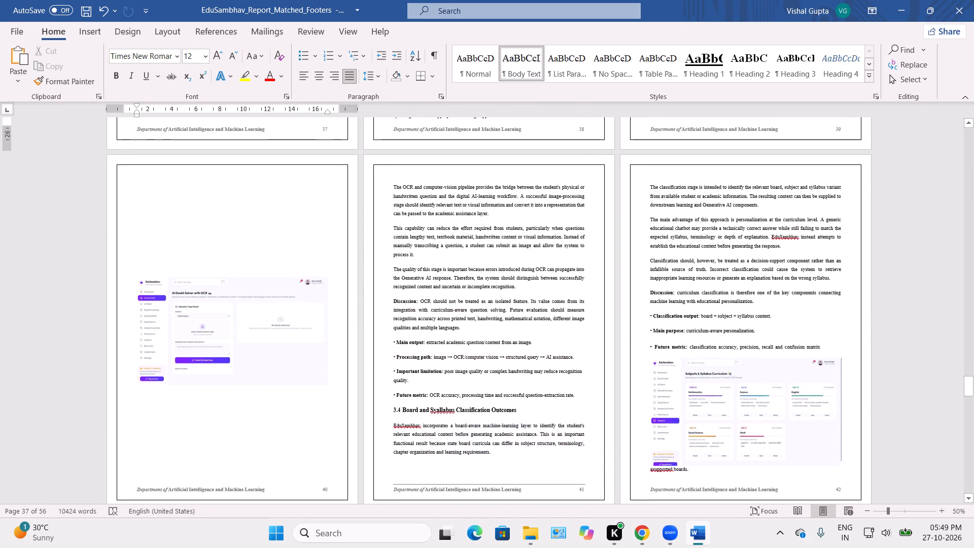
pyautogui.press('Delete')
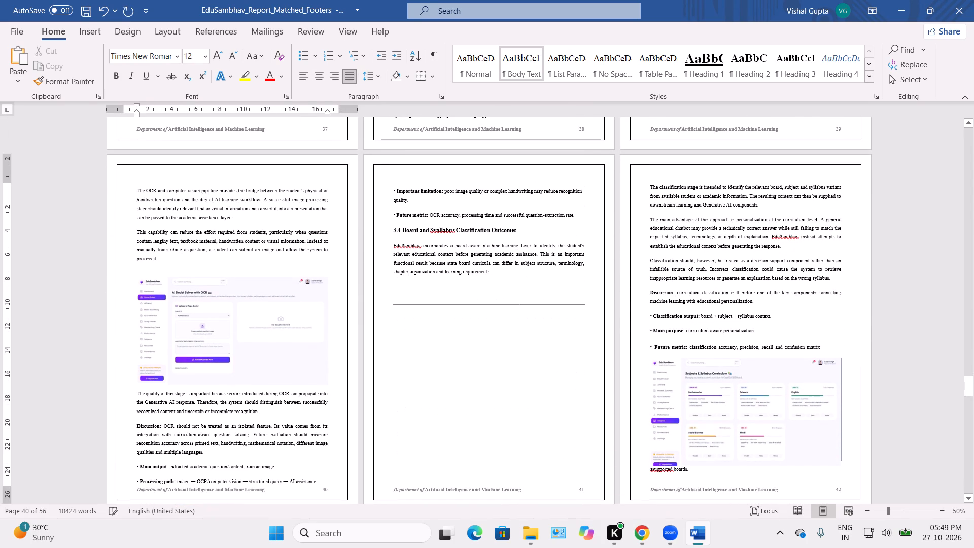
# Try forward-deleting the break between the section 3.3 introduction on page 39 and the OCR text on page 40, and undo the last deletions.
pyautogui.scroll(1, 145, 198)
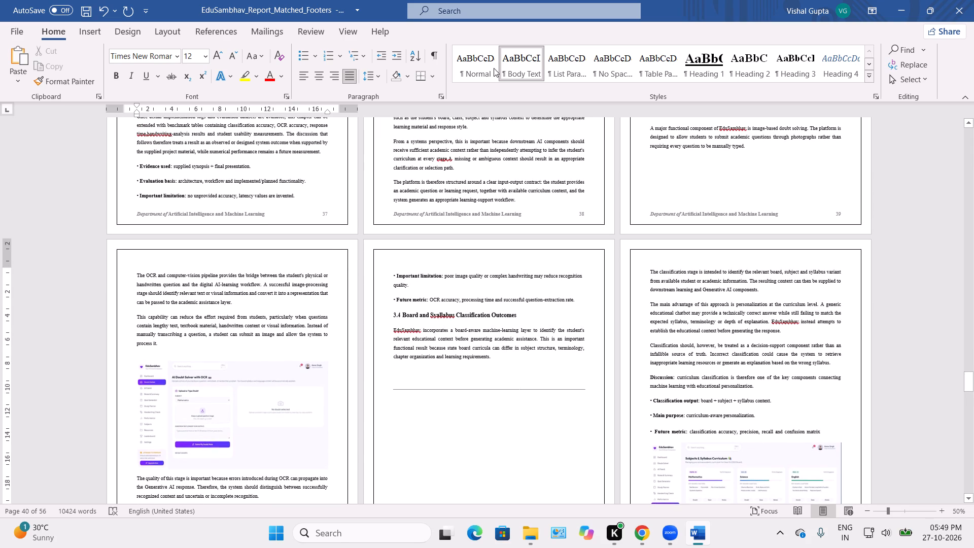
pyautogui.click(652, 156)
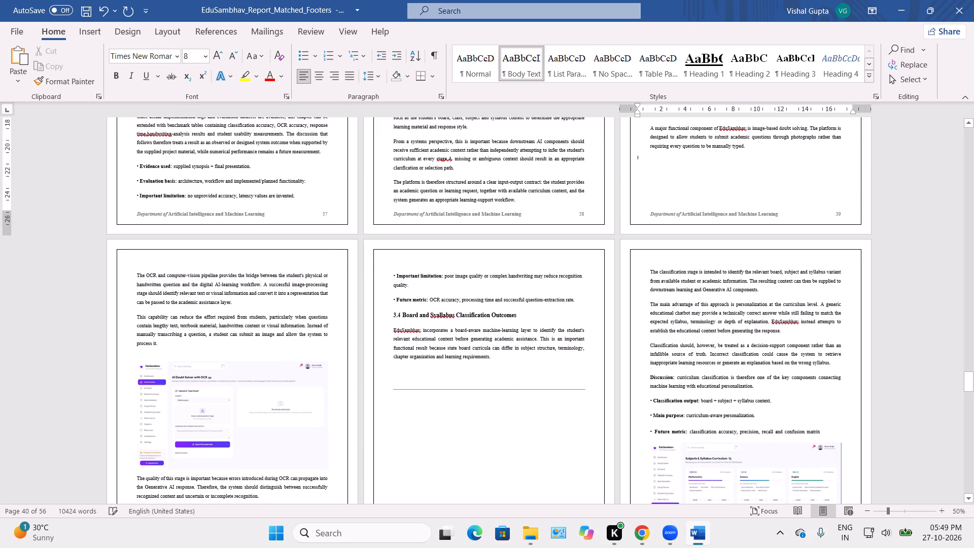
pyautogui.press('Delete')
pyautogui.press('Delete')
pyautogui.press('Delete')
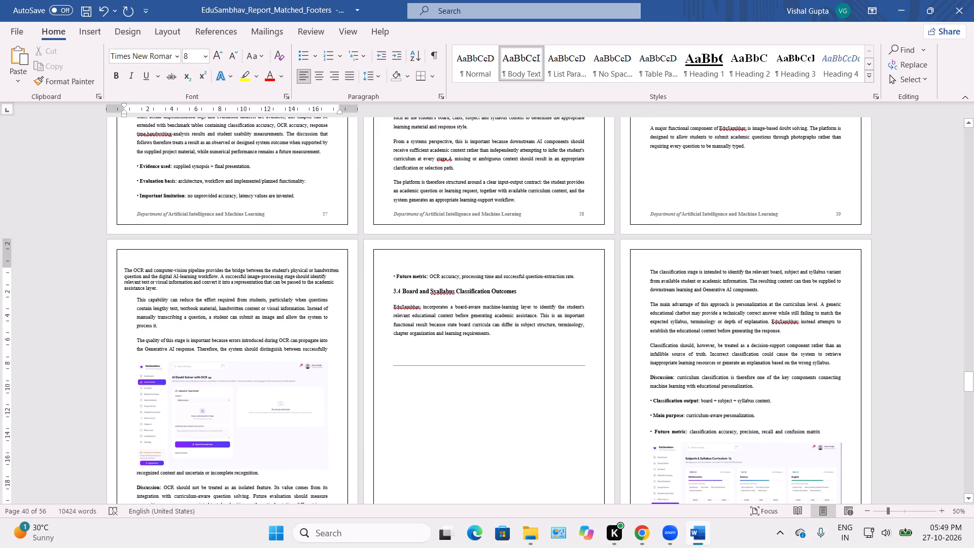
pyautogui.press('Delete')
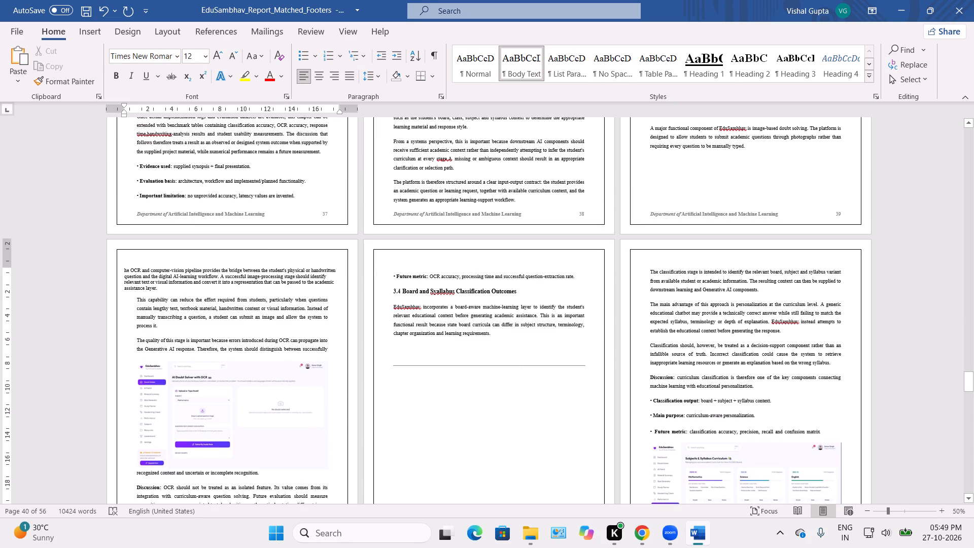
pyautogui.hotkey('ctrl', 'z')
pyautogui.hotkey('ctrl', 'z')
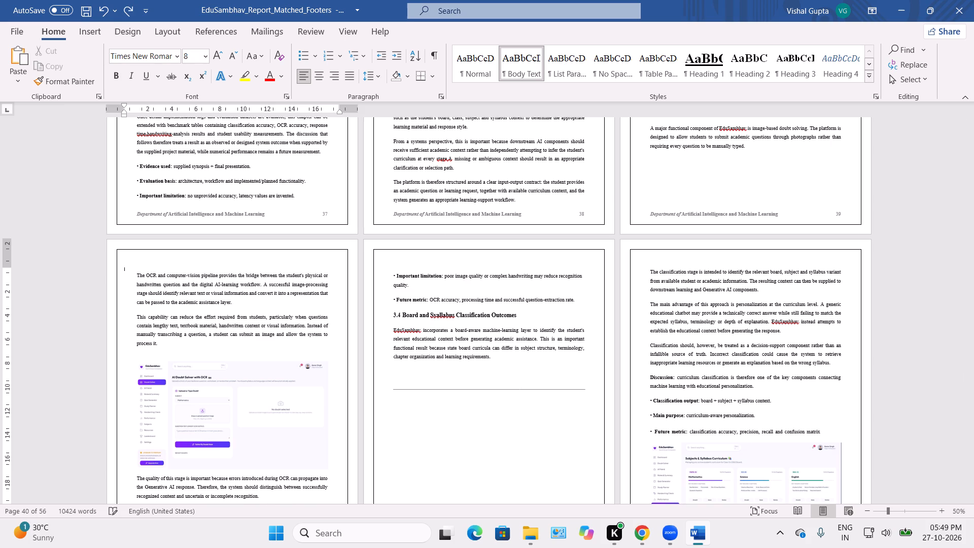
# Remove the blank line and break before the OCR and computer-vision paragraph, joining it to the section 3.3 introduction.
pyautogui.press('BackSpace')
pyautogui.press('BackSpace')
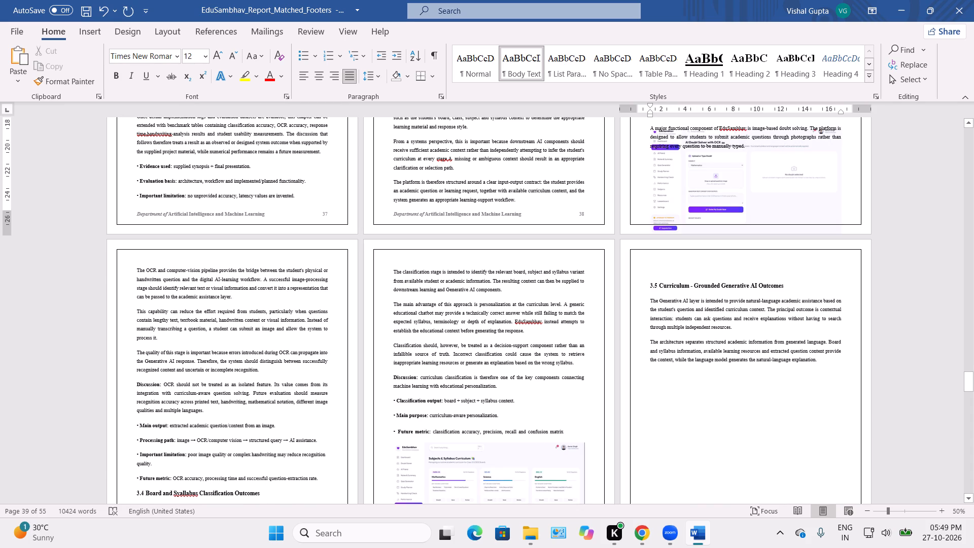
# Cut the AI Doubt Solver with OCR screenshot that overlaps the section 3.3 introduction on page 39.
pyautogui.click(768, 200)
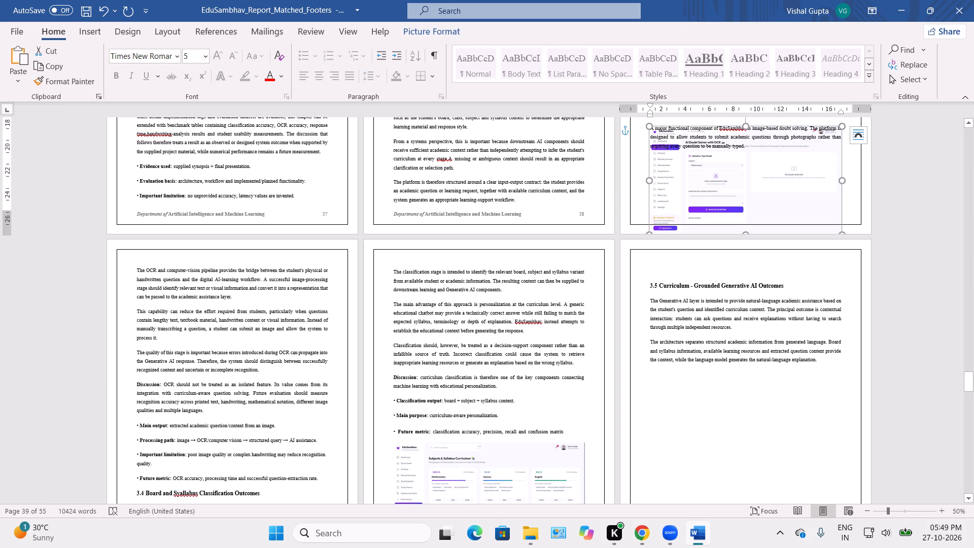
pyautogui.hotkey('ctrl', 'x')
# Split the "This capability can reduce the effort" paragraph after "particularly when questions" at the bottom of page 39.
pyautogui.scroll(-1, 242, 427)
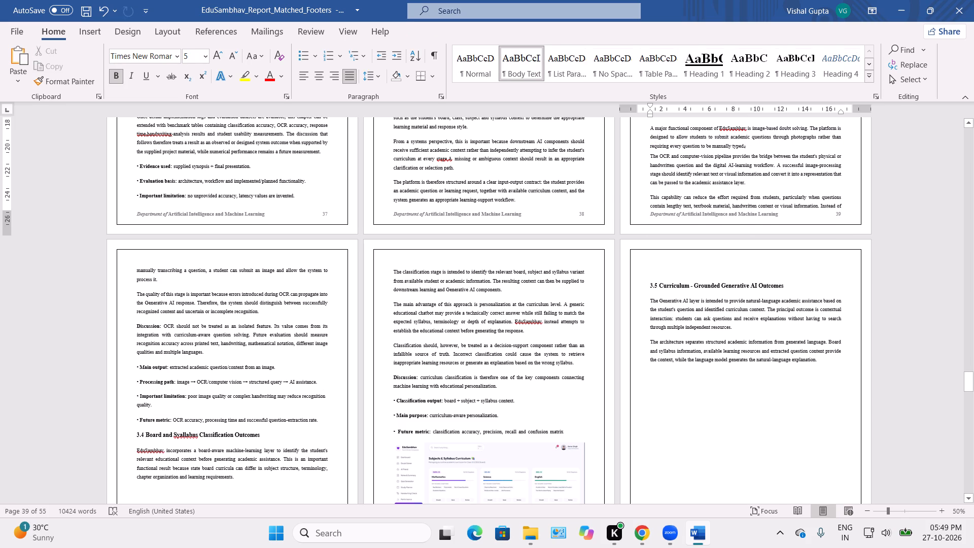
pyautogui.scroll(-1, 242, 427)
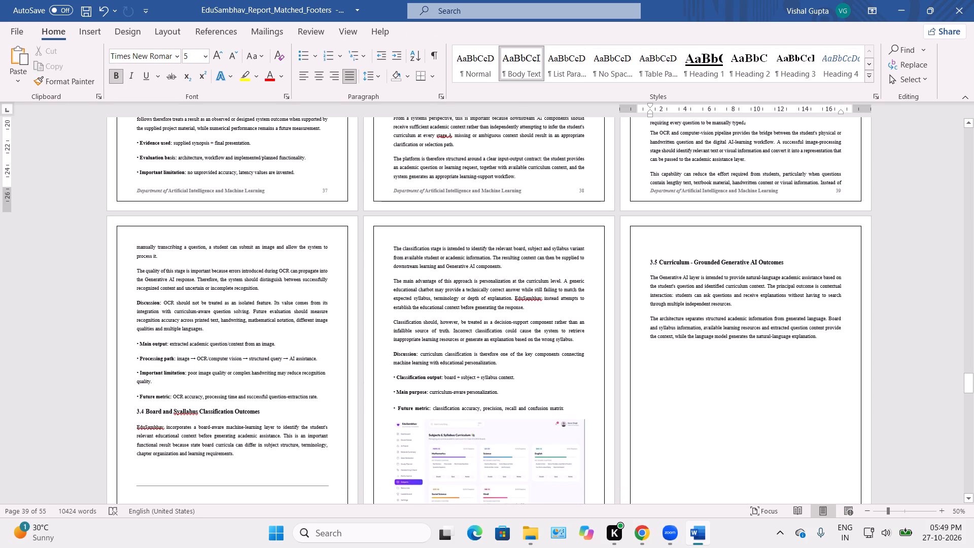
pyautogui.click(844, 172)
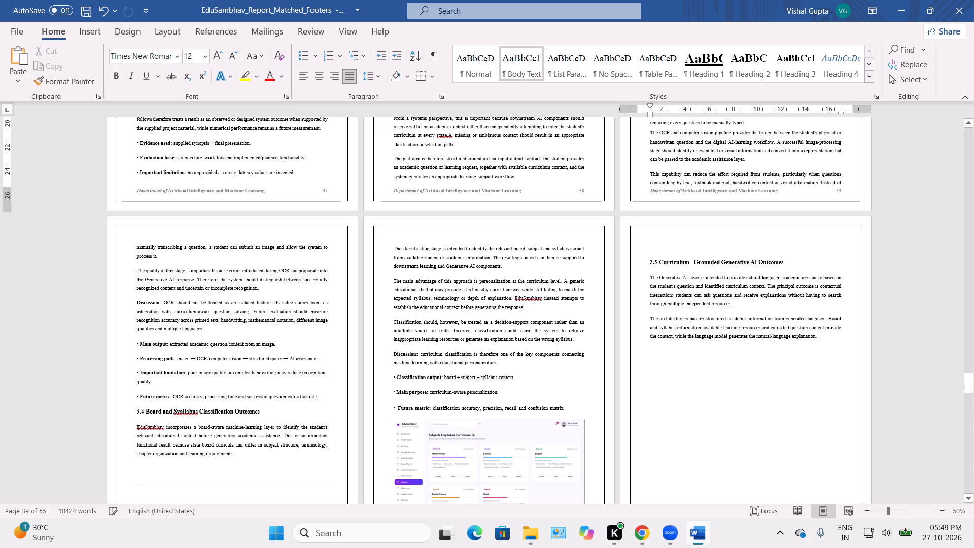
pyautogui.press('Return')
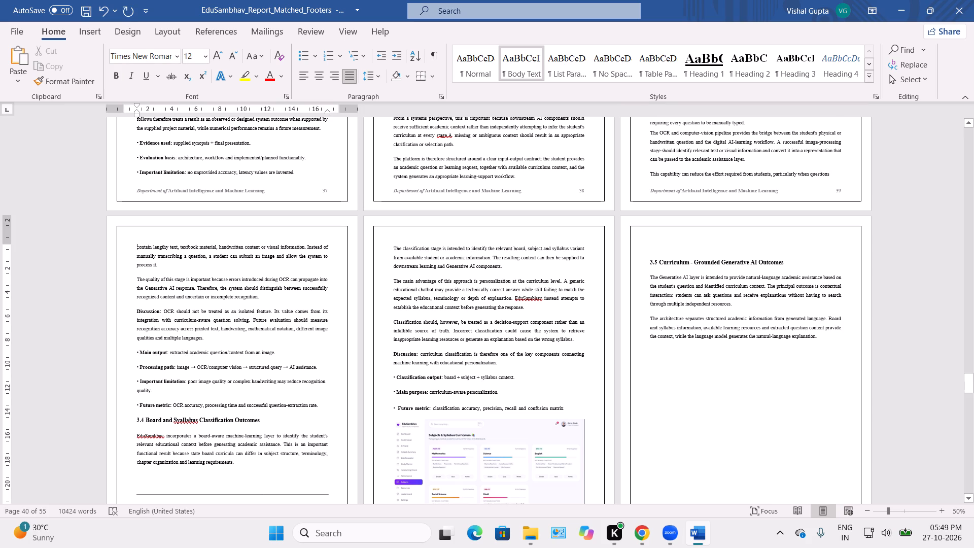
# Paste the AI Doubt Solver with OCR screenshot below the Future metric bullet on page 40, placing it above the section 3.4 heading.
pyautogui.scroll(4, 678, 219)
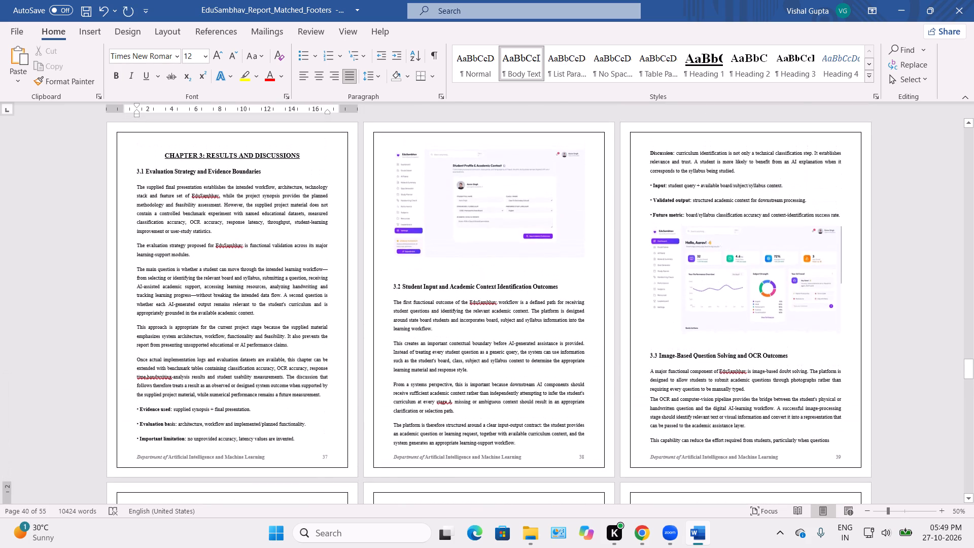
pyautogui.scroll(-1, 678, 219)
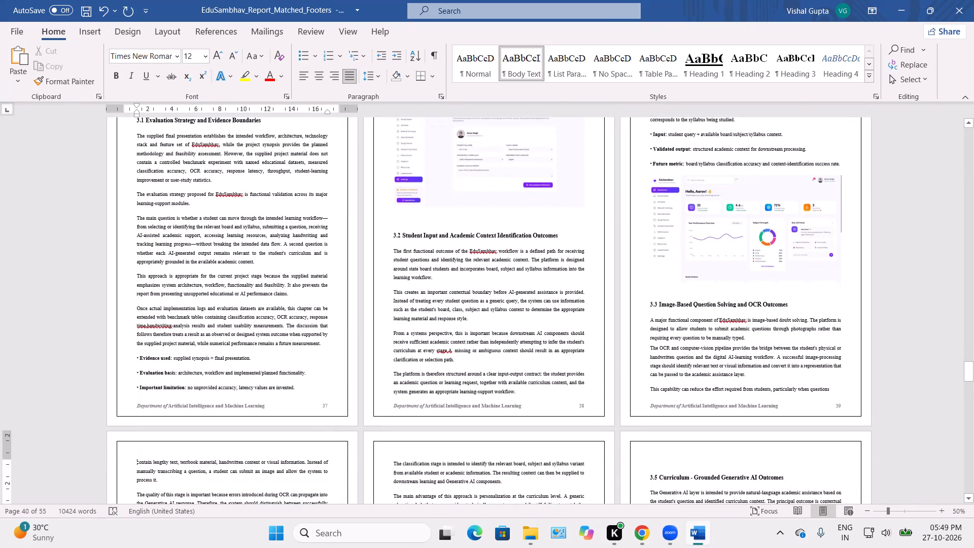
pyautogui.scroll(-2, 716, 265)
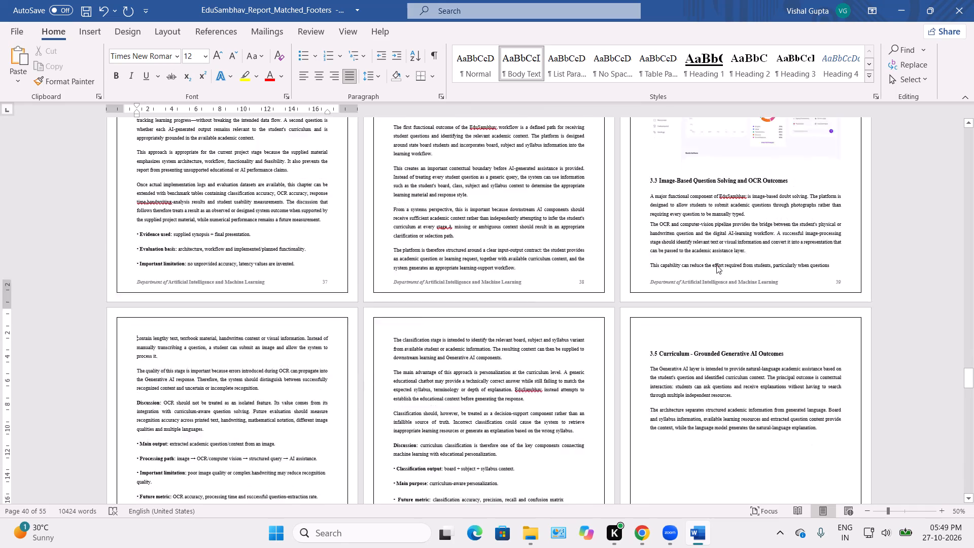
pyautogui.scroll(-4, 716, 265)
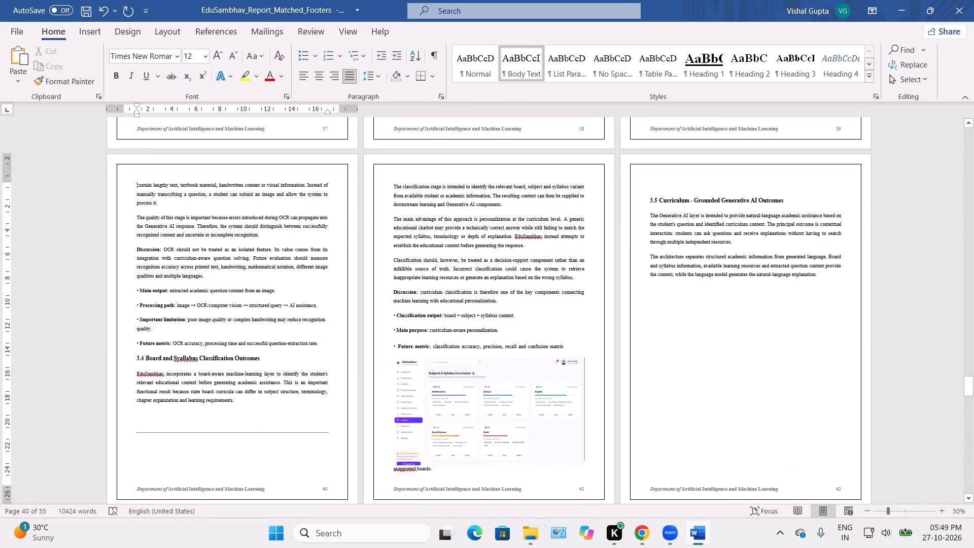
pyautogui.click(320, 347)
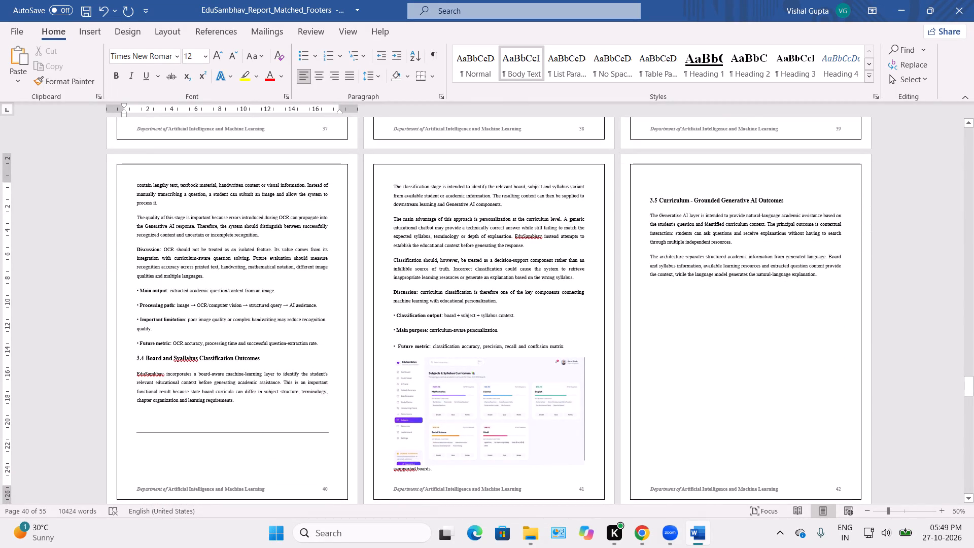
pyautogui.hotkey('ctrl', 'v')
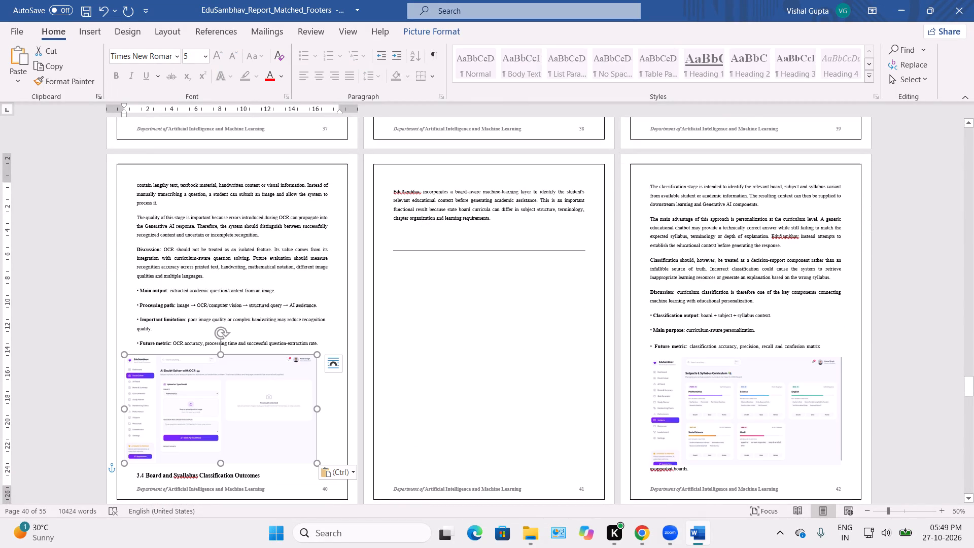
pyautogui.moveTo(257, 400); pyautogui.dragTo(265, 407)
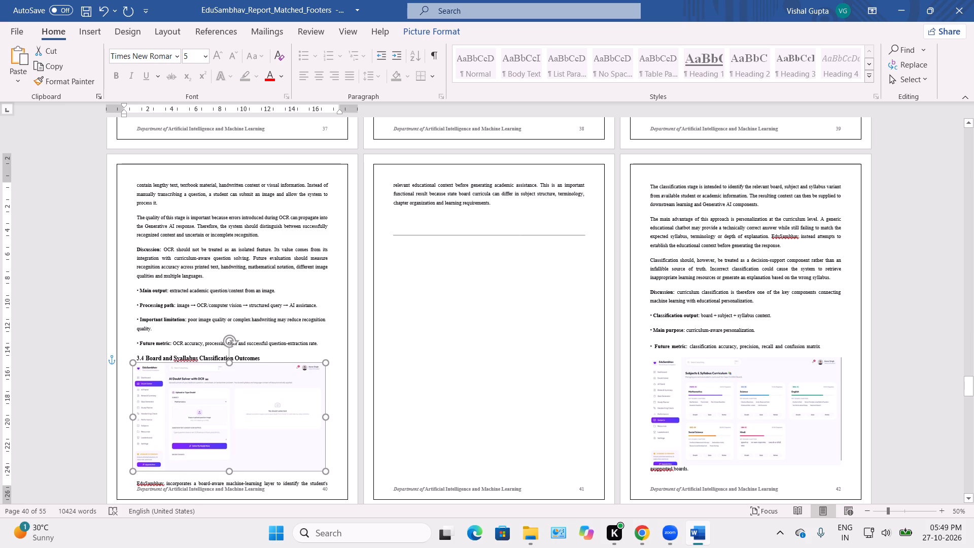
pyautogui.moveTo(265, 407); pyautogui.dragTo(265, 404)
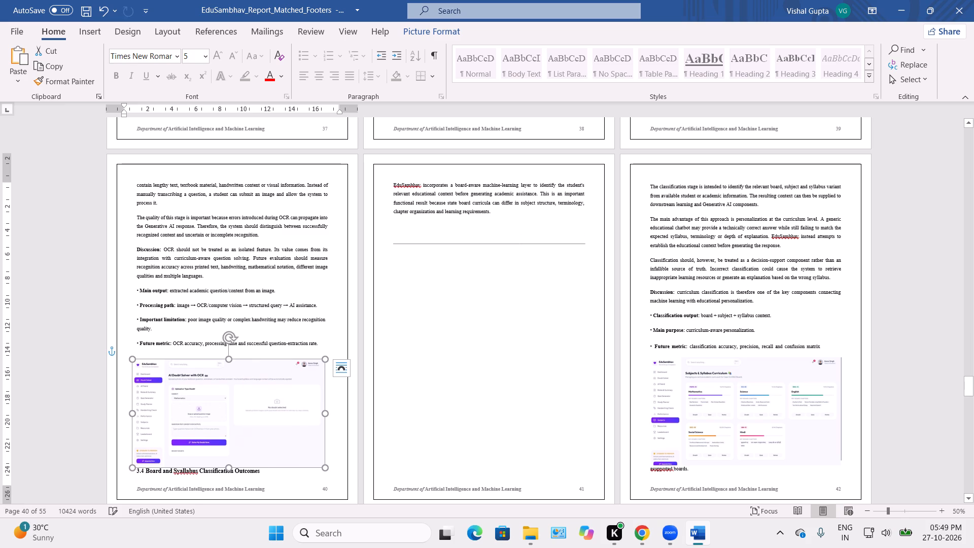
pyautogui.click(401, 368)
# Insert two blank lines after the Future metric bullet on page 40 to push the section 3.4 heading onto page 41.
pyautogui.scroll(-1, 401, 368)
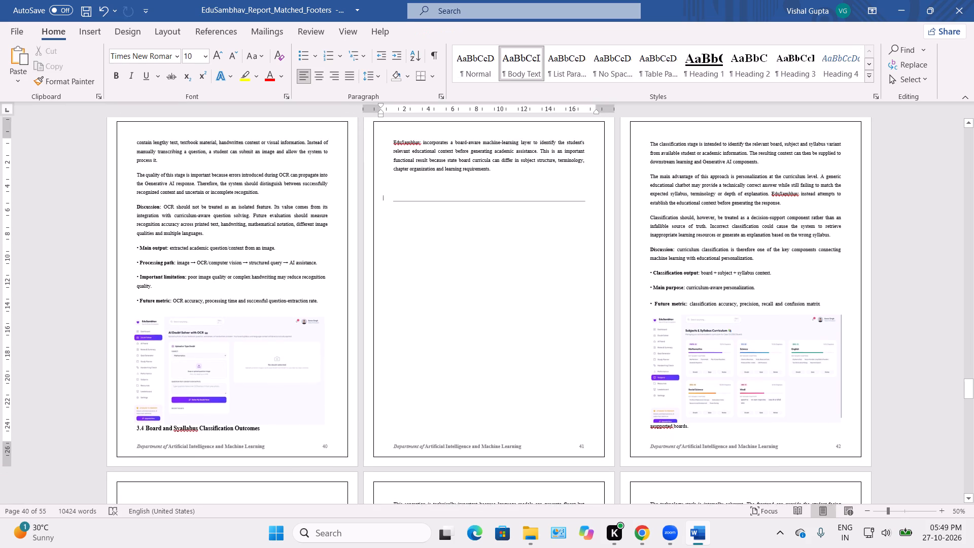
pyautogui.click(122, 418)
pyautogui.press('Down')
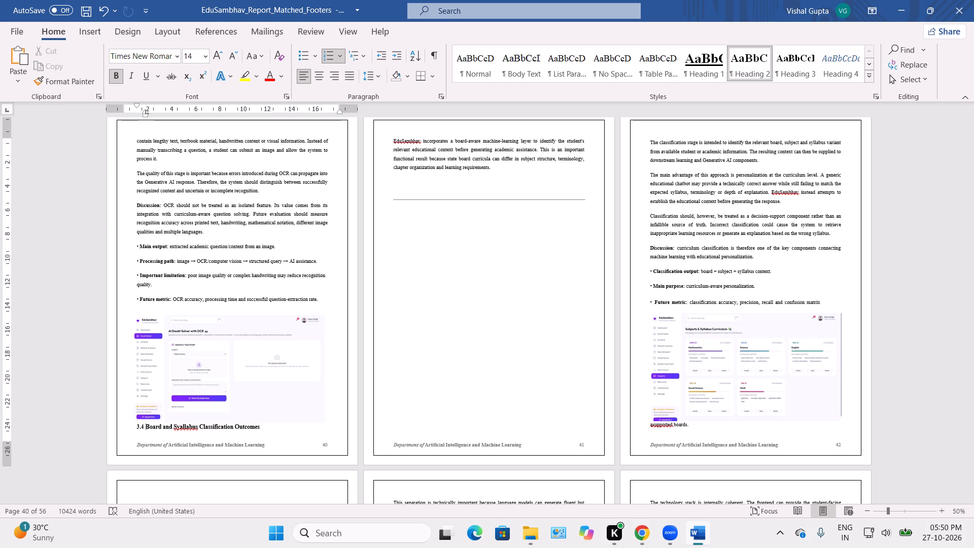
pyautogui.click(126, 419)
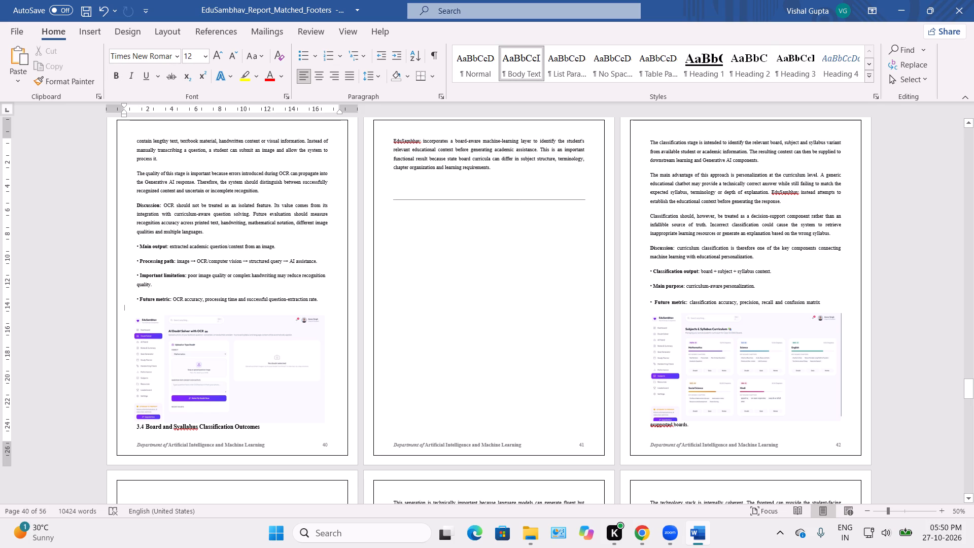
pyautogui.press('Down')
pyautogui.press('Up')
pyautogui.press('BackSpace')
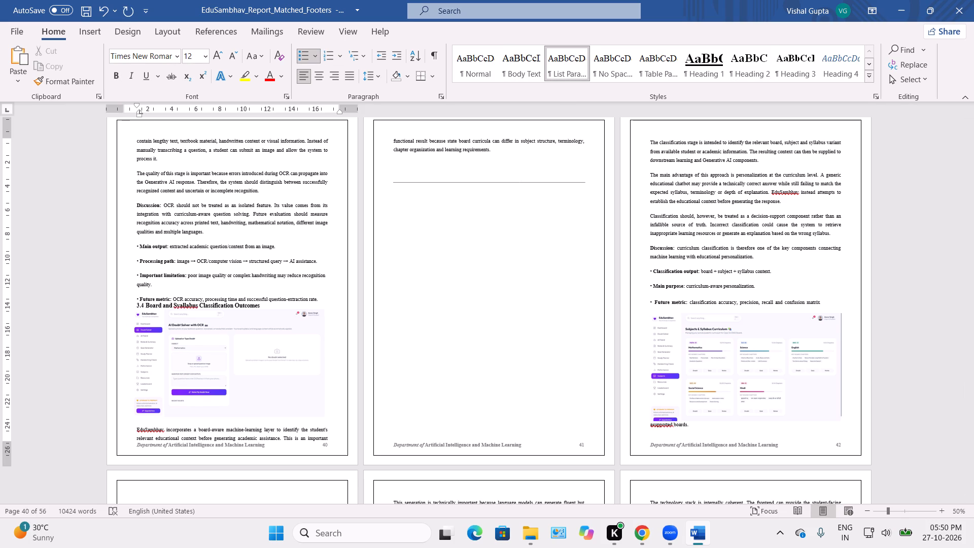
pyautogui.hotkey('ctrl', 'z')
pyautogui.press('Return')
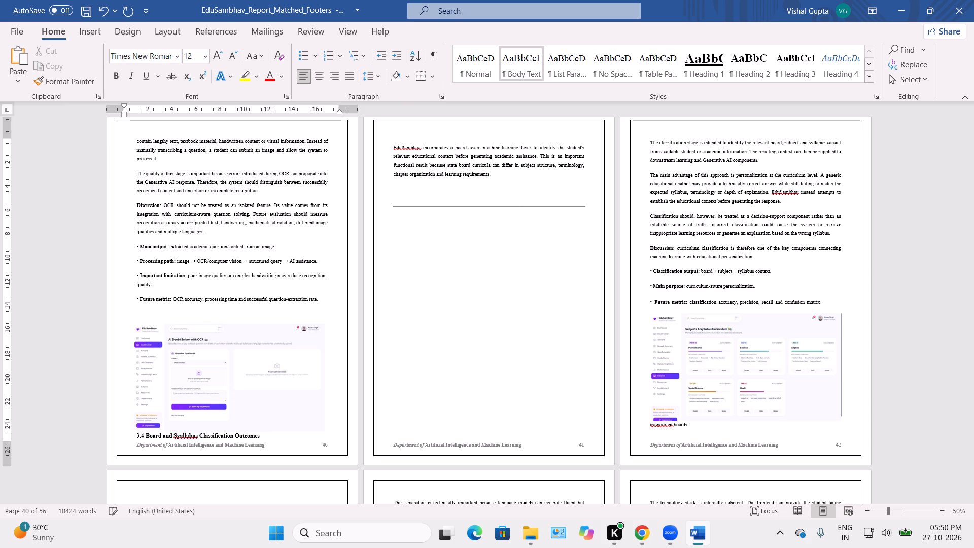
pyautogui.press('Return')
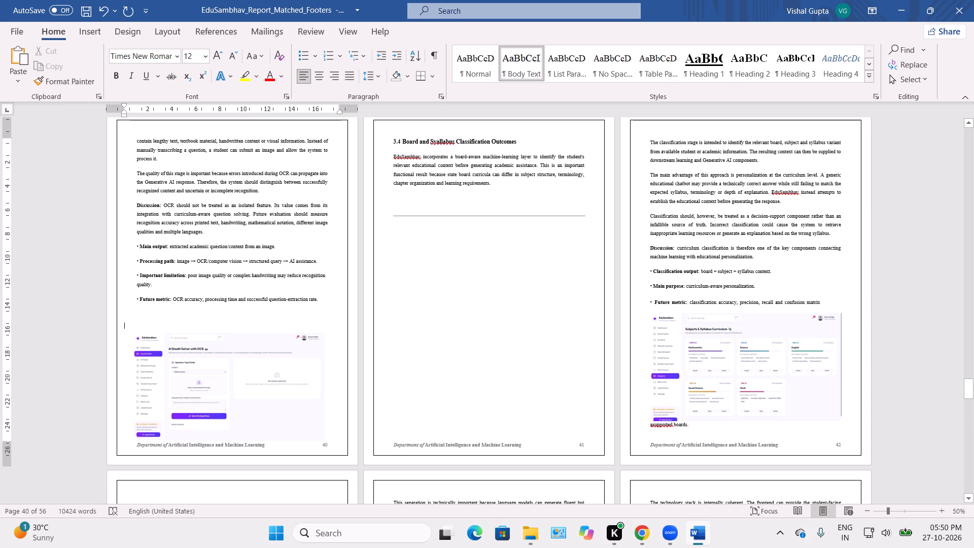
# Move the AI Doubt Solver screenshot up to sit just below the Future metric bullet on page 40.
pyautogui.click(228, 416)
pyautogui.moveTo(228, 416); pyautogui.dragTo(225, 395)
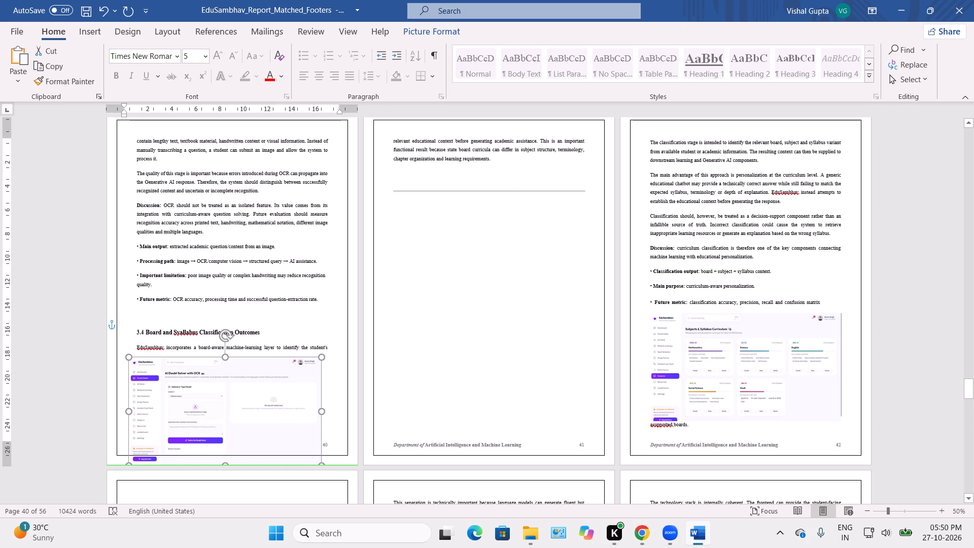
pyautogui.moveTo(225, 395); pyautogui.dragTo(225, 389)
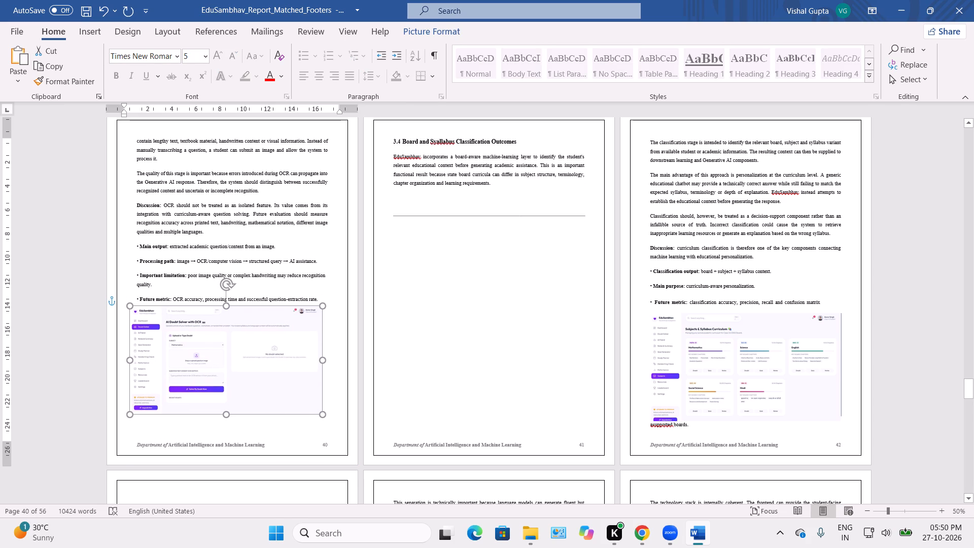
pyautogui.moveTo(225, 389); pyautogui.dragTo(227, 396)
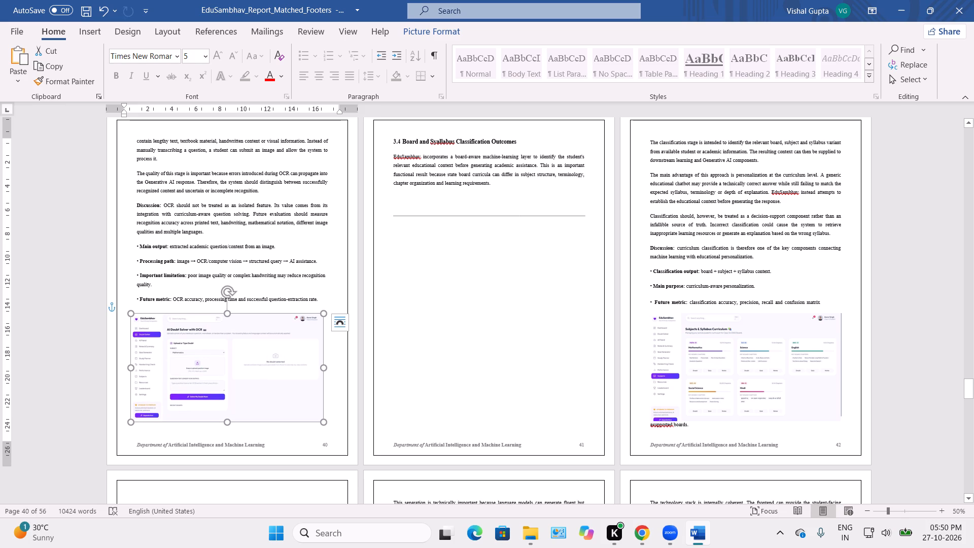
# Delete the horizontal line below the section 3.4 introduction on page 41.
pyautogui.click(425, 215)
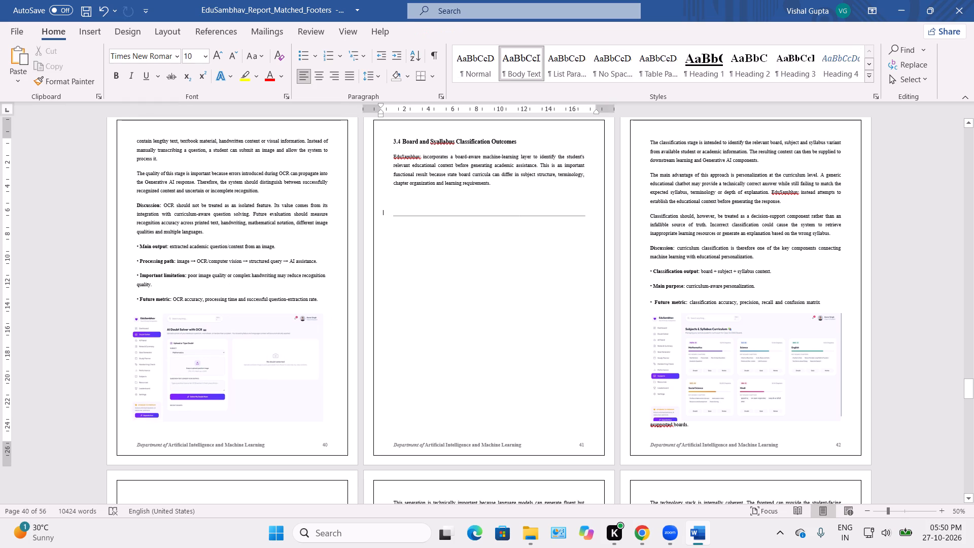
pyautogui.click(425, 215)
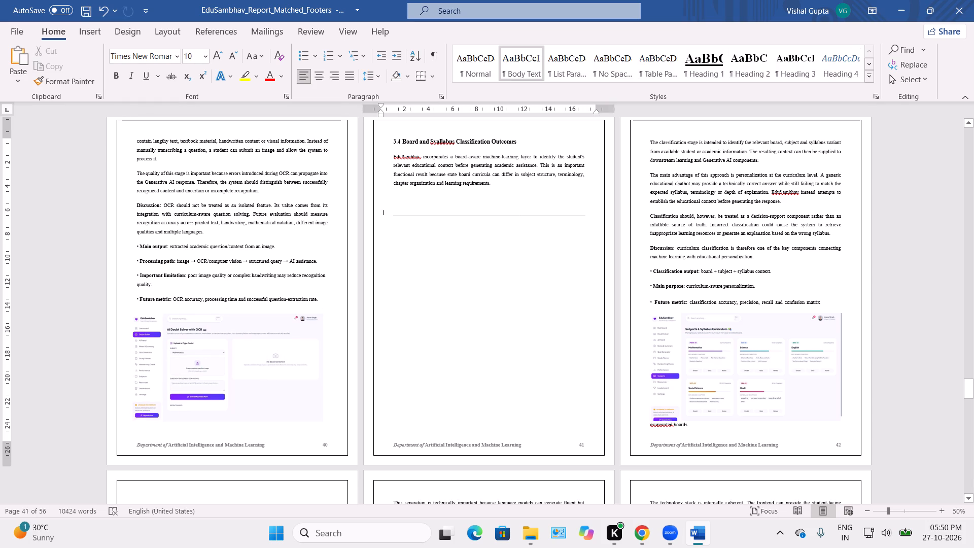
pyautogui.click(439, 215)
pyautogui.click(469, 214)
pyautogui.click(469, 216)
pyautogui.press('Delete')
# Remove the break and blank lines after the section 3.4 introduction, bringing the classification-stage text up onto page 41.
pyautogui.press('Delete')
pyautogui.press('Delete')
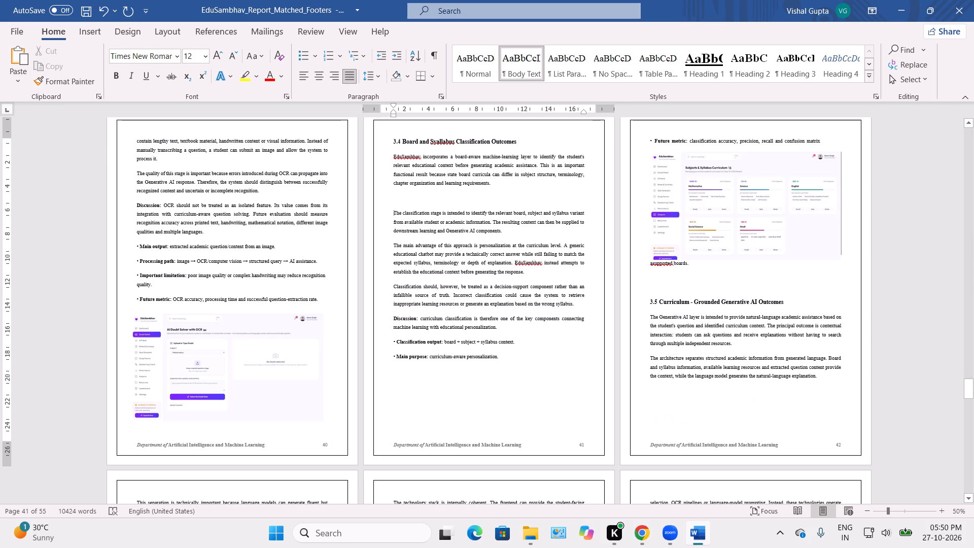
pyautogui.press('BackSpace')
pyautogui.press('BackSpace')
pyautogui.press('BackSpace')
pyautogui.press('BackSpace')
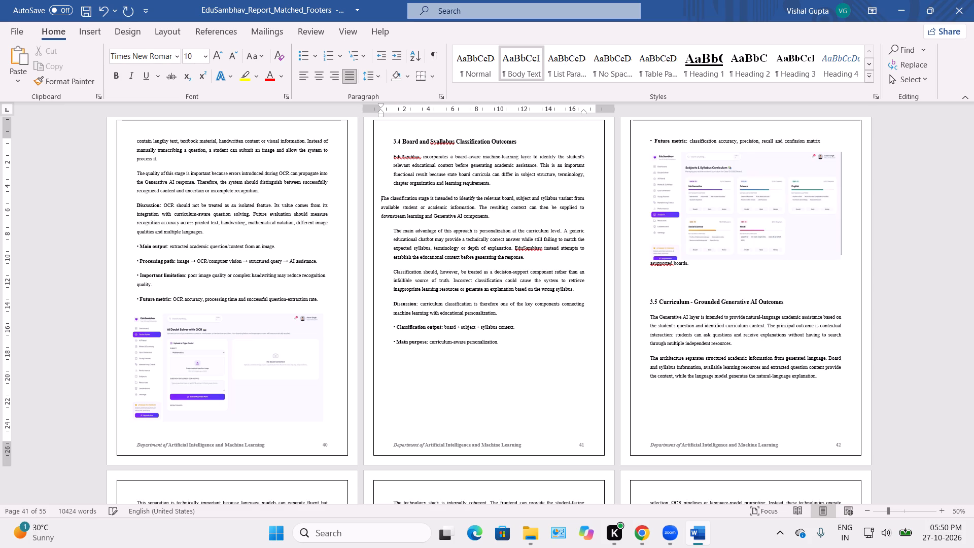
# Indent the classification-stage paragraph in section 3.4 so all its lines align with the surrounding body text.
pyautogui.press('Tab')
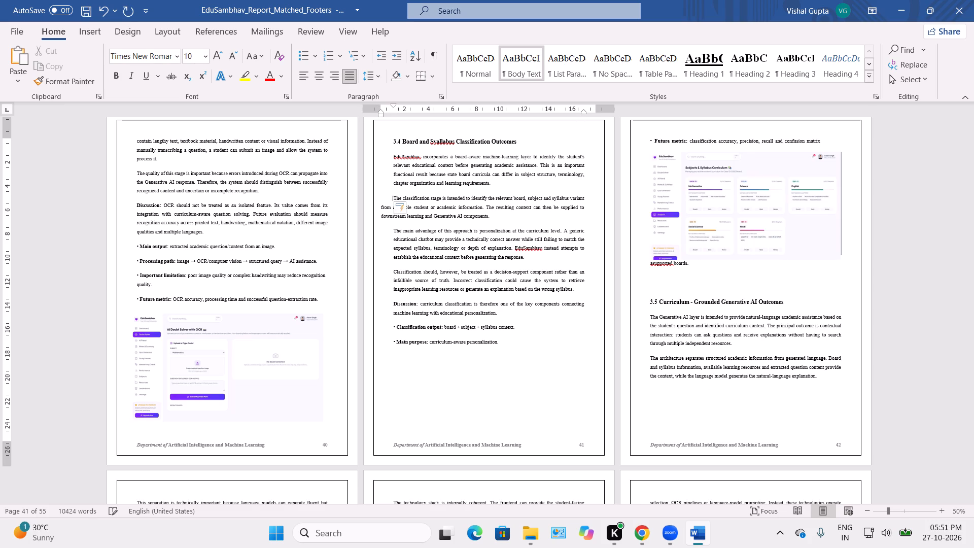
pyautogui.press('Down')
pyautogui.press('Left')
pyautogui.press('Left')
pyautogui.press('Left')
pyautogui.press('Left')
pyautogui.press('Left')
pyautogui.press('Tab')
pyautogui.press('Down')
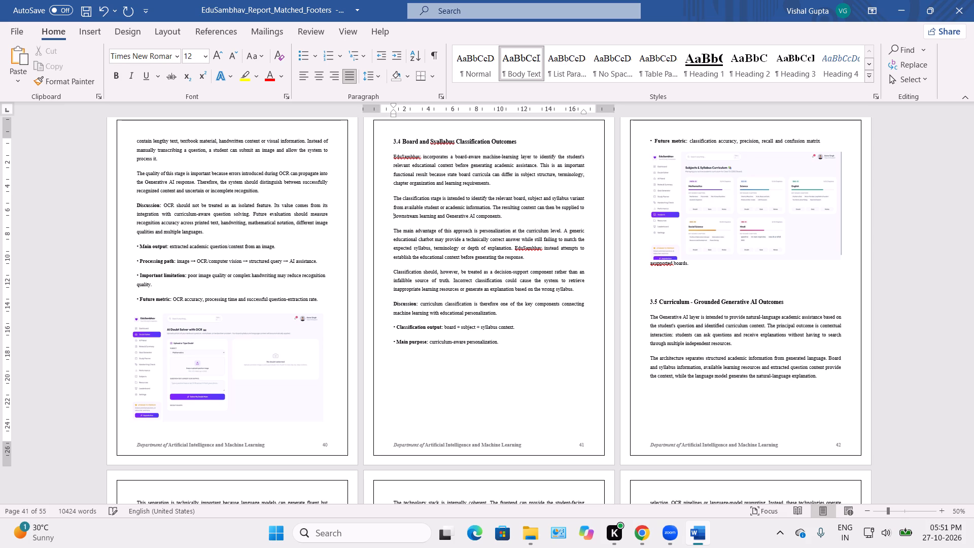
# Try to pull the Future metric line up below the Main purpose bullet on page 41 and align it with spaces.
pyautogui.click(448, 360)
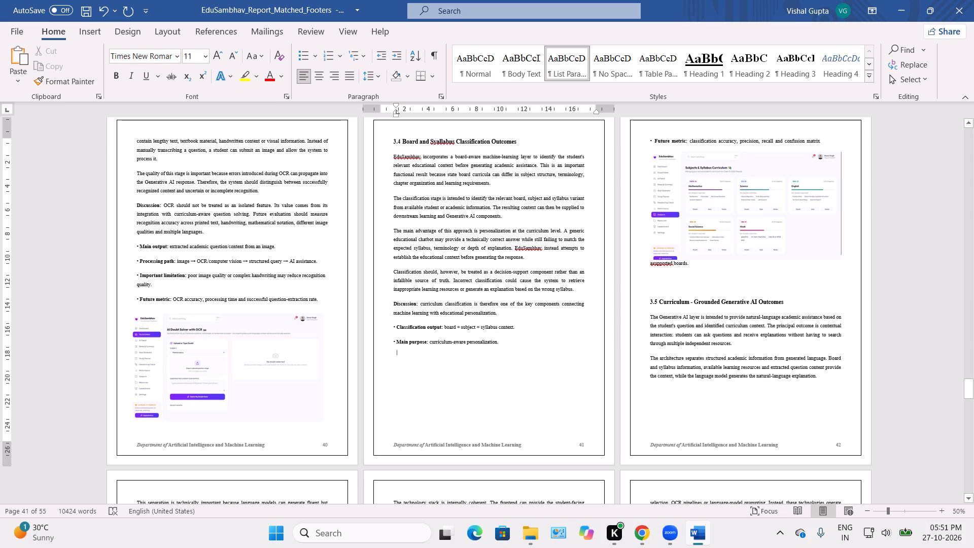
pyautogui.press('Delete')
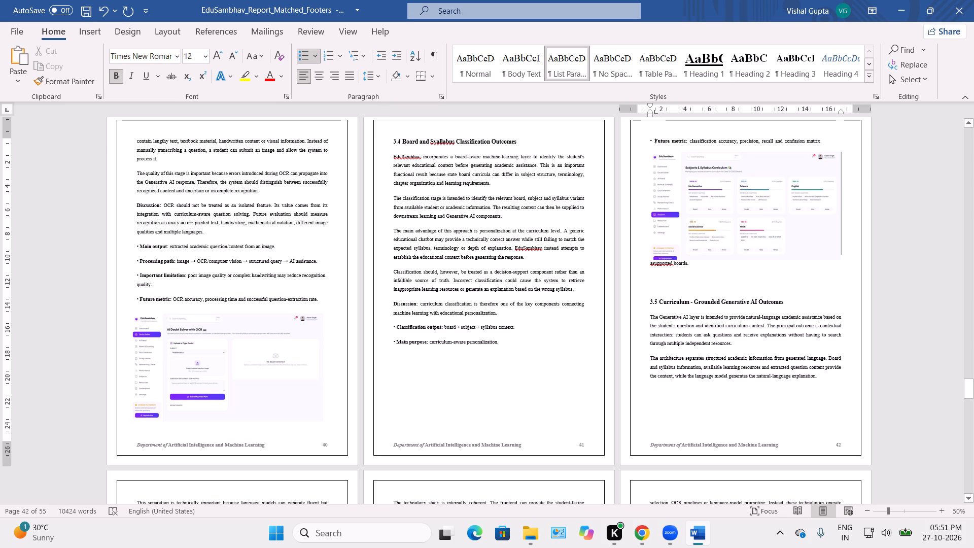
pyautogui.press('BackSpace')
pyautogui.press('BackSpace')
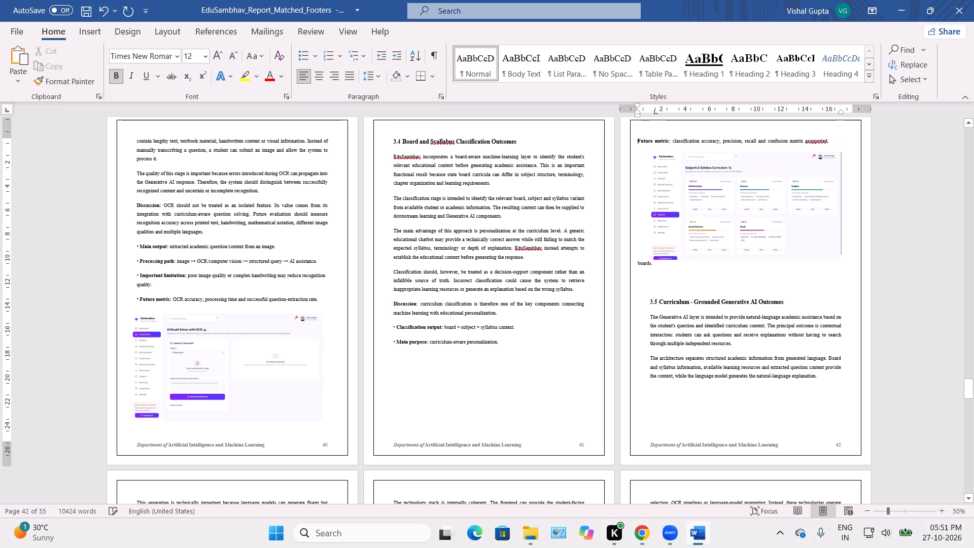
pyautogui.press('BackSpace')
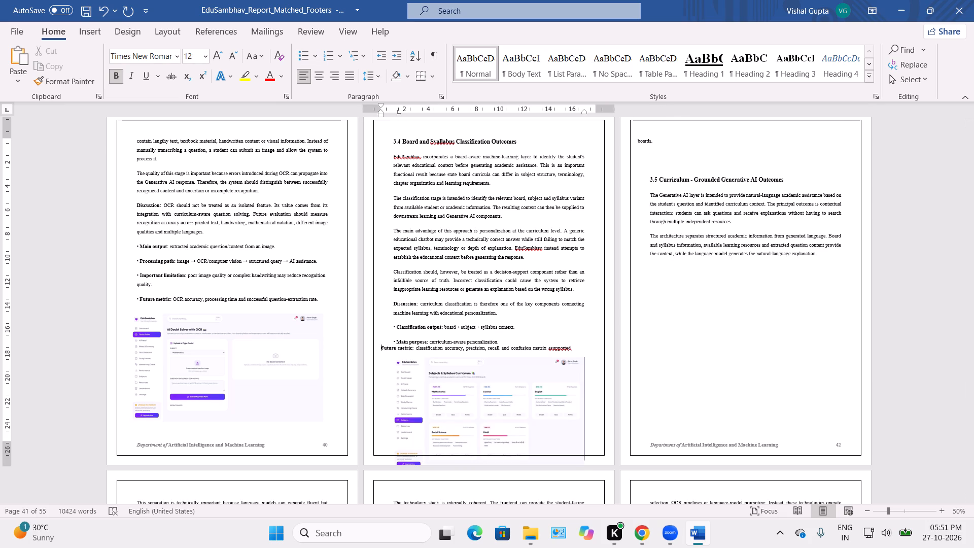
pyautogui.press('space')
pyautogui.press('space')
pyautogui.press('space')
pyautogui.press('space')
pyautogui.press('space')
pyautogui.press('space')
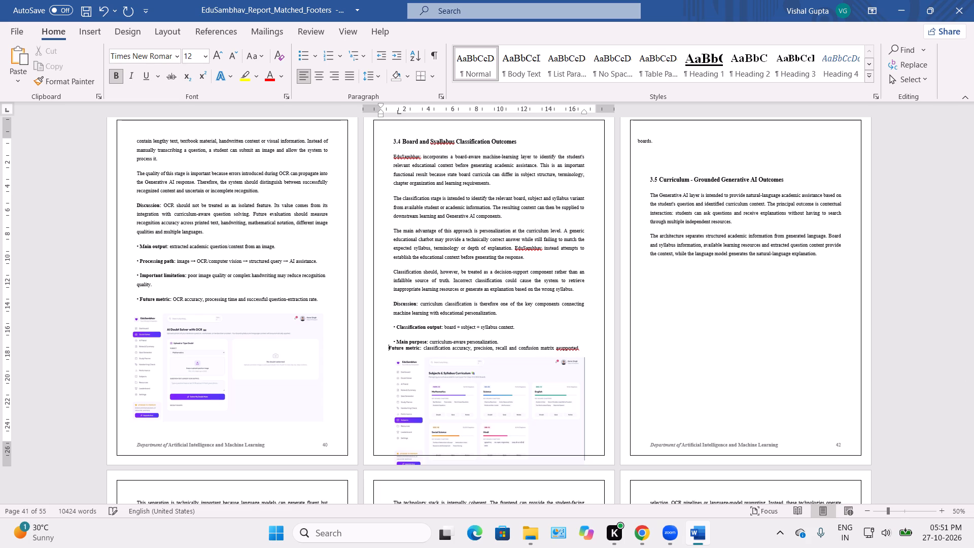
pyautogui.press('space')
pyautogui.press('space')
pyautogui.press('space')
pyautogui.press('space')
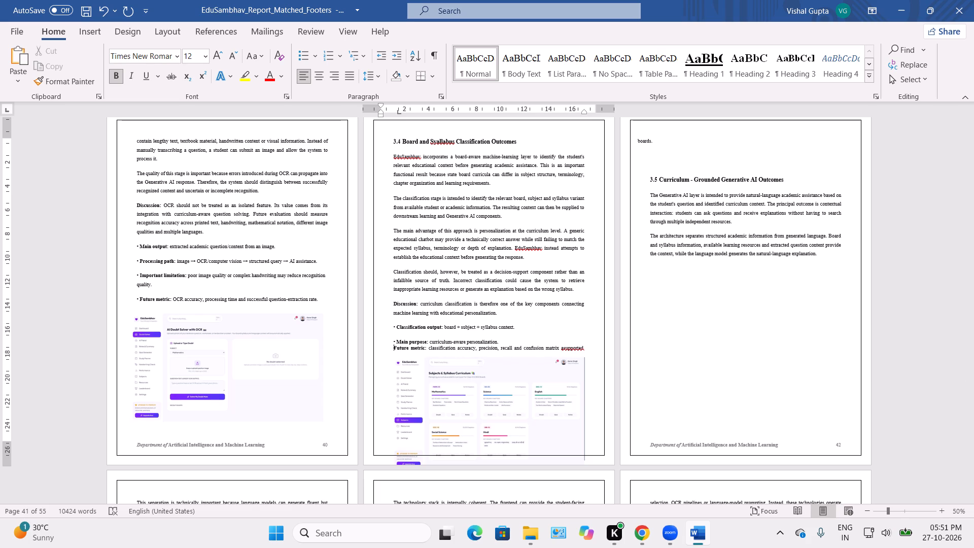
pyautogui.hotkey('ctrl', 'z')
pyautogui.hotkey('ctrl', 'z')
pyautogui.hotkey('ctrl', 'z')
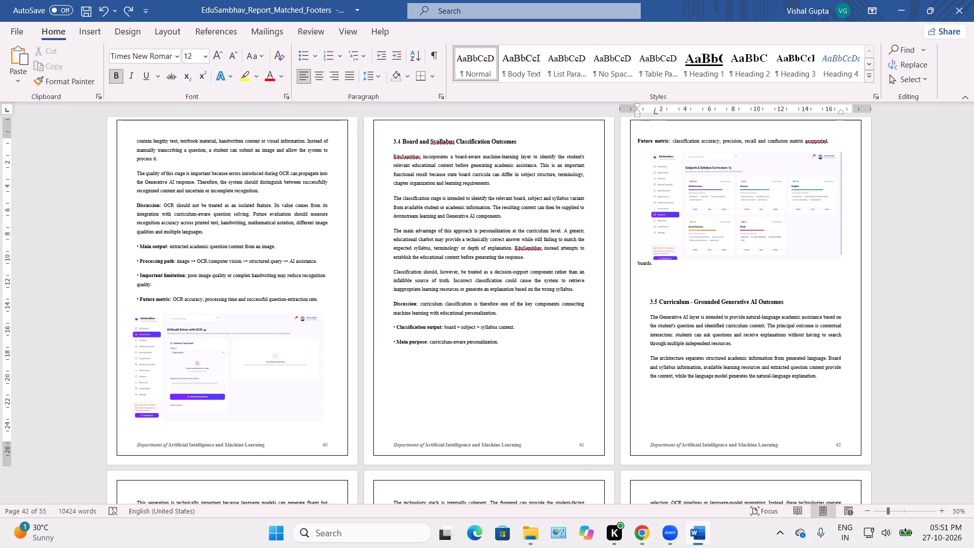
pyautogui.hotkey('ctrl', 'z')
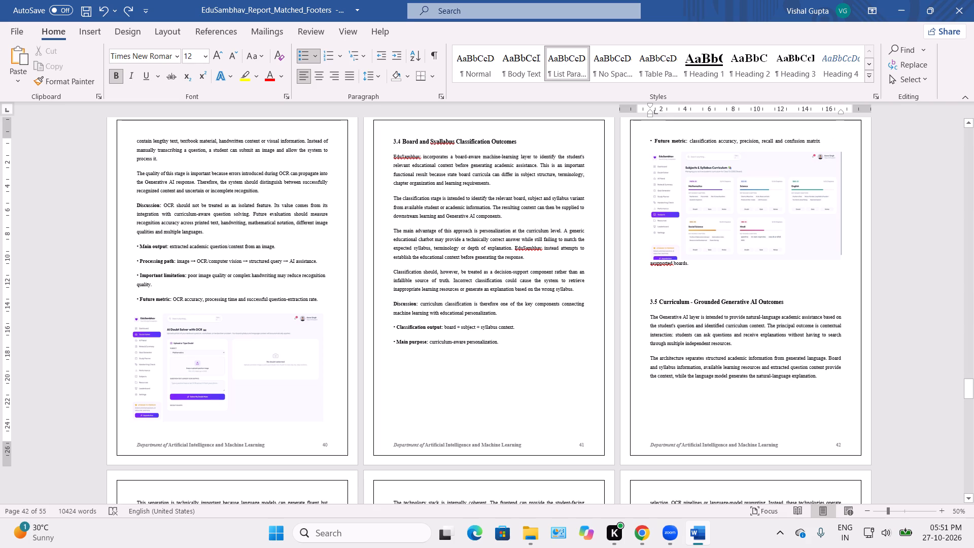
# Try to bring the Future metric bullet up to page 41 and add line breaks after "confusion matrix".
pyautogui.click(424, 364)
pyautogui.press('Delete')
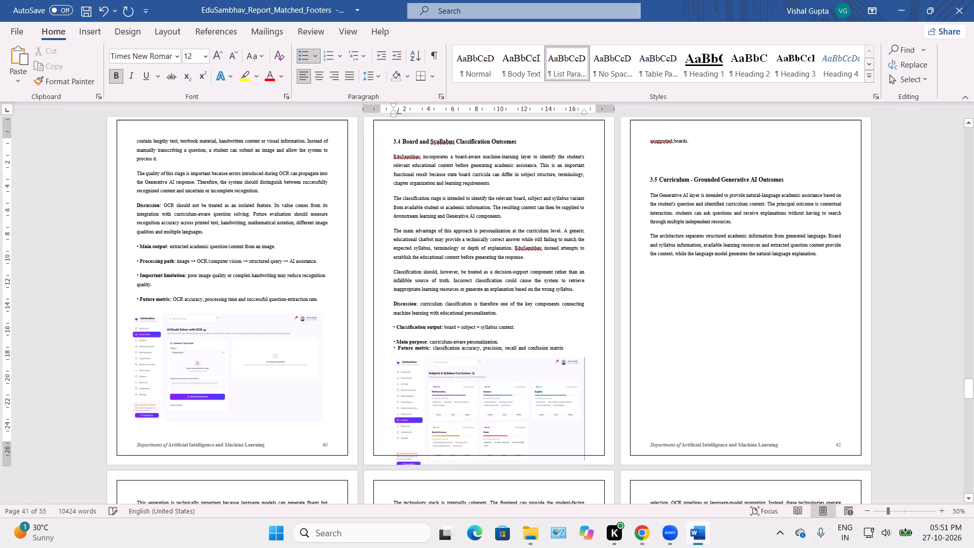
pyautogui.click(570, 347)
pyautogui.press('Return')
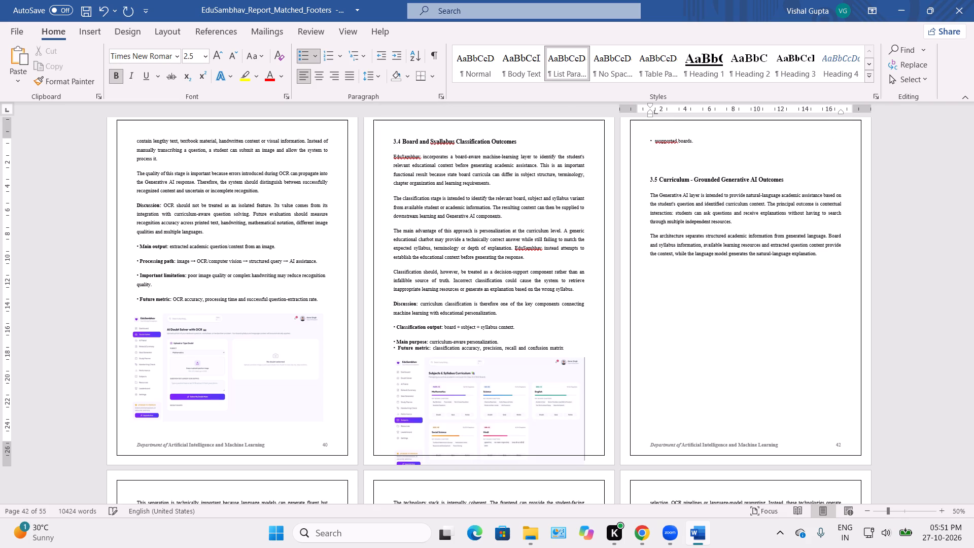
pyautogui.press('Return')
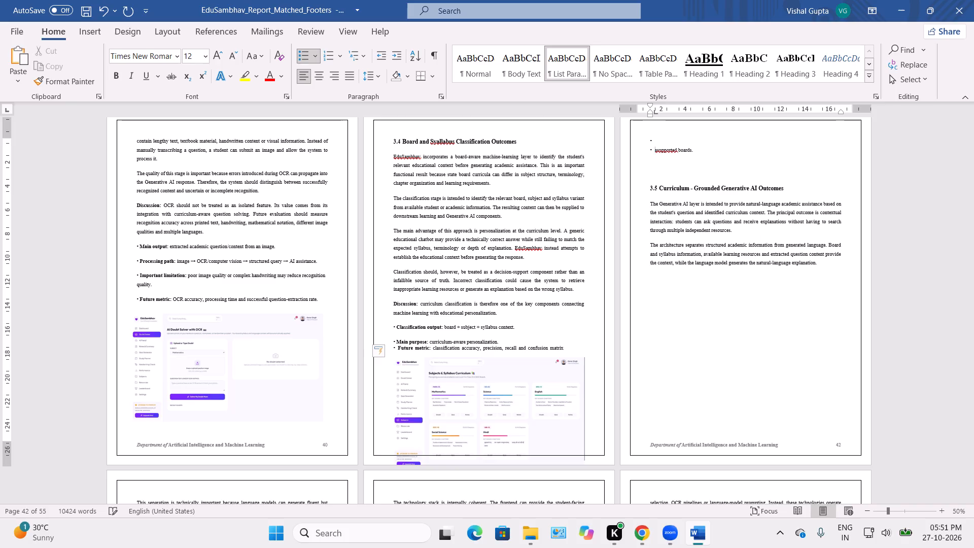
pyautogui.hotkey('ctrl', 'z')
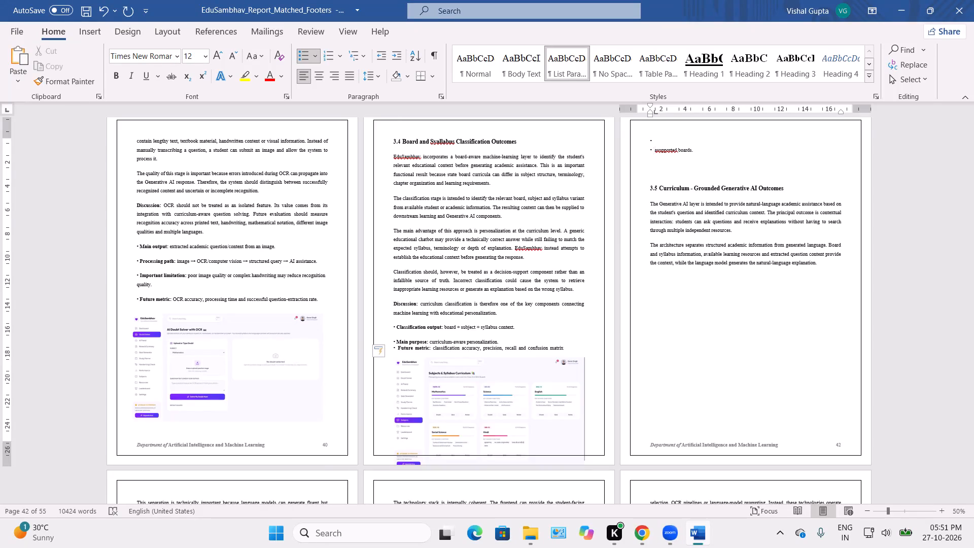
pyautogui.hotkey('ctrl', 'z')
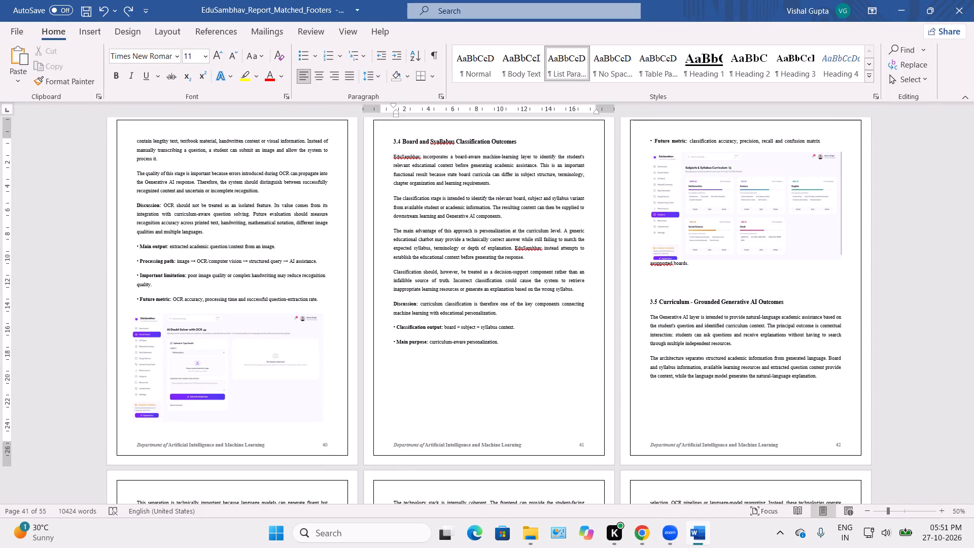
# Remove the empty line after the Main purpose bullet in section 3.4 so the Future metric bullet follows it directly on page 41.
pyautogui.press('Delete')
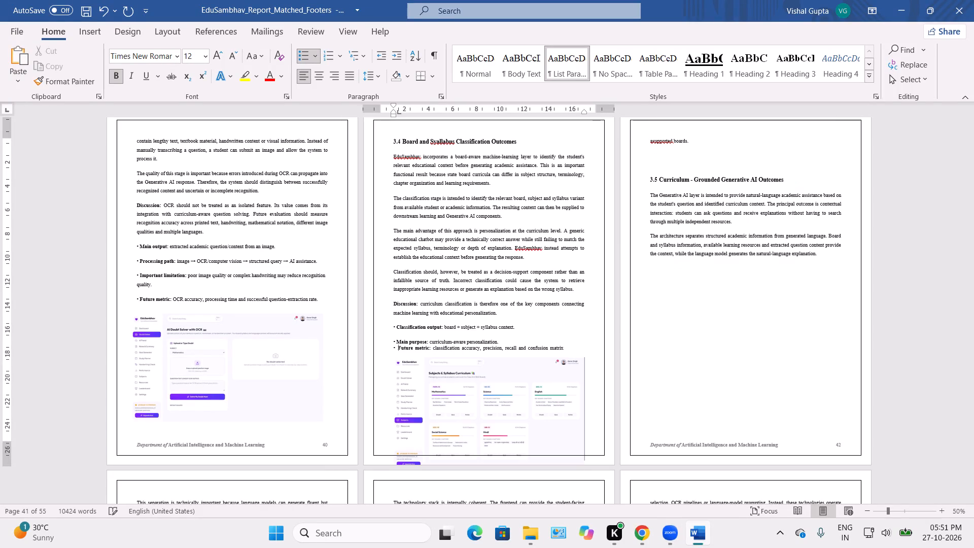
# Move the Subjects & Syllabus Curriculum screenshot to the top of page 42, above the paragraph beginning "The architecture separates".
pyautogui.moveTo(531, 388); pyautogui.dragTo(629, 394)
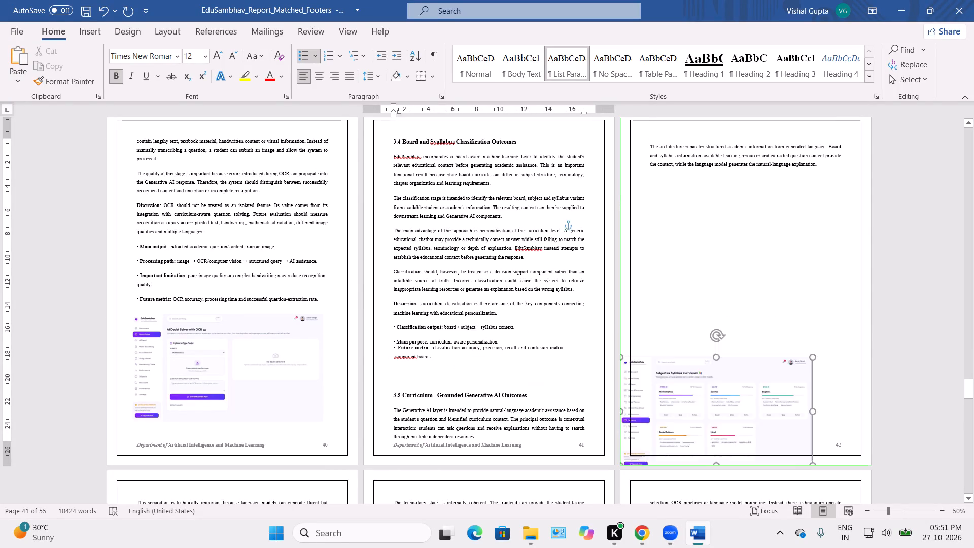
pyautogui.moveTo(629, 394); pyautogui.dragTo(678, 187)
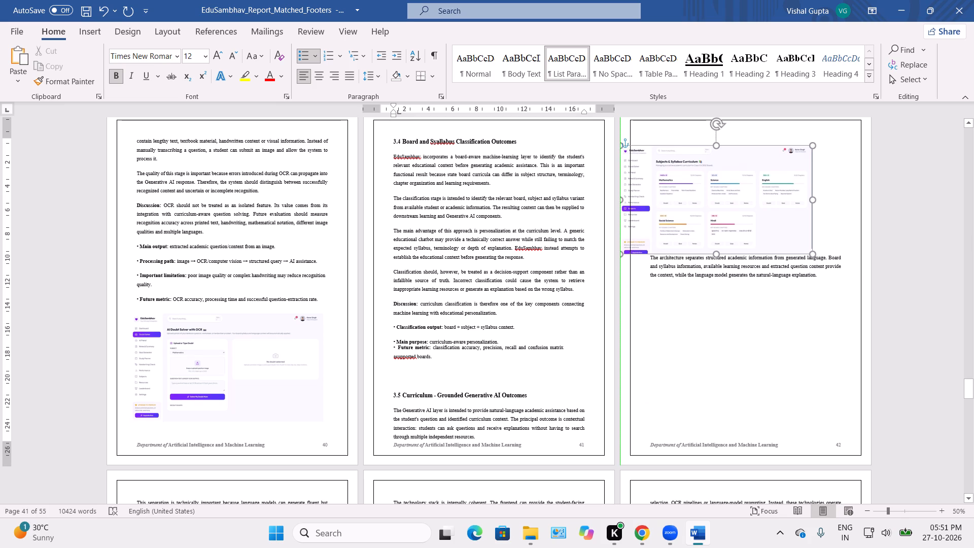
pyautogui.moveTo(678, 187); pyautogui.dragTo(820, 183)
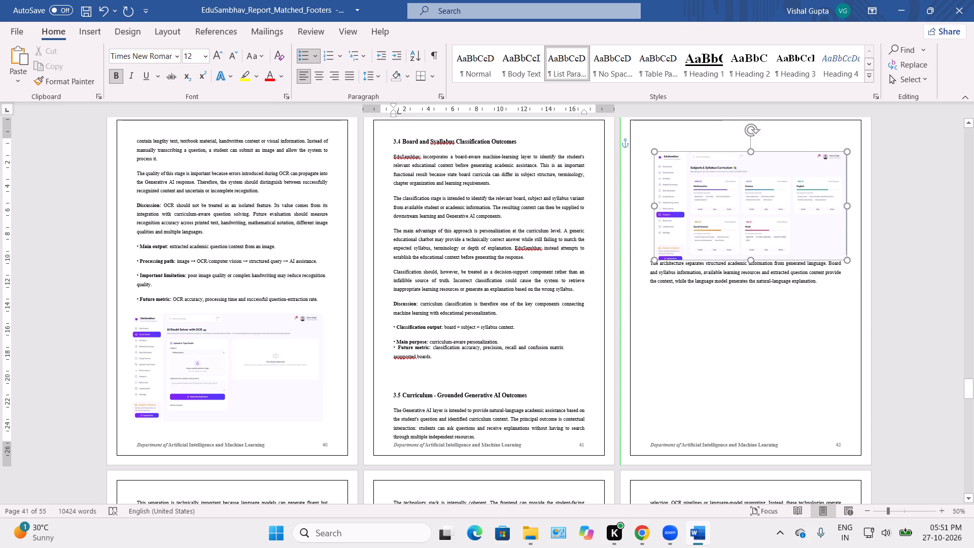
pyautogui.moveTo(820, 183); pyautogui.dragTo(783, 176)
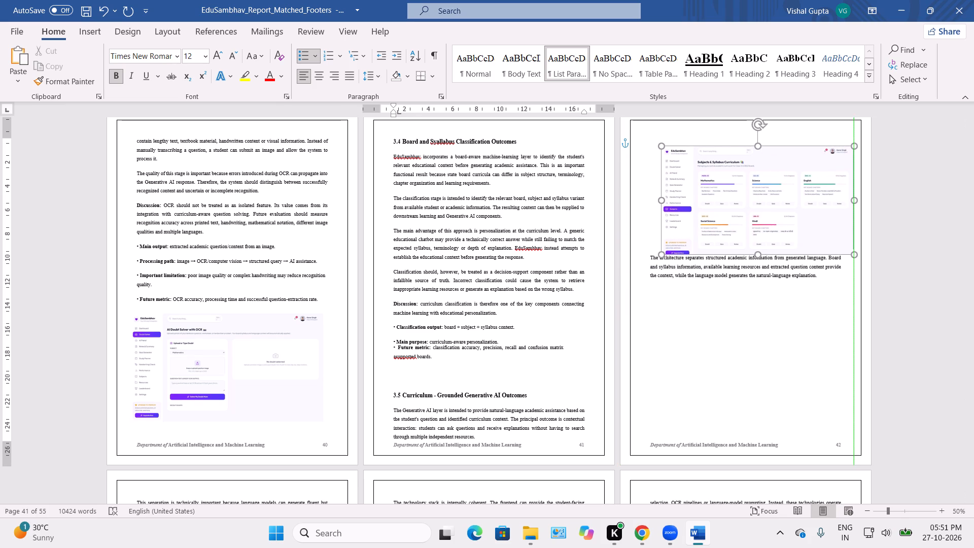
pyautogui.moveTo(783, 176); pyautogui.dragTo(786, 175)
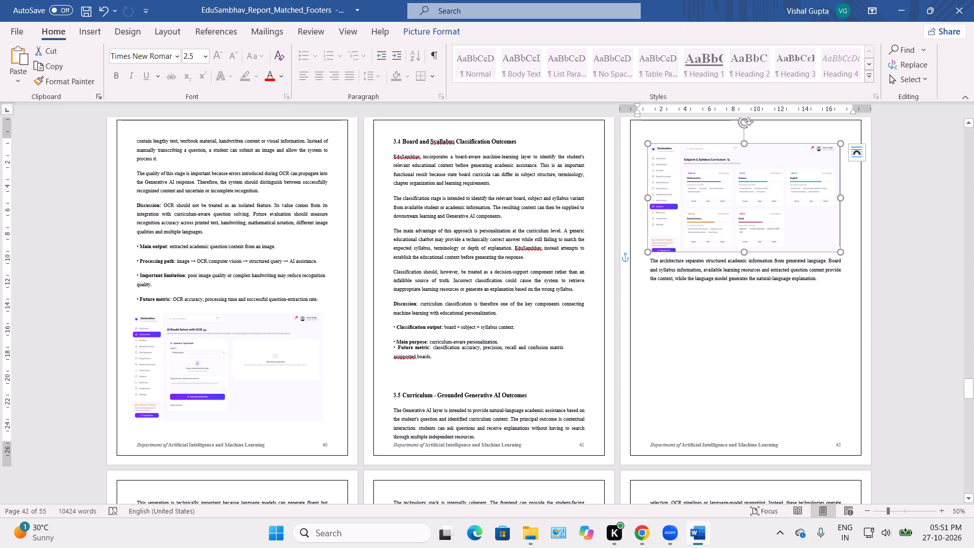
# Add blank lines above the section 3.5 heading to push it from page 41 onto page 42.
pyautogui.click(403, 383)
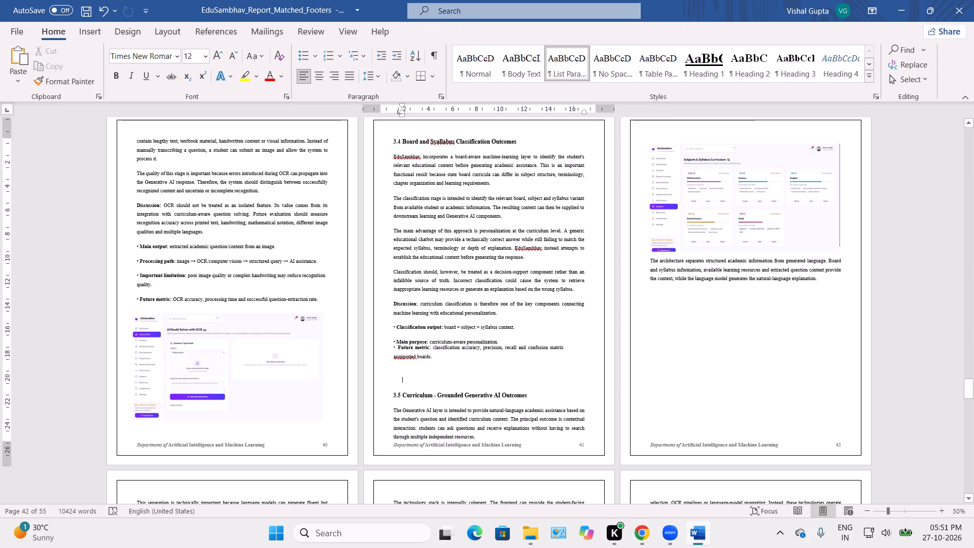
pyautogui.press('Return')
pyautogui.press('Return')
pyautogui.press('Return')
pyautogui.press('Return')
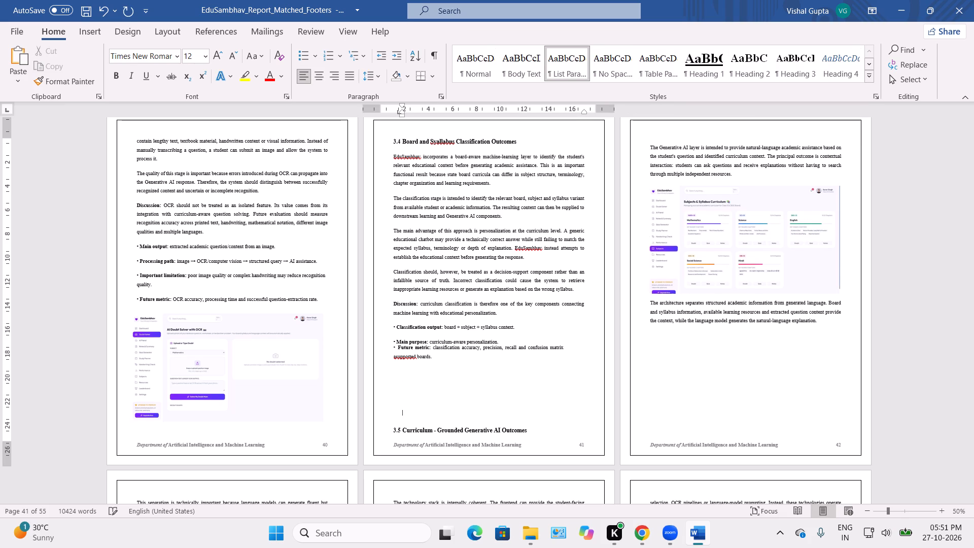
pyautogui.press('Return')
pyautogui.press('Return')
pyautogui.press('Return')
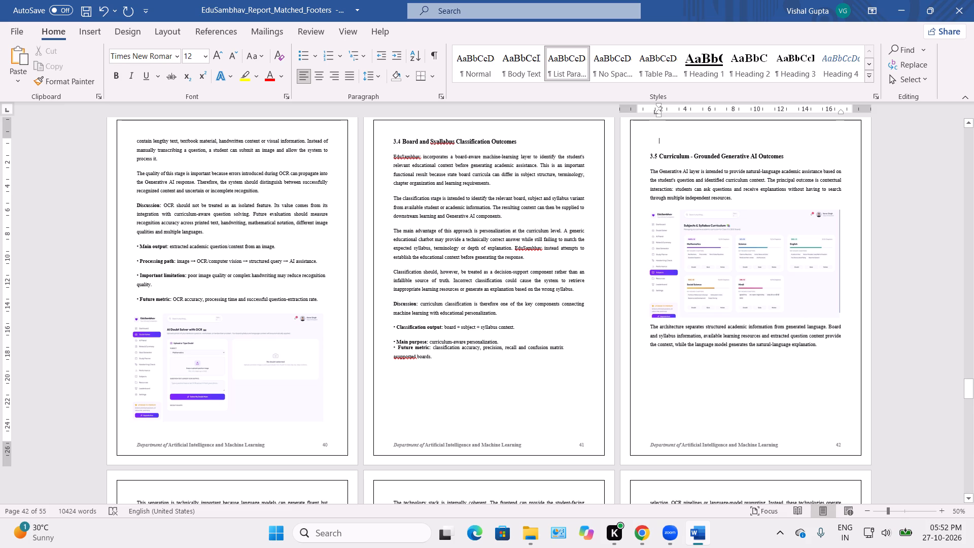
# Insert blank lines after the section 3.4 paragraph ending "based on the wrong syllabus", so the Discussion paragraph starts page 42.
pyautogui.click(575, 294)
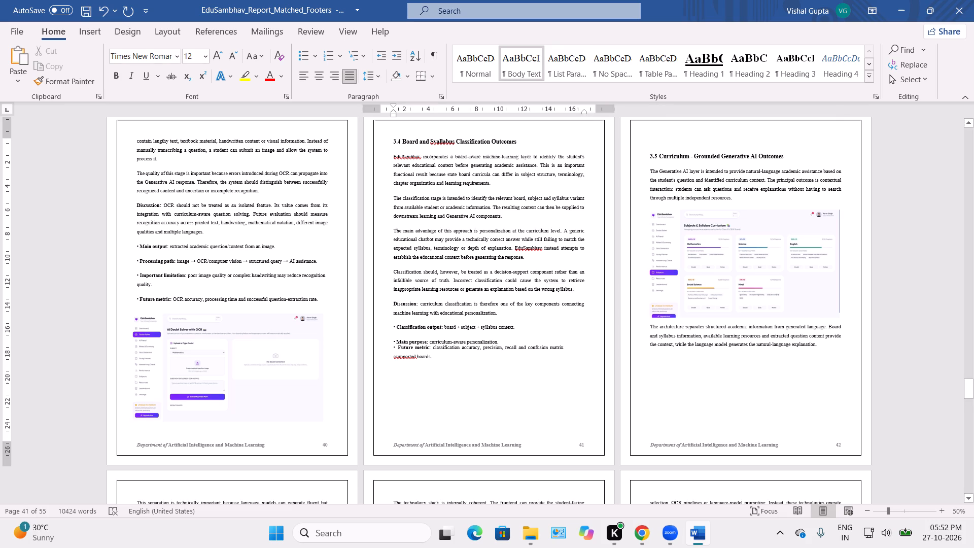
pyautogui.press('Return')
pyautogui.press('Return')
pyautogui.press('Return')
pyautogui.press('Return')
pyautogui.press('Return')
pyautogui.press('Return')
pyautogui.press('Return')
pyautogui.press('Return')
pyautogui.press('Return')
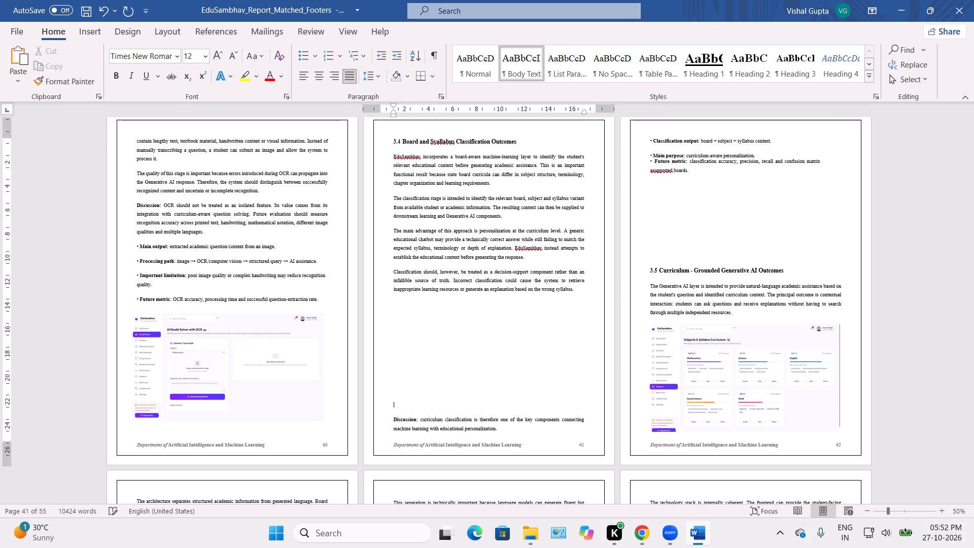
pyautogui.press('Return')
pyautogui.press('Return')
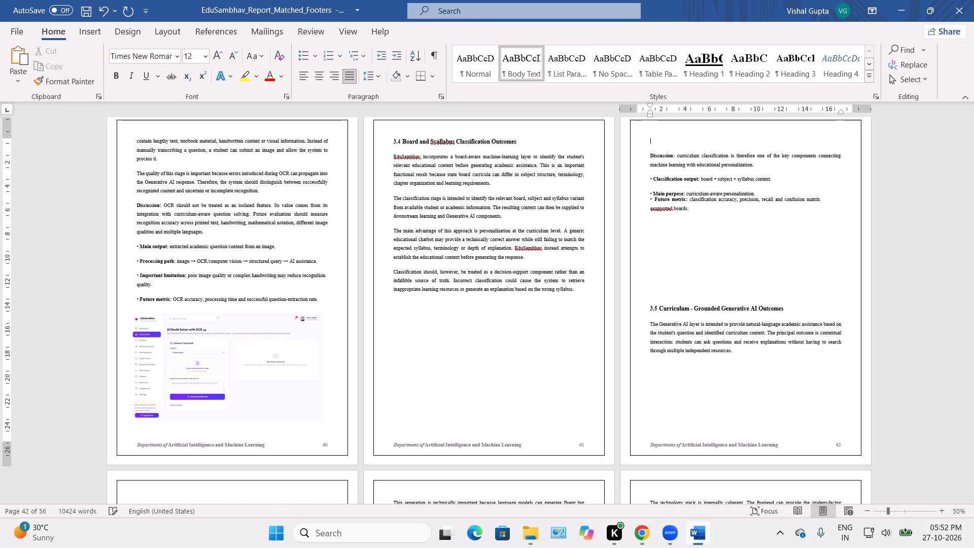
pyautogui.press('Delete')
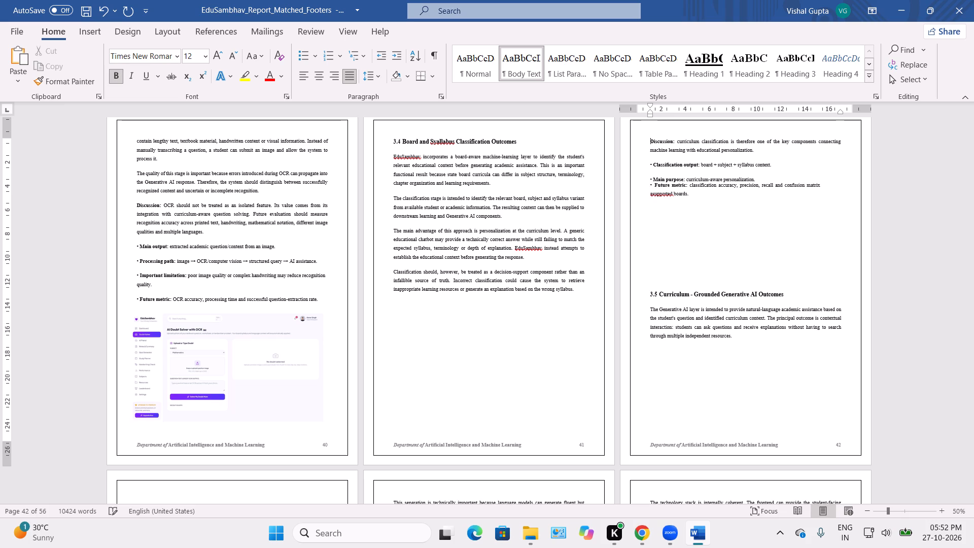
# Delete the extra blank lines between the Future metric bullet and the section 3.5 heading on page 42, leaving one.
pyautogui.press('Down')
pyautogui.press('Down')
pyautogui.press('Down')
pyautogui.press('Down')
pyautogui.press('Down')
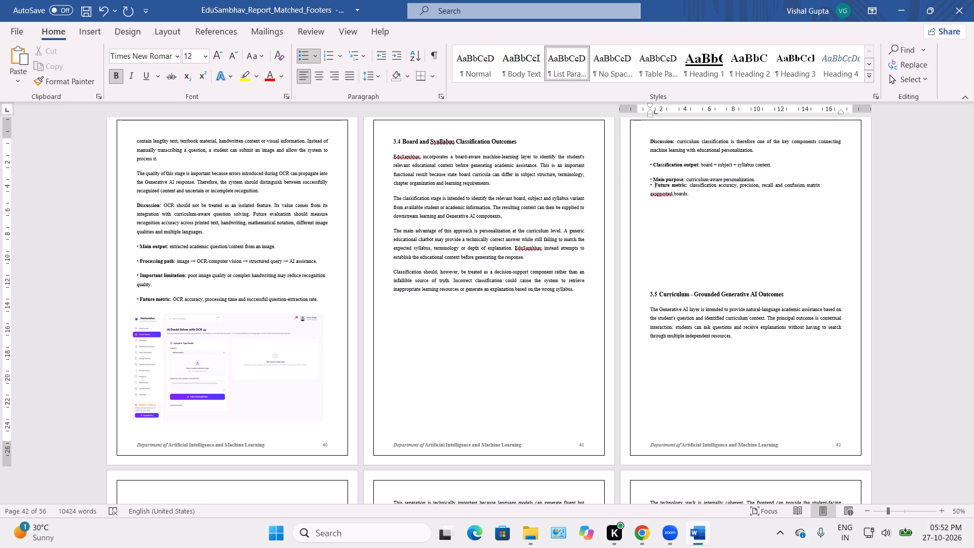
pyautogui.press('Down')
pyautogui.press('Down')
pyautogui.press('Delete')
pyautogui.press('Delete')
pyautogui.press('Delete')
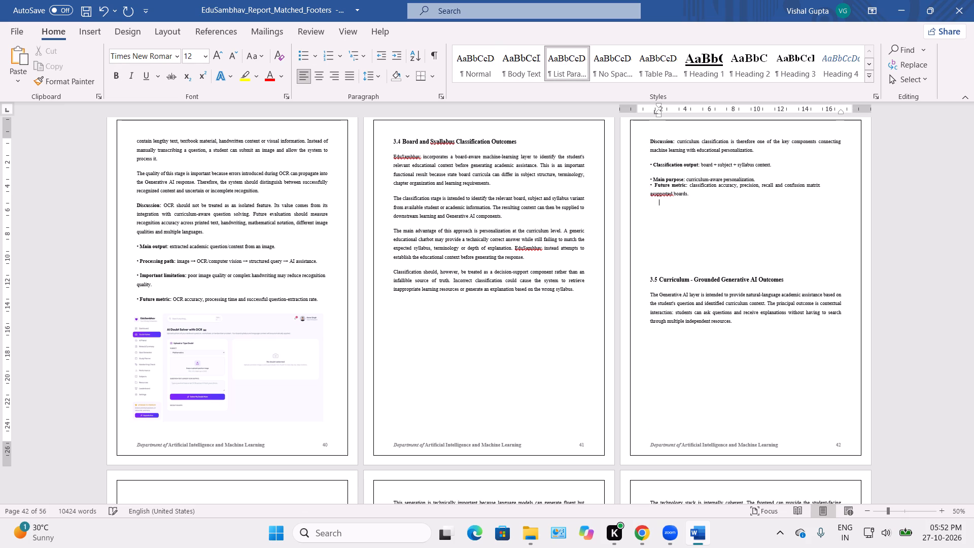
pyautogui.press('Delete')
pyautogui.press('Delete')
pyautogui.press('Delete')
pyautogui.press('Delete')
pyautogui.press('Delete')
pyautogui.press('Delete')
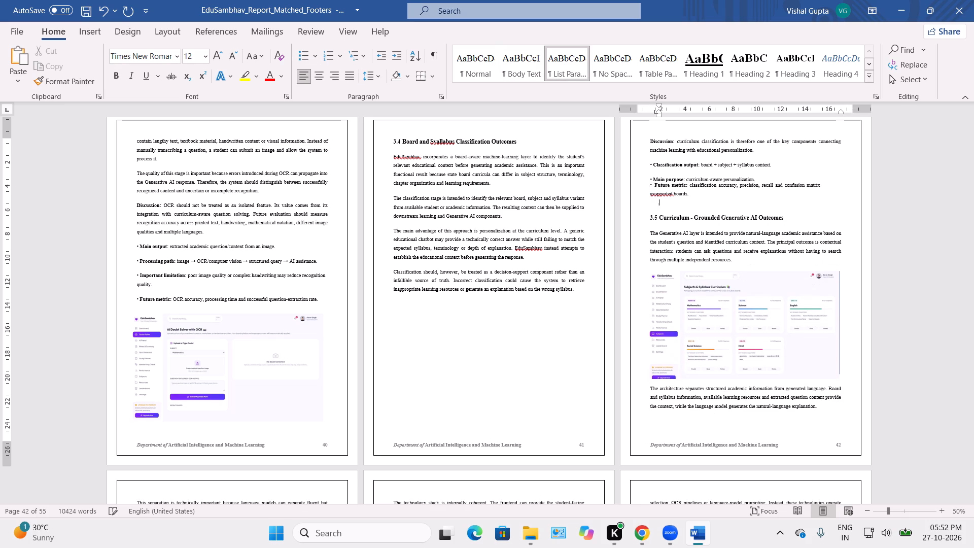
# Move the Subjects & Syllabus Curriculum screenshot to page 41, directly below the section 3.4 paragraph ending "wrong syllabus".
pyautogui.click(722, 336)
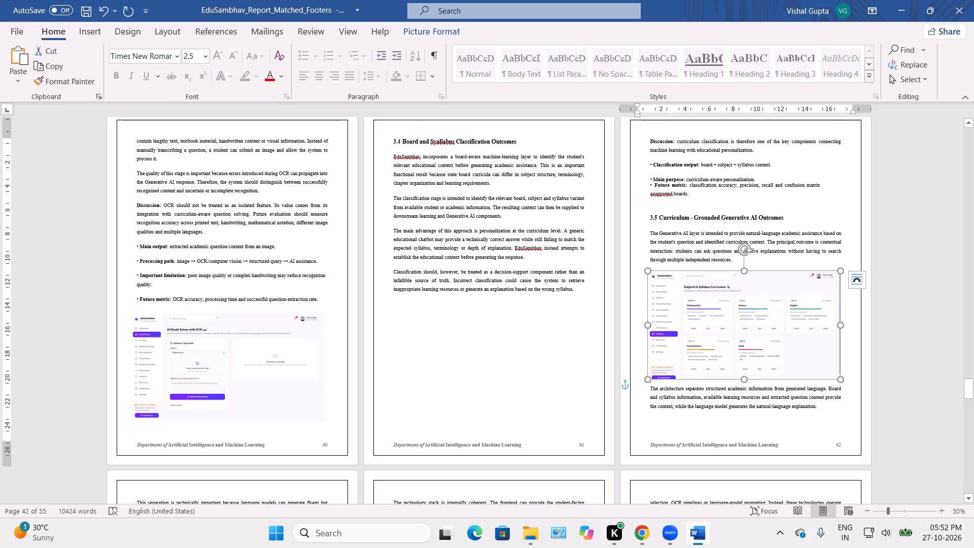
pyautogui.moveTo(722, 336); pyautogui.dragTo(454, 370)
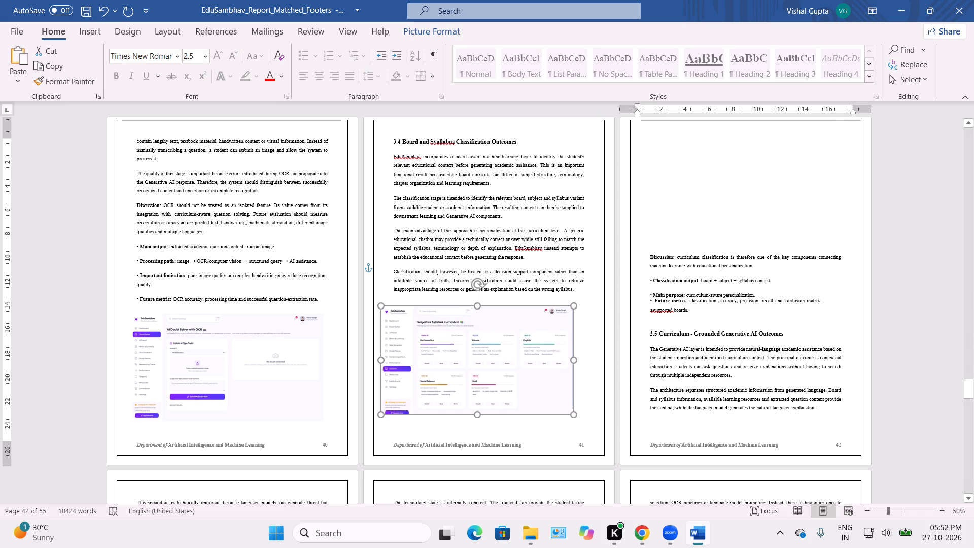
pyautogui.moveTo(454, 370); pyautogui.dragTo(464, 370)
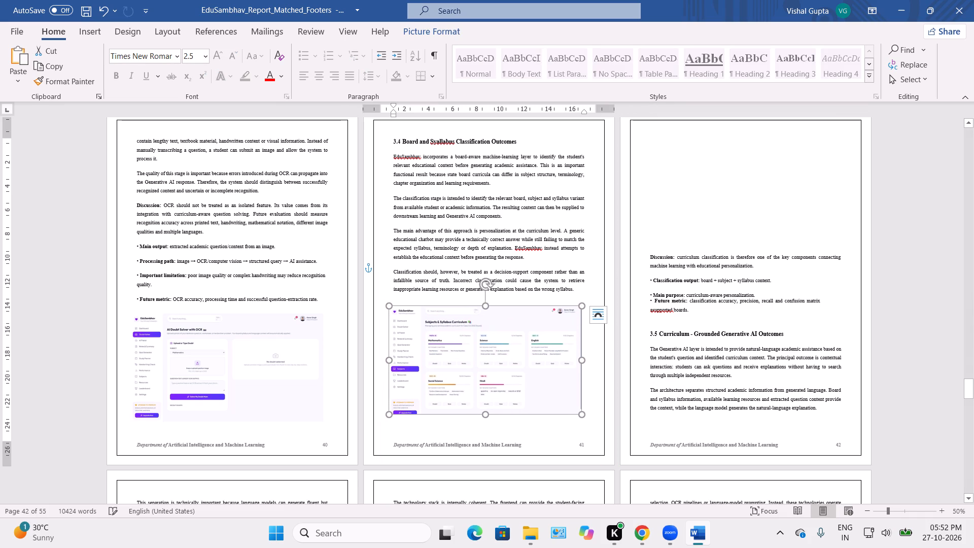
# Delete the blank lines at the start of page 42 so the section 3.4 Discussion paragraph begins the page.
pyautogui.click(693, 217)
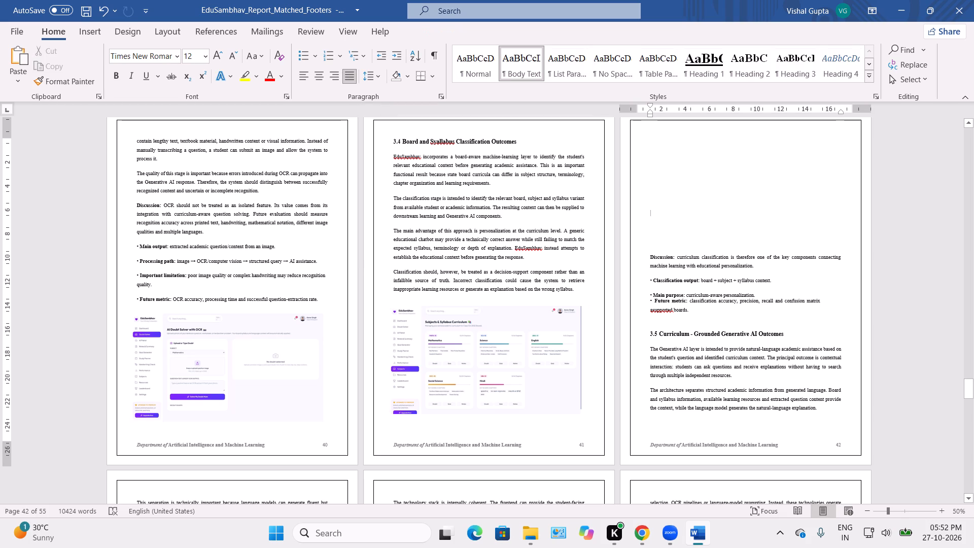
pyautogui.press('BackSpace')
pyautogui.press('BackSpace')
pyautogui.press('BackSpace')
pyautogui.press('BackSpace')
pyautogui.press('BackSpace')
pyautogui.press('BackSpace')
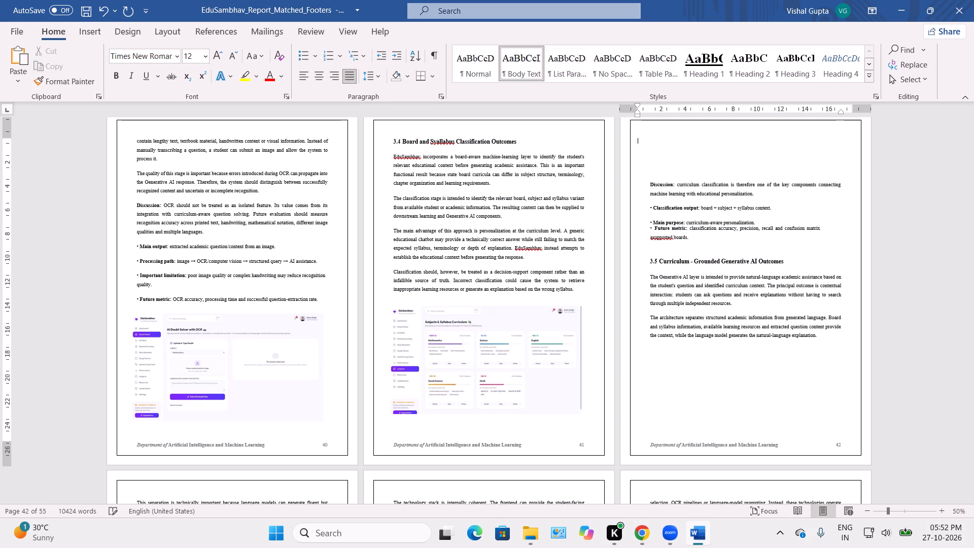
pyautogui.press('BackSpace')
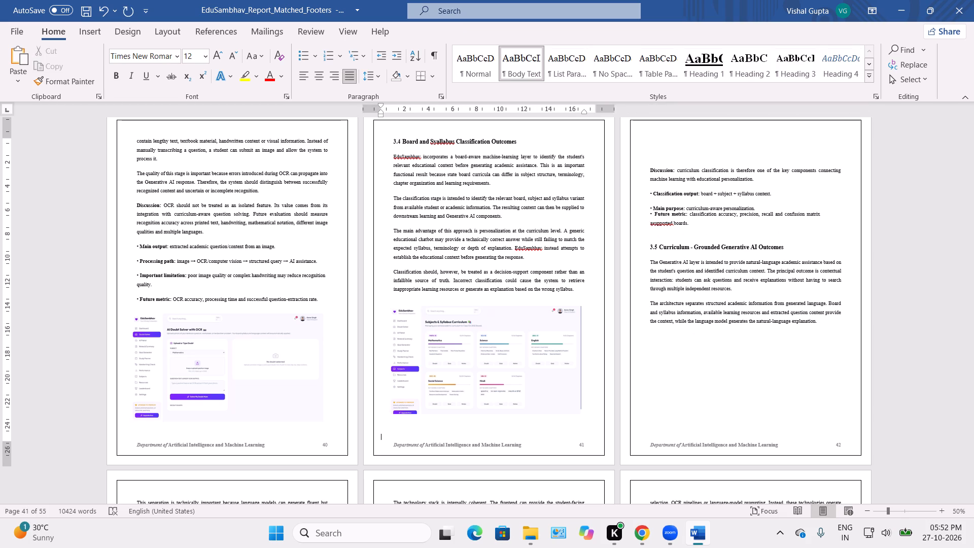
pyautogui.press('Delete')
pyautogui.press('Delete')
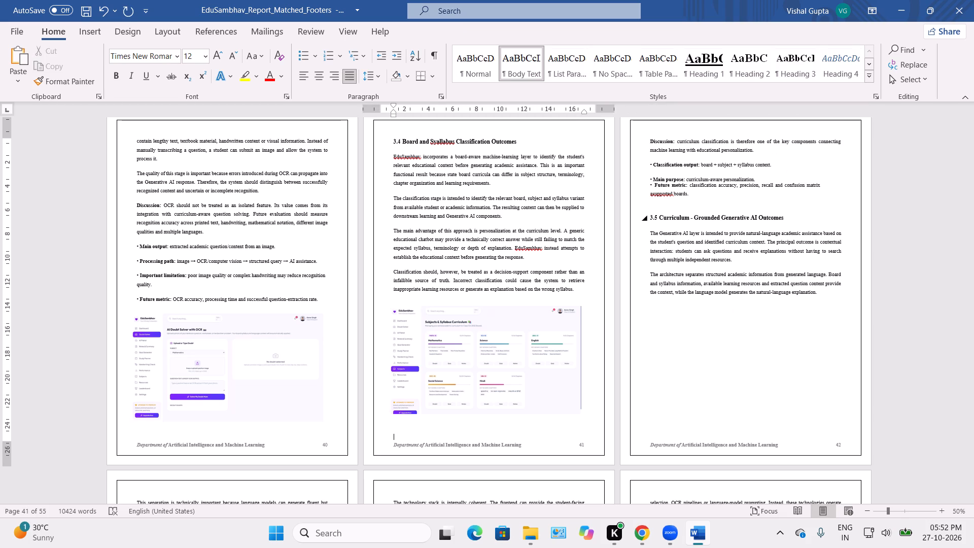
# Review the page layout and screenshot placement from Chapter 3 through Chapter 5 to the References page.
pyautogui.click(700, 316)
pyautogui.scroll(-1, 700, 316)
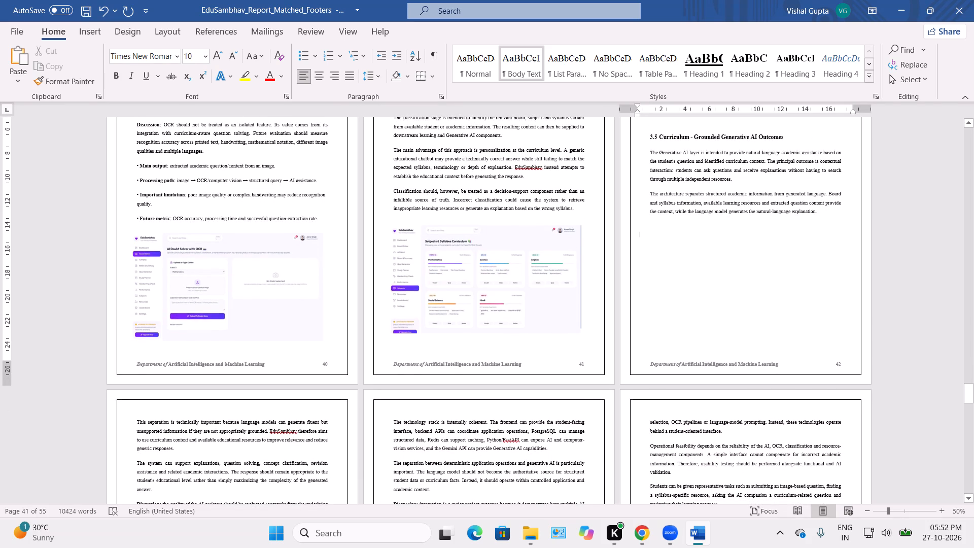
pyautogui.scroll(4, 700, 316)
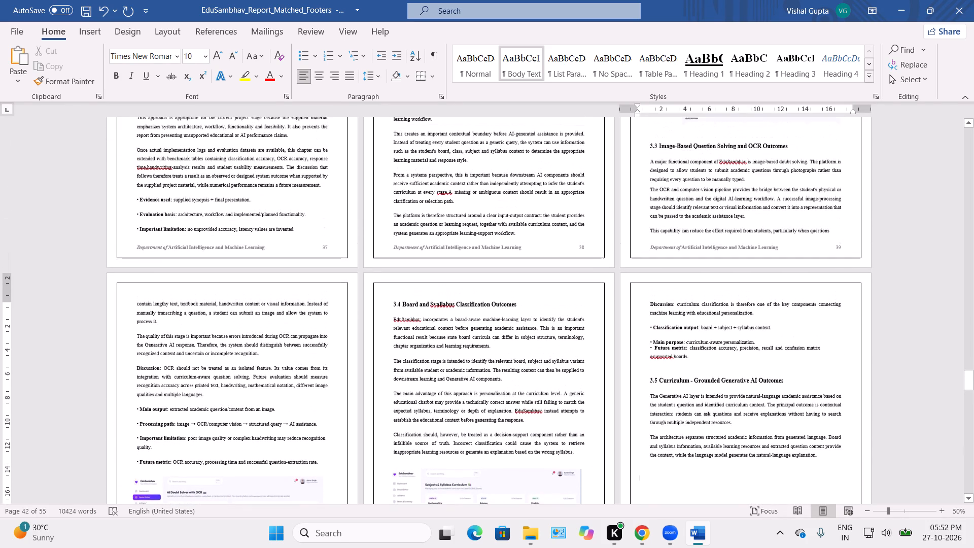
pyautogui.scroll(3, 700, 316)
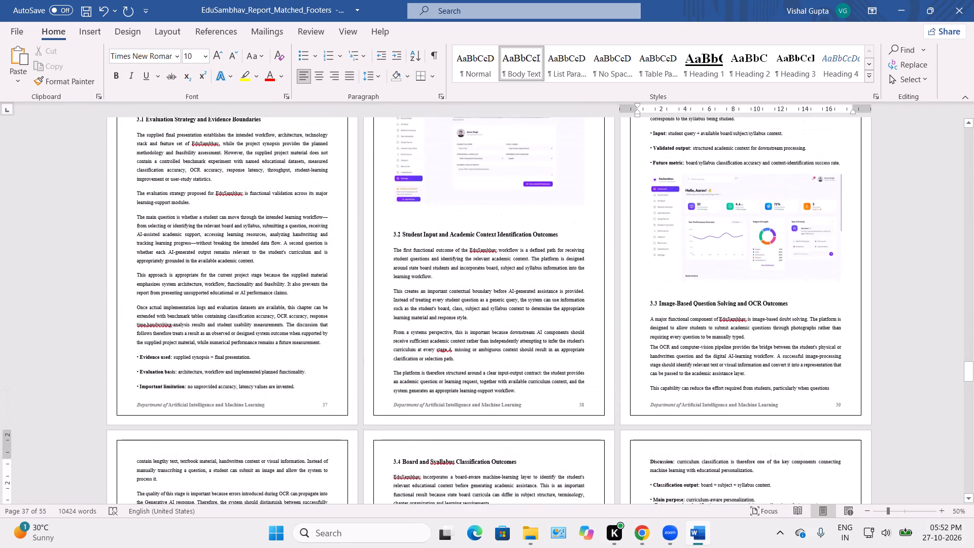
pyautogui.scroll(2, 700, 316)
pyautogui.scroll(-2, 700, 316)
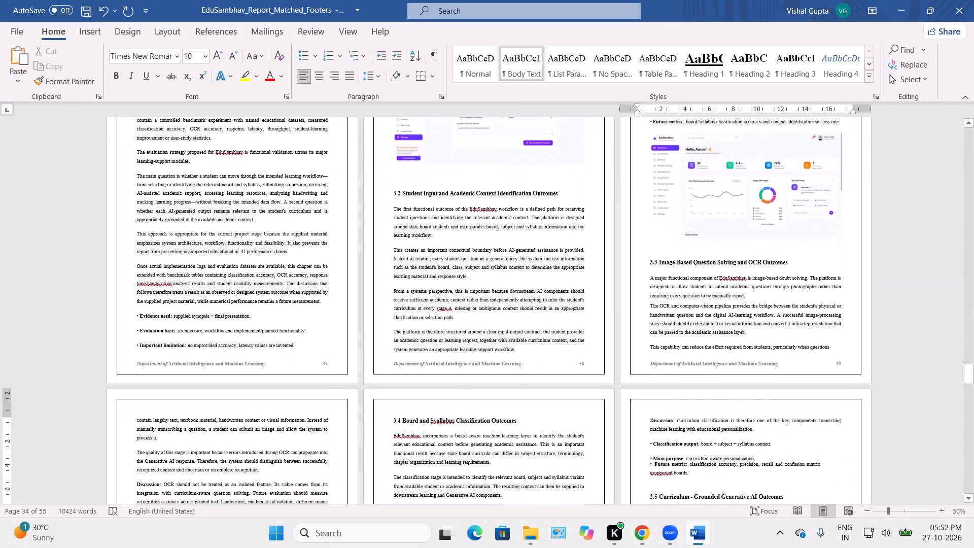
pyautogui.scroll(-4, 700, 316)
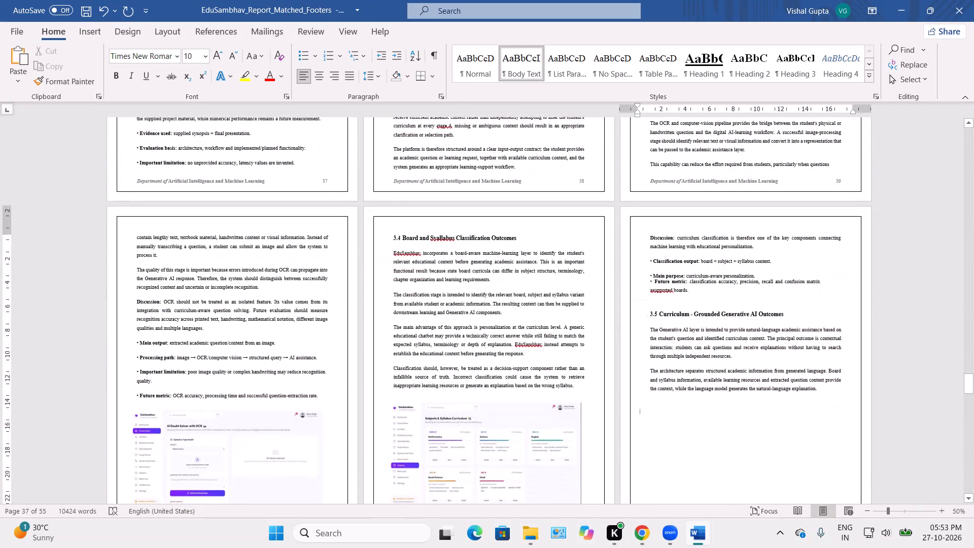
pyautogui.scroll(-3, 631, 409)
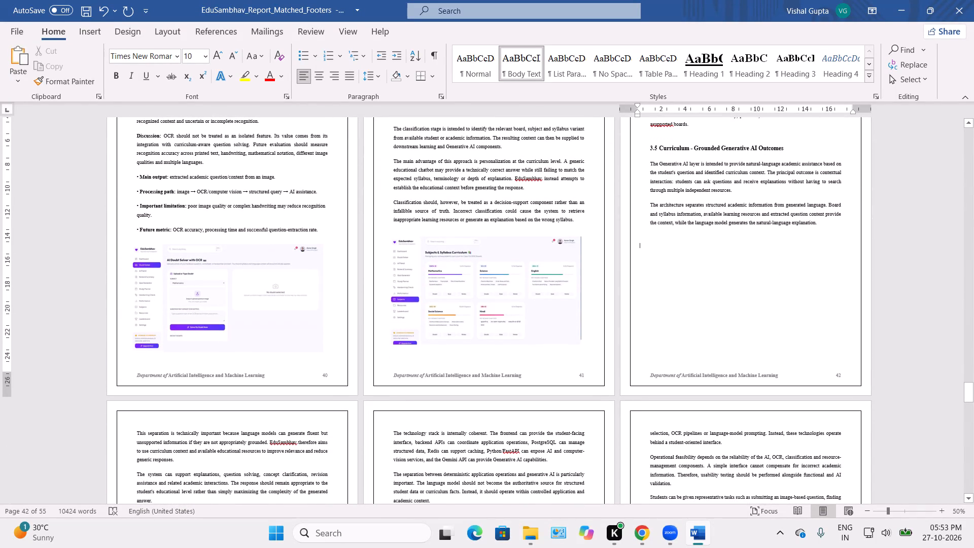
pyautogui.scroll(2, 631, 409)
pyautogui.scroll(-1, 631, 409)
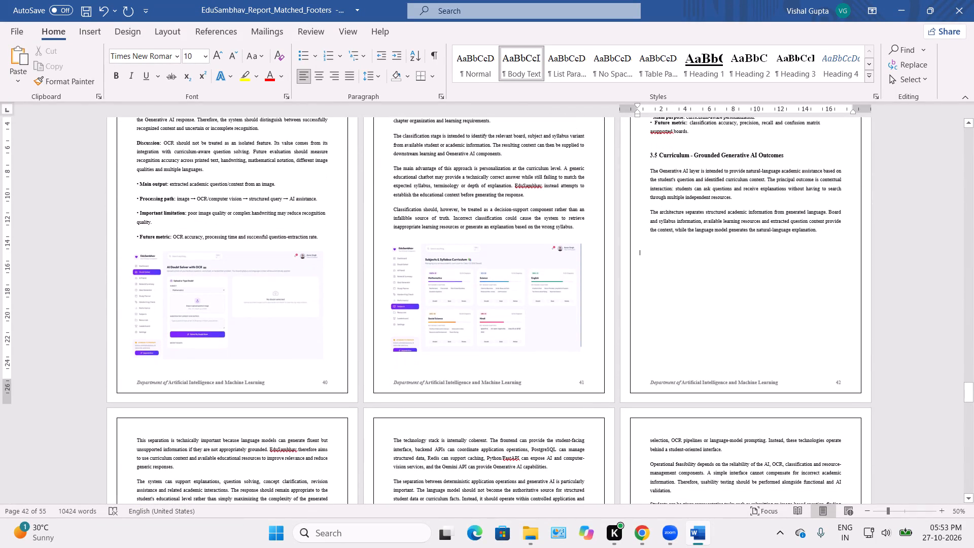
pyautogui.scroll(-2, 631, 409)
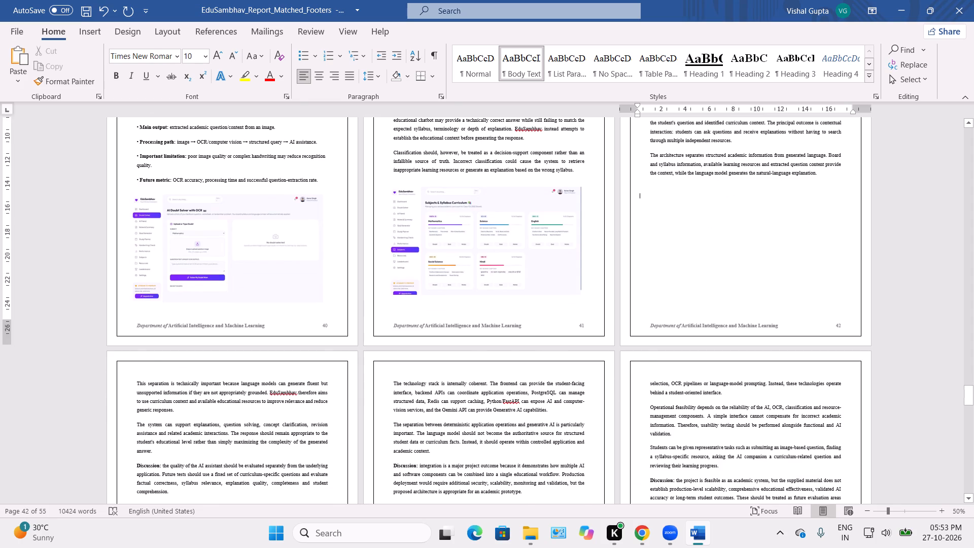
pyautogui.scroll(-2, 631, 409)
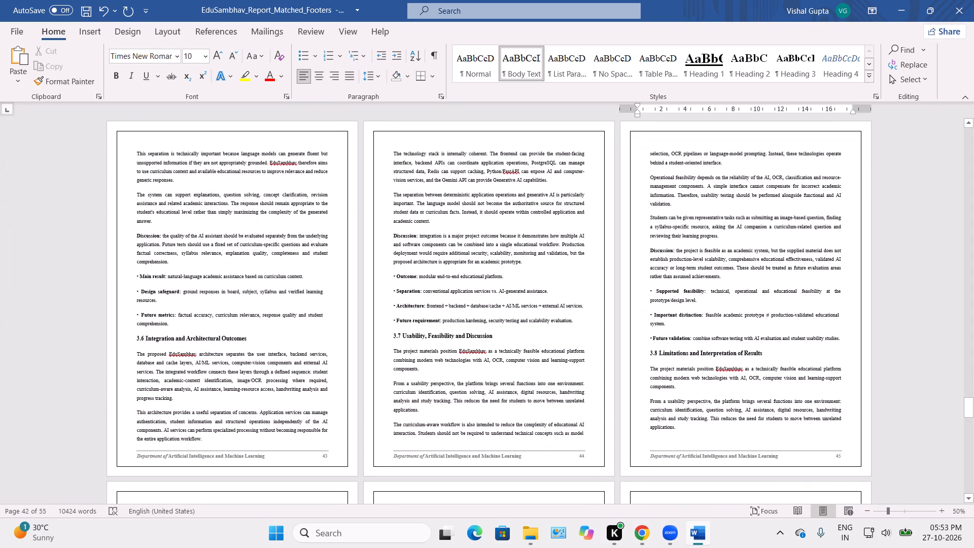
pyautogui.scroll(-4, 631, 409)
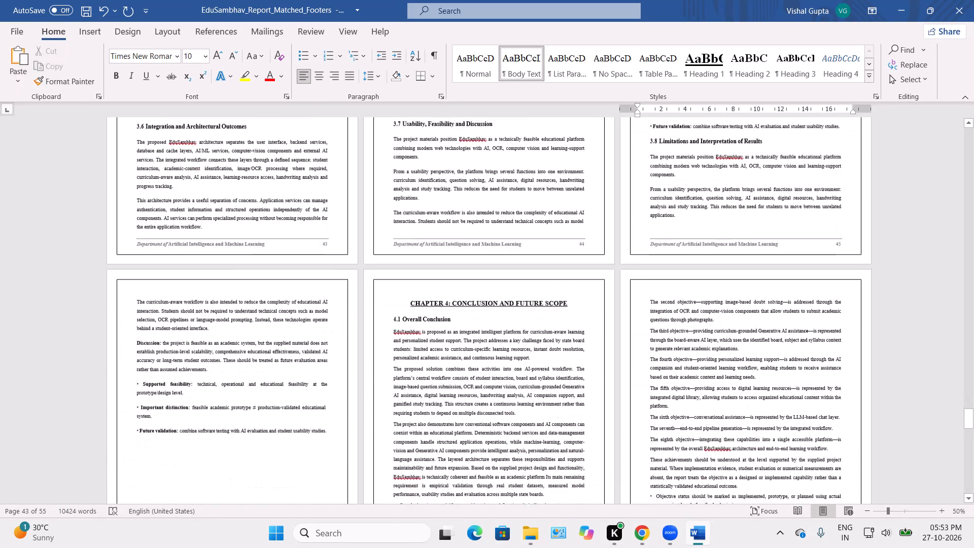
pyautogui.scroll(3, 631, 409)
pyautogui.scroll(-2, 631, 409)
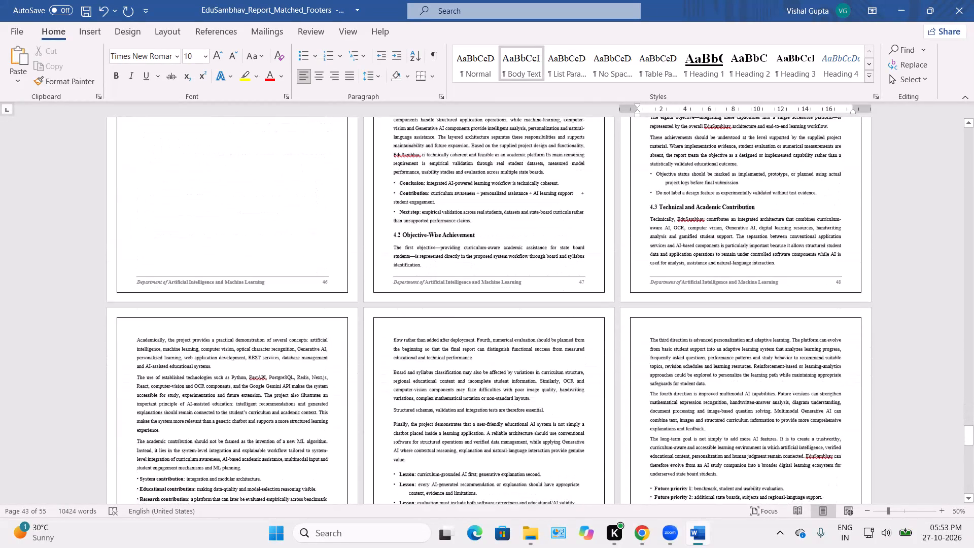
pyautogui.scroll(-4, 631, 409)
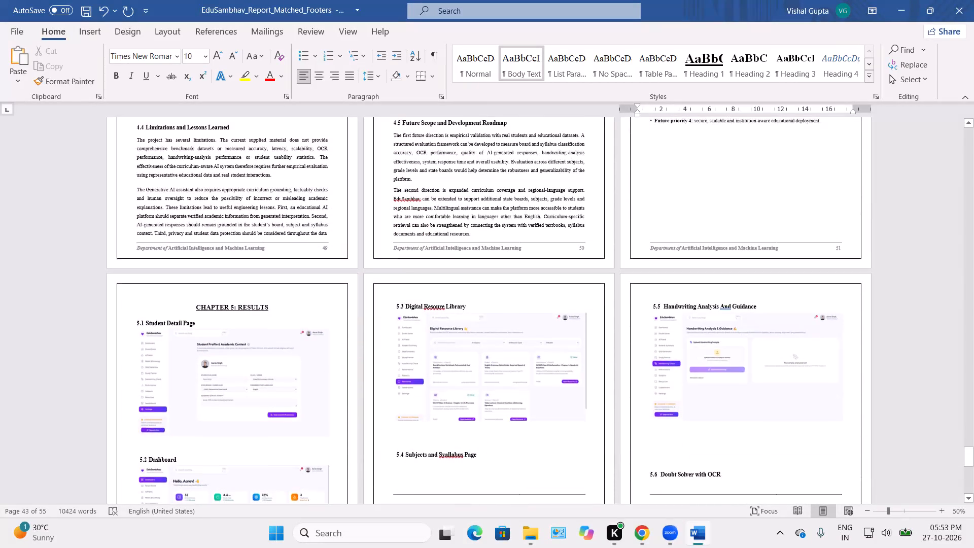
pyautogui.scroll(-2, 631, 409)
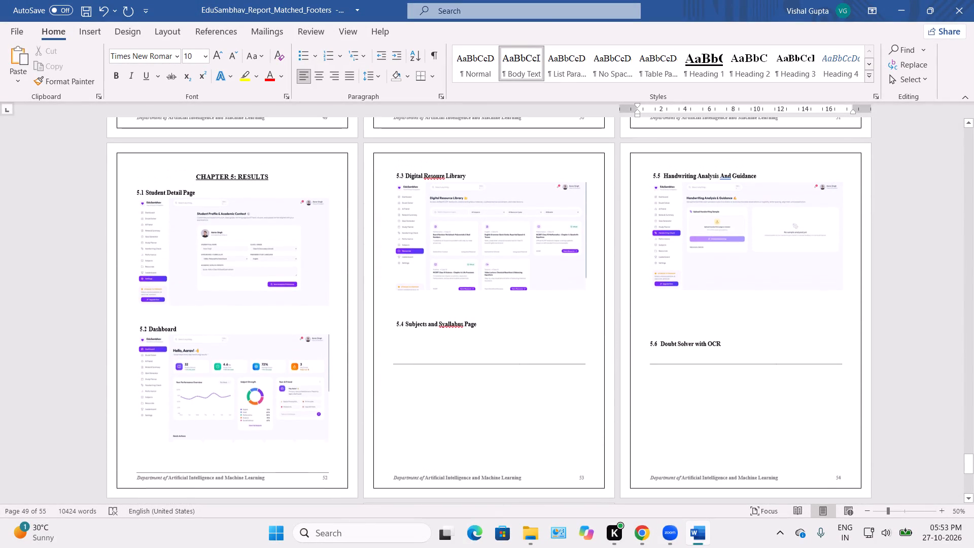
pyautogui.scroll(-3, 536, 370)
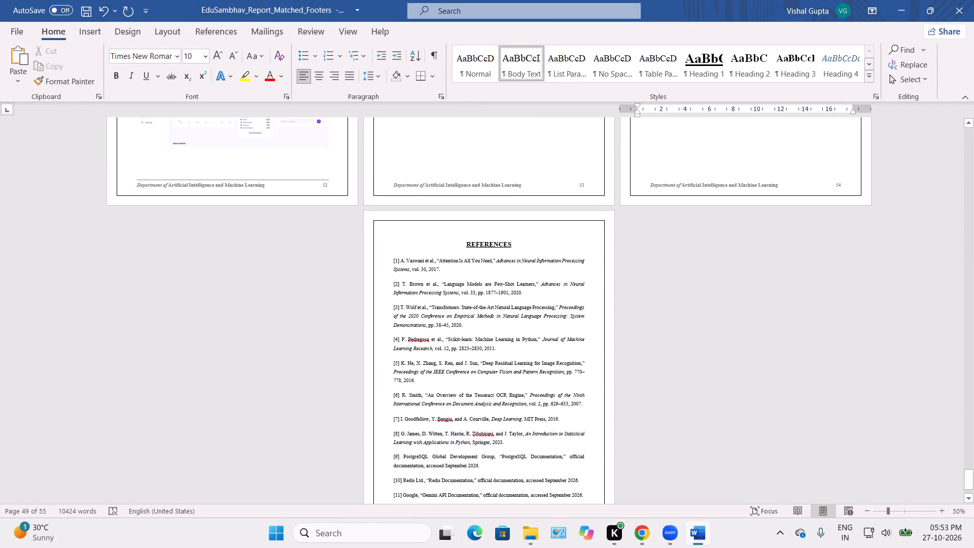
# Copy the Handwriting Analysis & Guidance screenshot from section 5.5 in Chapter 5.
pyautogui.scroll(4, 536, 370)
pyautogui.click(720, 328)
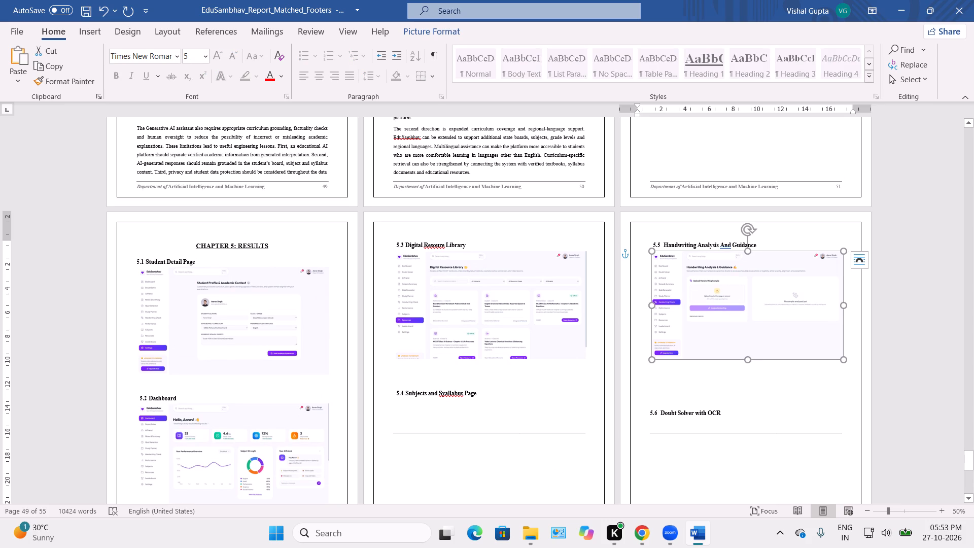
pyautogui.hotkey('ctrl', 'c')
# Remove the break after the section 3.5 paragraph ending "natural-language explanation" so "This separation is technically important" moves up to page 42.
pyautogui.scroll(8, 720, 328)
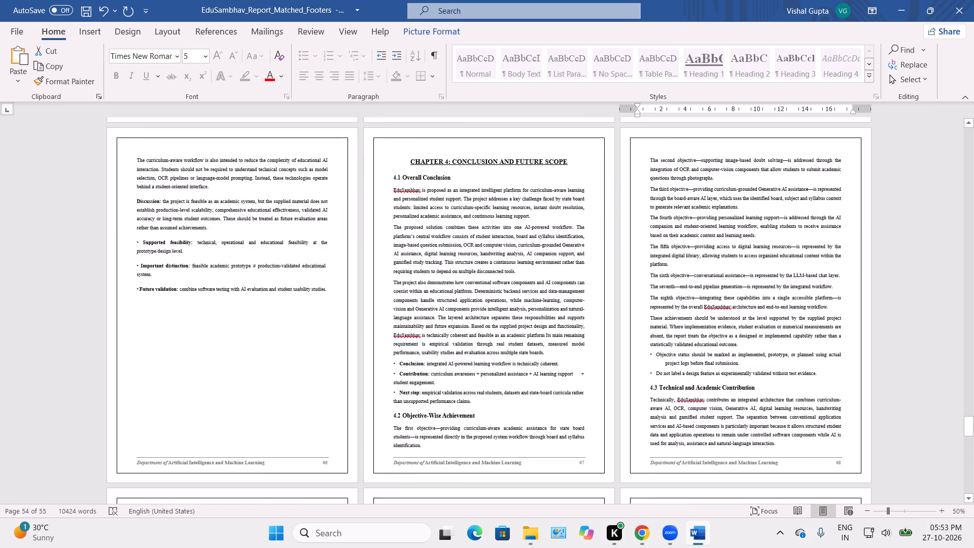
pyautogui.scroll(2, 720, 328)
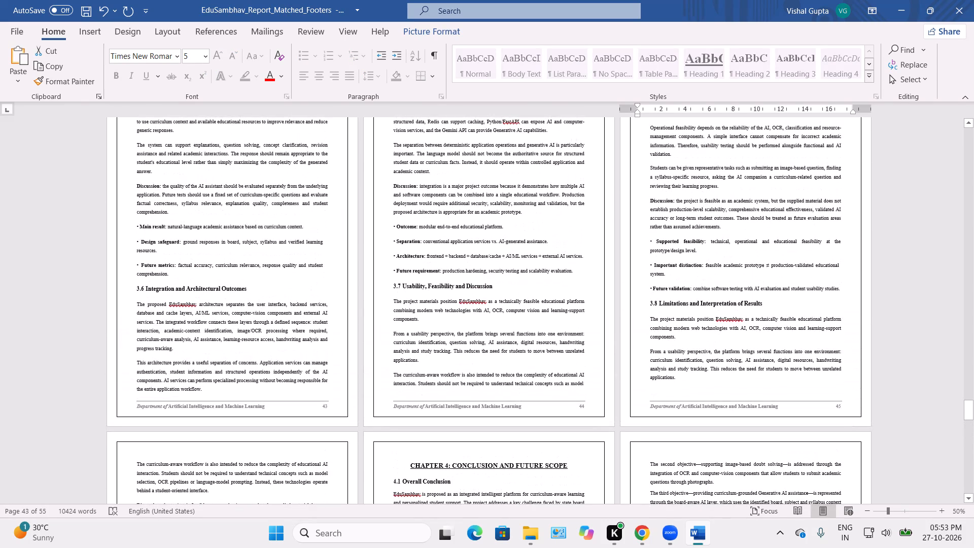
pyautogui.scroll(3, 720, 328)
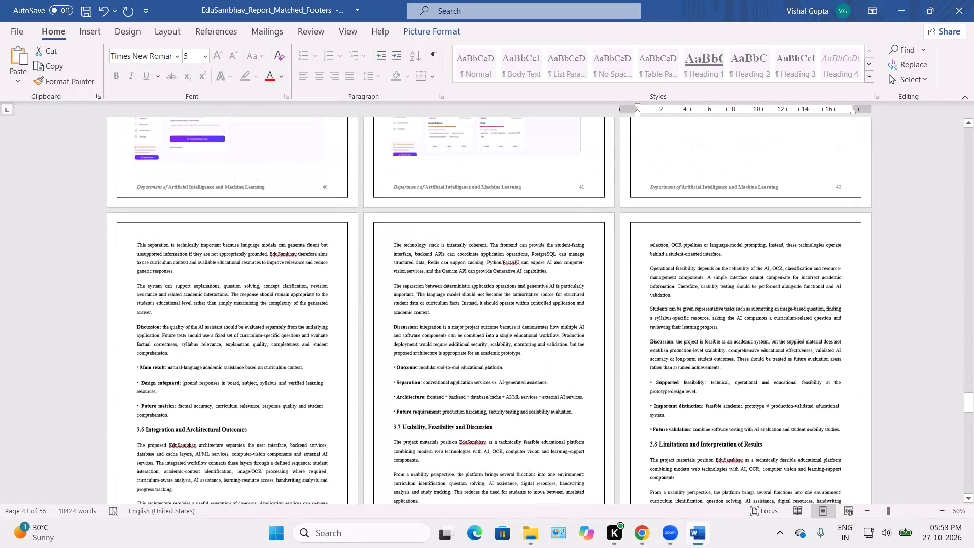
pyautogui.scroll(3, 720, 328)
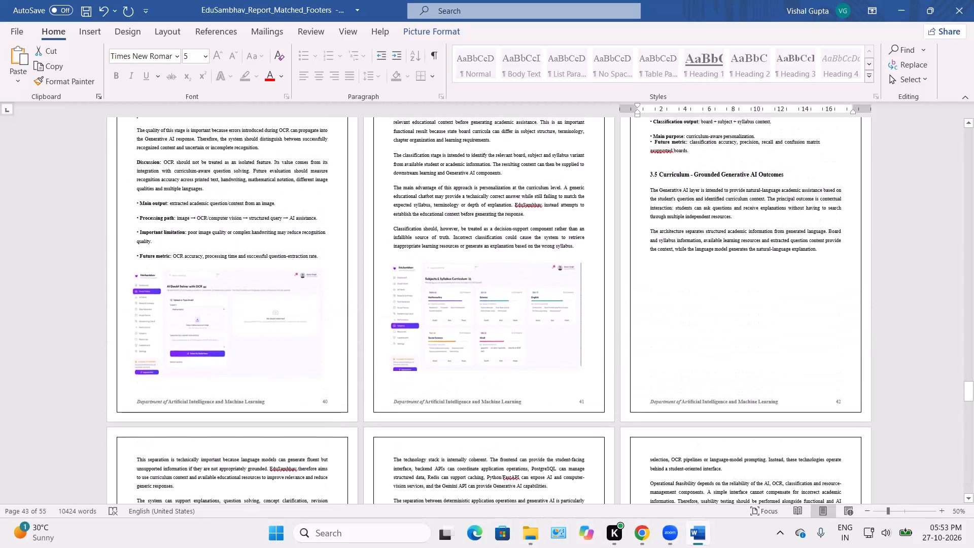
pyautogui.scroll(2, 720, 328)
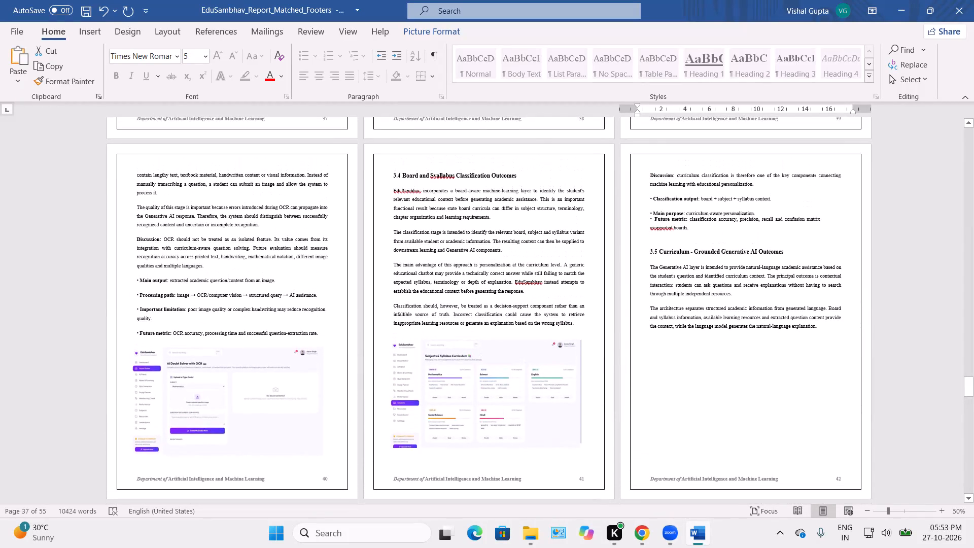
pyautogui.click(710, 357)
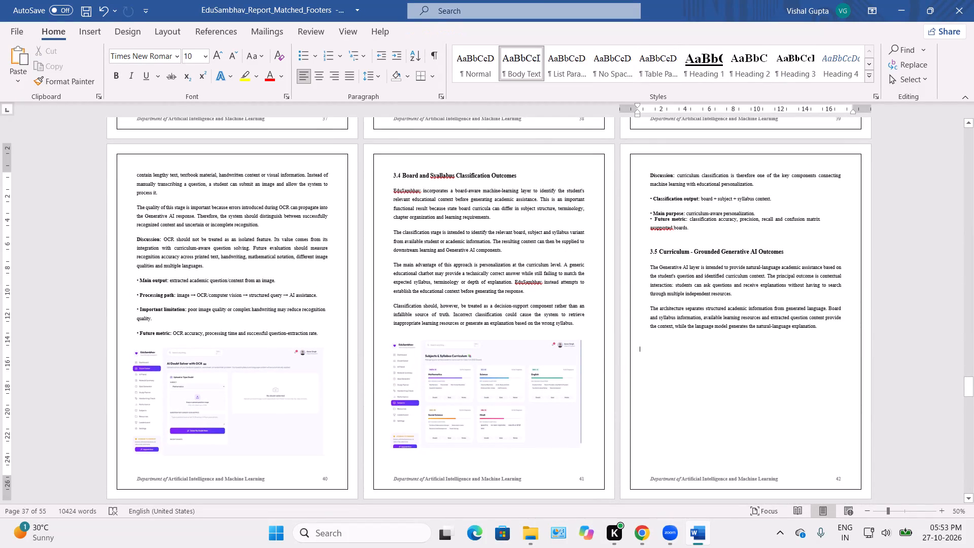
pyautogui.scroll(-4, 710, 357)
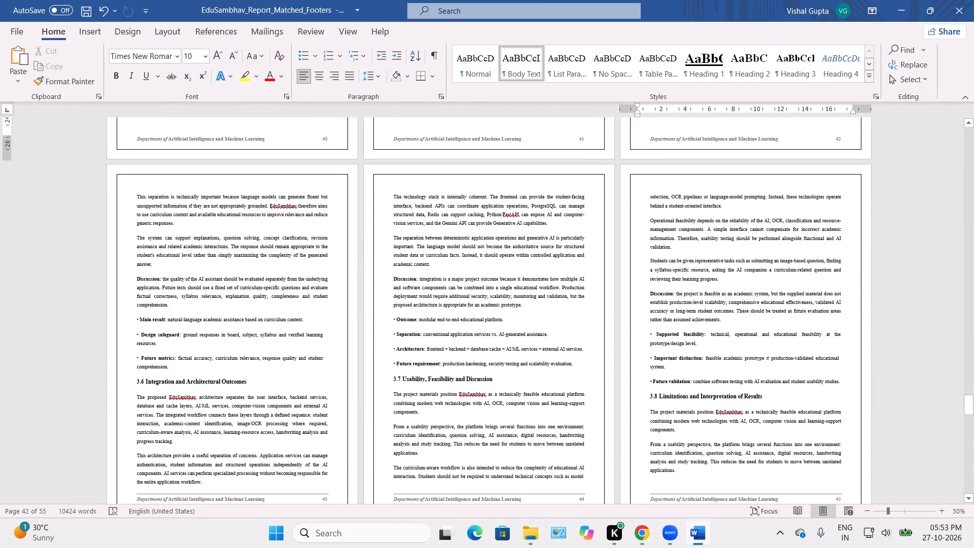
pyautogui.scroll(3, 710, 357)
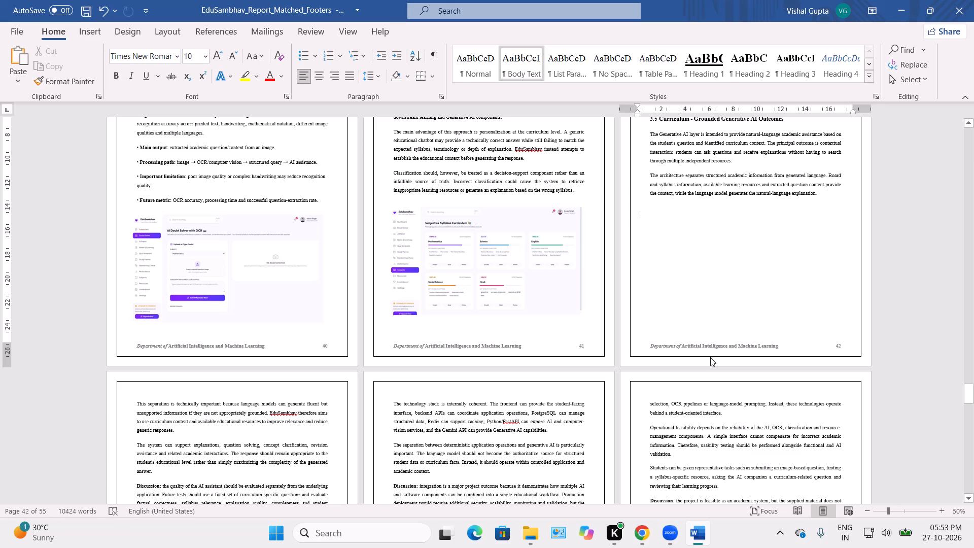
pyautogui.press('Delete')
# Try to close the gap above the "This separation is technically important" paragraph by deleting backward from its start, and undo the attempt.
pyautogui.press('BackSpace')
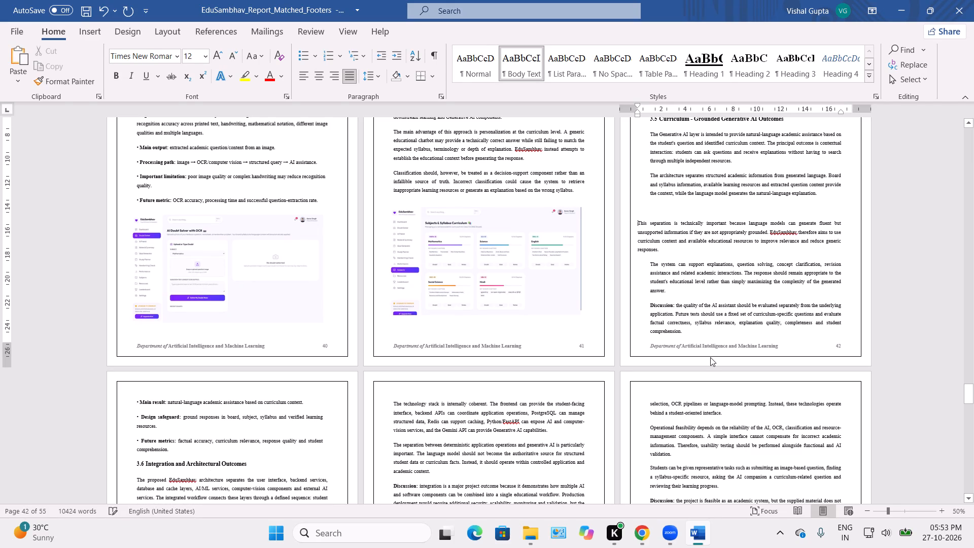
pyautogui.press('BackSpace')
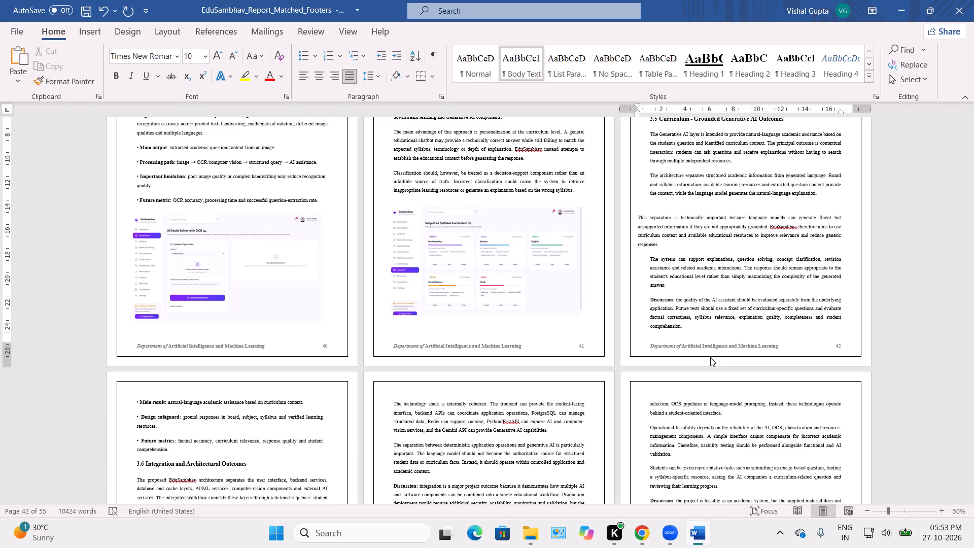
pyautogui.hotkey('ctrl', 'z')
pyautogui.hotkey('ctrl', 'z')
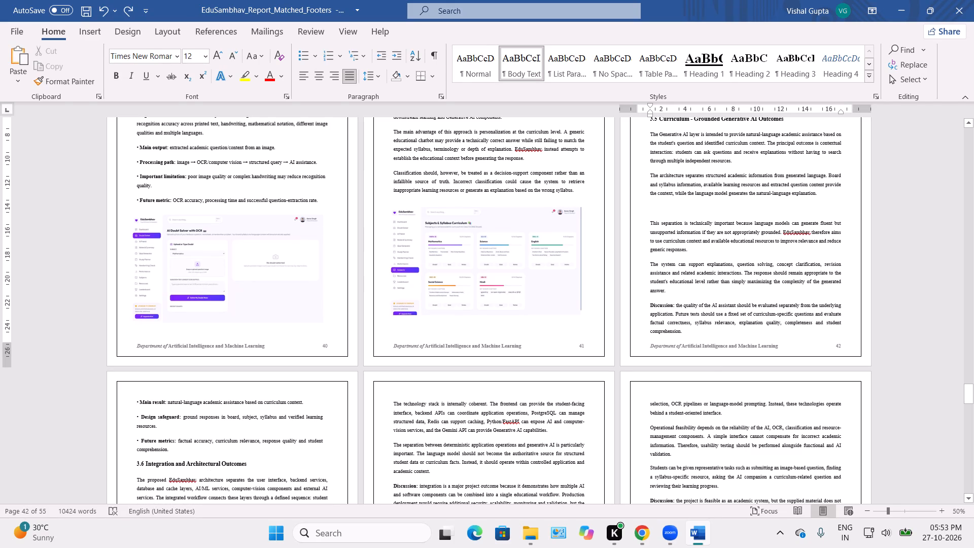
# Delete the remaining blank lines between the section 3.5 paragraphs ending "natural-language explanation" and starting "This separation is technically important".
pyautogui.press('Up')
pyautogui.press('Up')
pyautogui.press('Up')
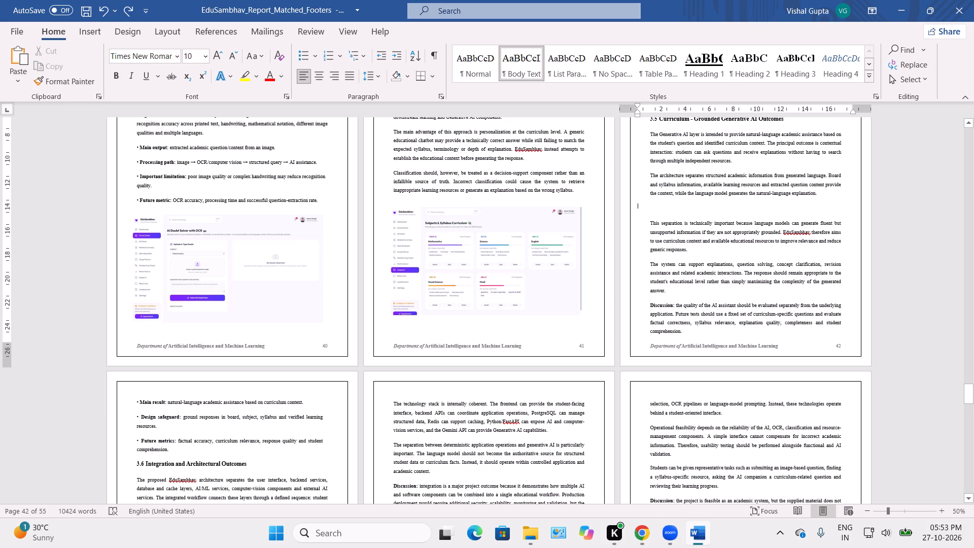
pyautogui.press('Delete')
pyautogui.press('Delete')
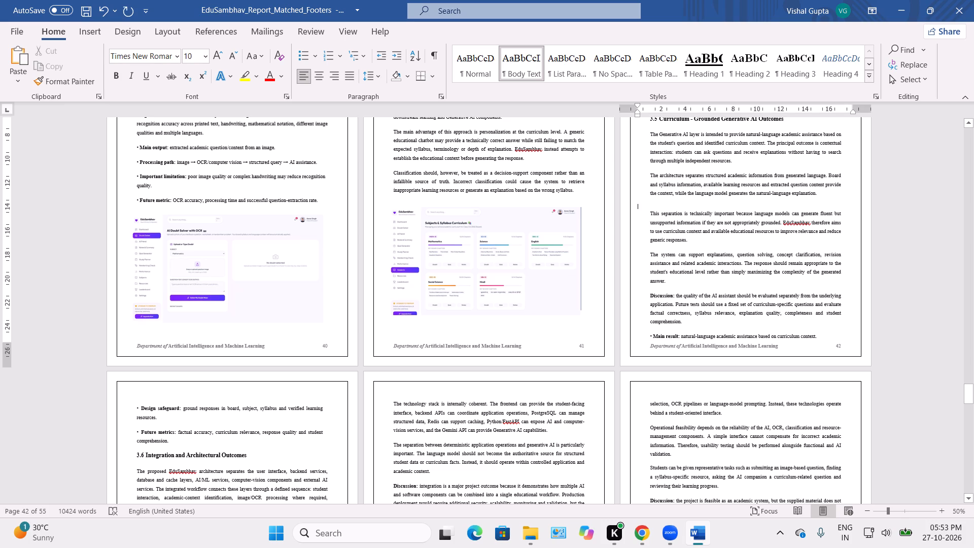
pyautogui.scroll(-2, 664, 229)
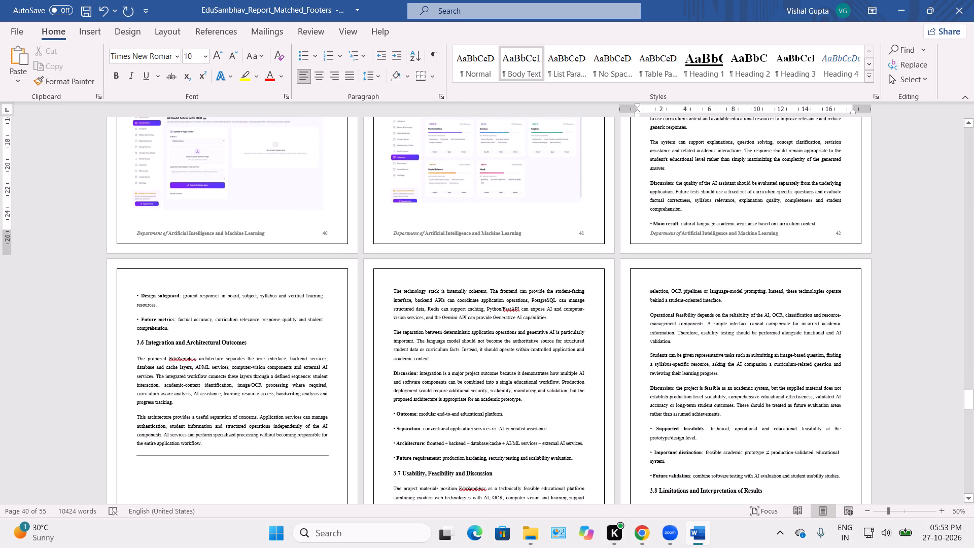
pyautogui.scroll(2, 686, 211)
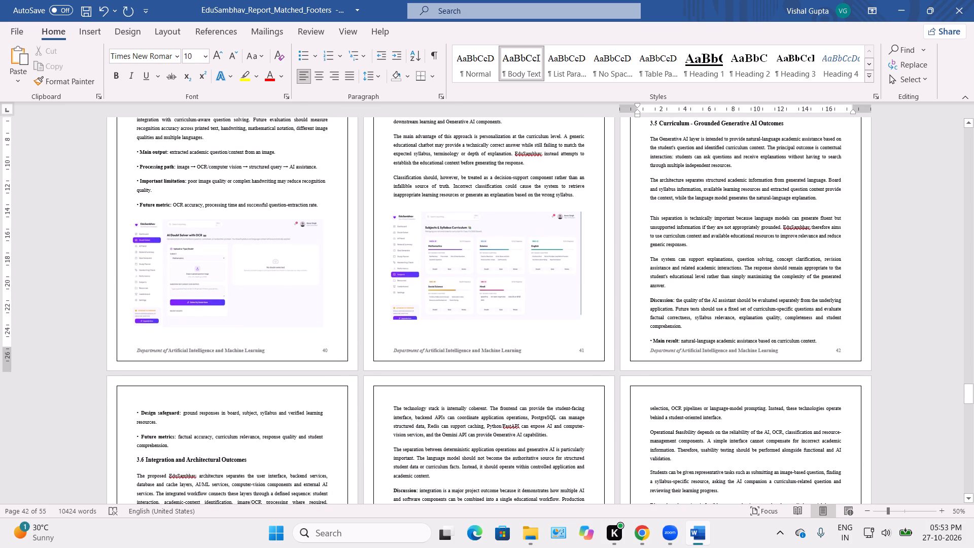
pyautogui.press('Delete')
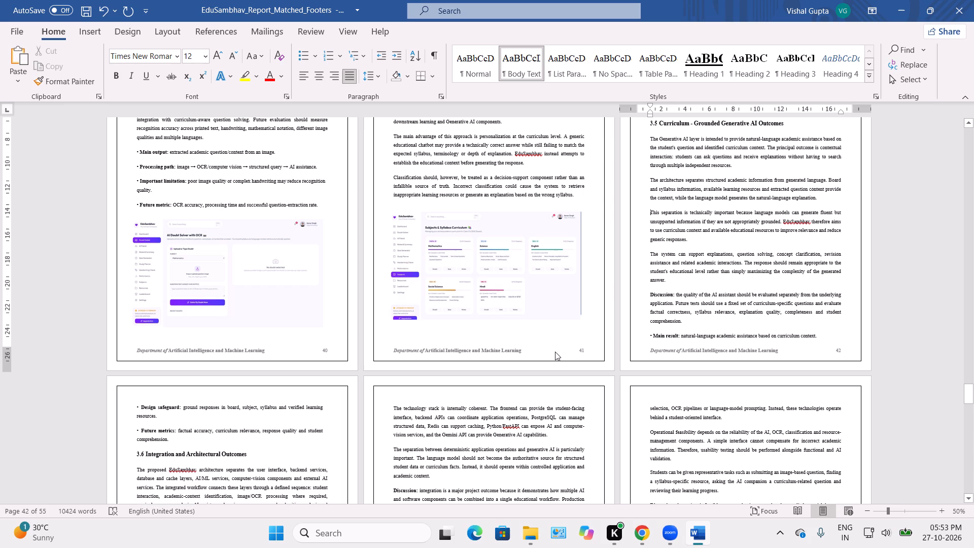
# Delete the horizontal line below the section 3.6 paragraph ending "the entire application workflow" on page 43.
pyautogui.scroll(-2, 555, 352)
pyautogui.scroll(-2, 298, 405)
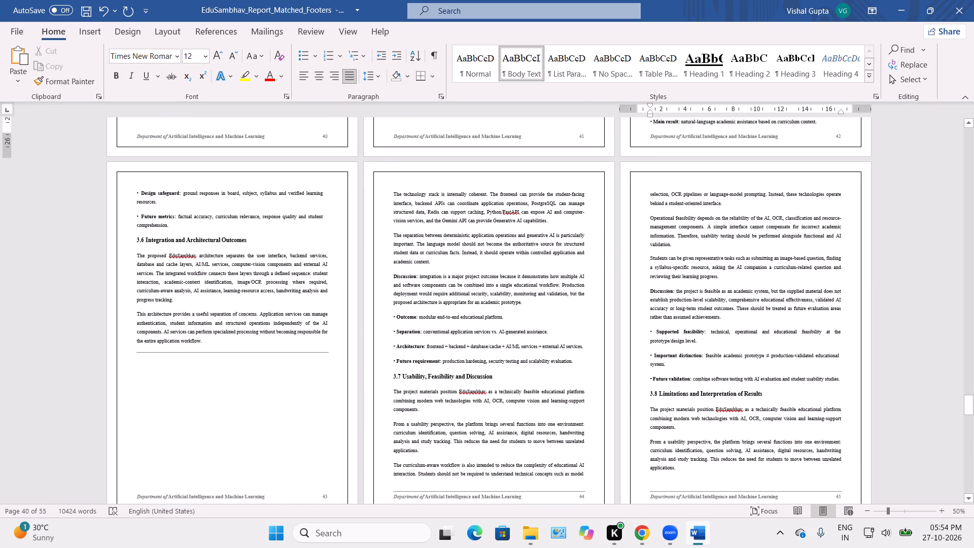
pyautogui.click(275, 352)
pyautogui.press('Delete')
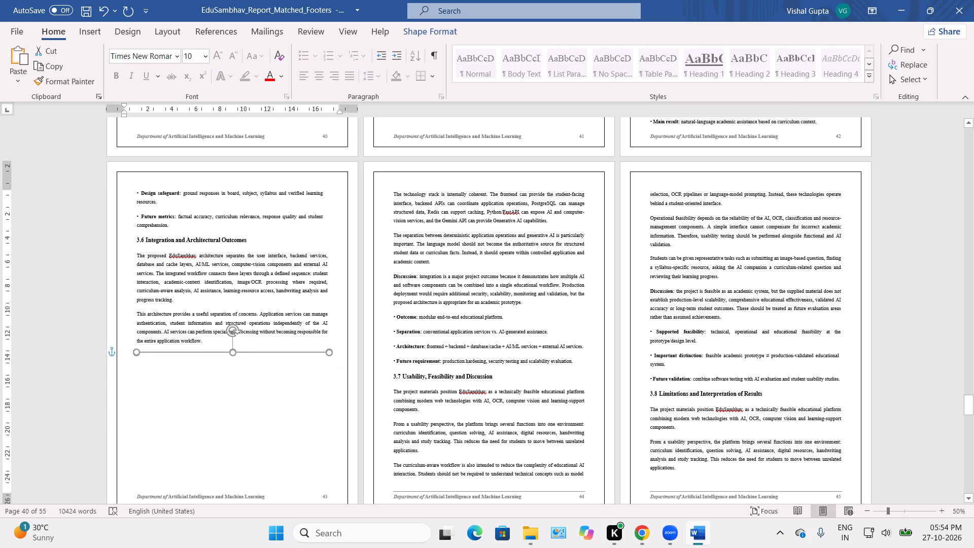
# Paste the Handwriting Analysis & Guidance screenshot on page 43 and position it within the margins below the section 3.6 text.
pyautogui.hotkey('ctrl', 'v')
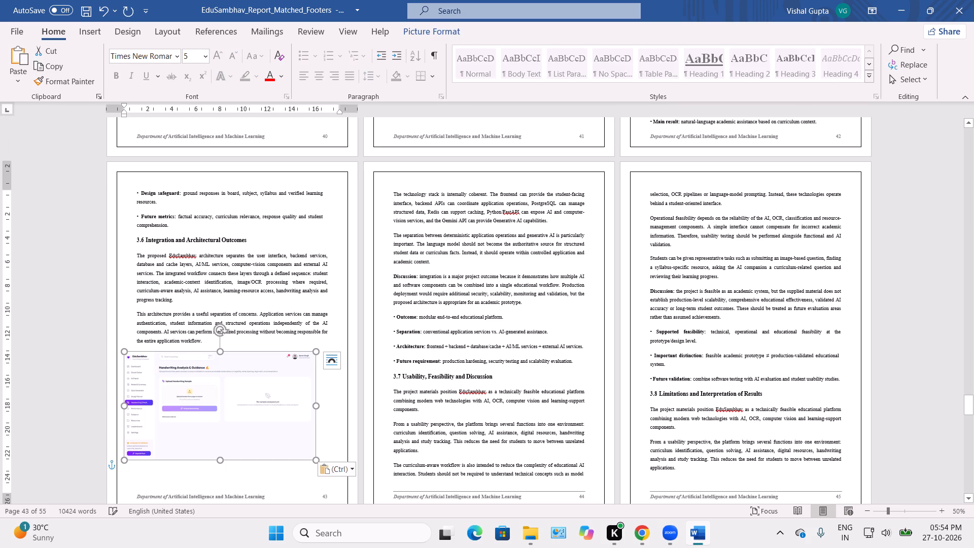
pyautogui.moveTo(233, 395); pyautogui.dragTo(246, 409)
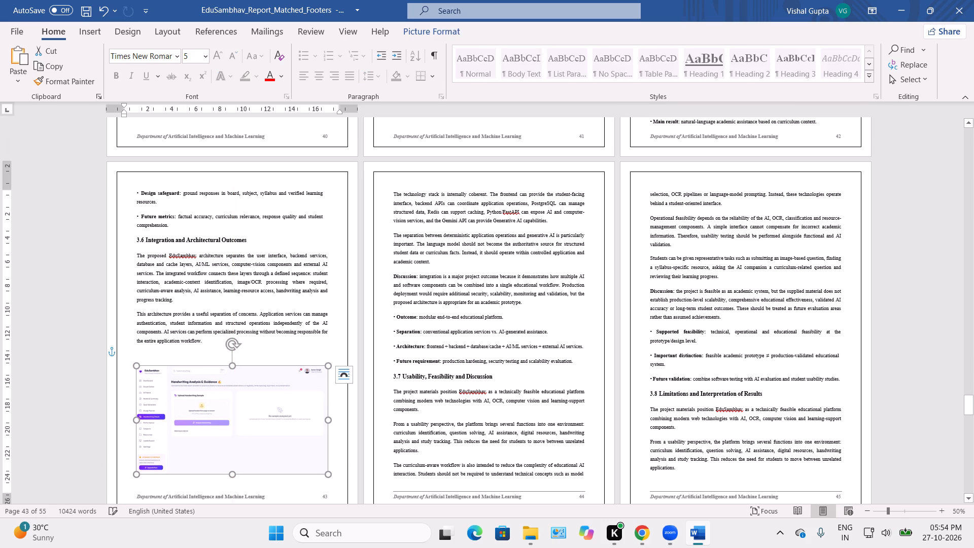
pyautogui.scroll(-1, 246, 409)
pyautogui.click(62, 353)
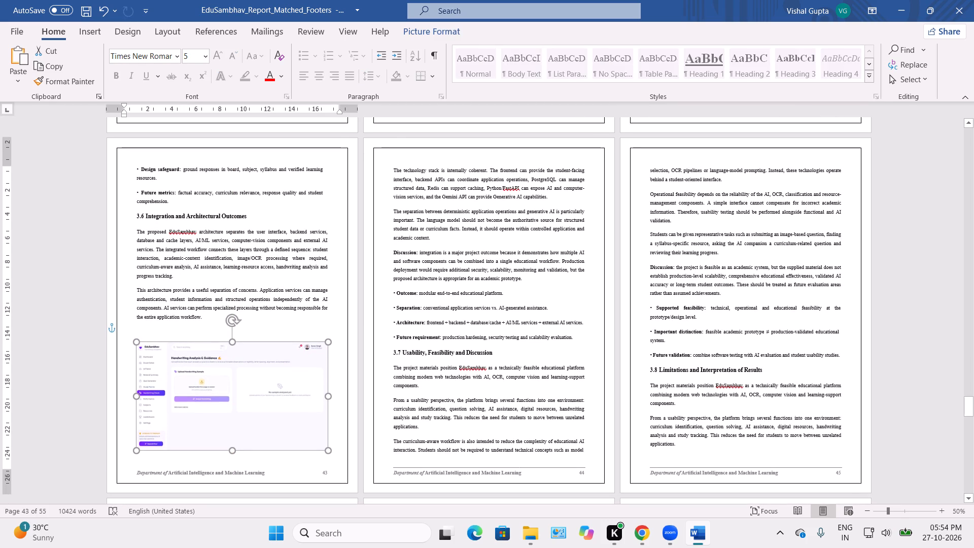
pyautogui.click(62, 353)
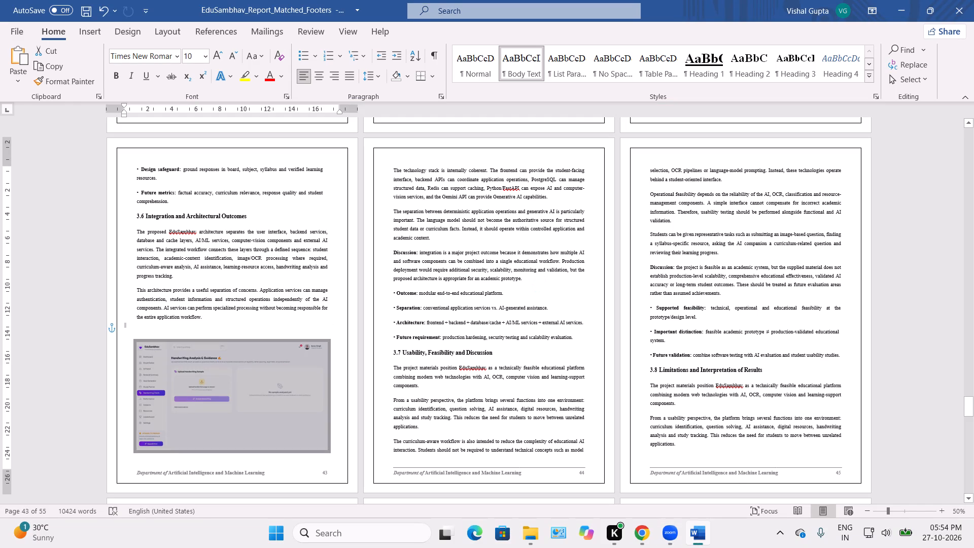
pyautogui.click(456, 349)
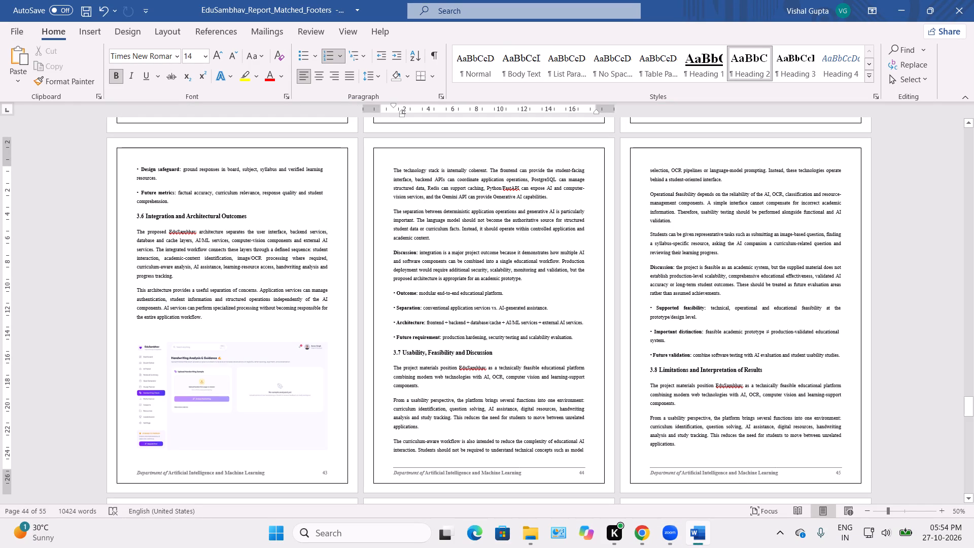
# Review the end of Chapter 2 and the Chapter 3 pages, checking screenshot placement, text flow and spacing.
pyautogui.scroll(2, 292, 397)
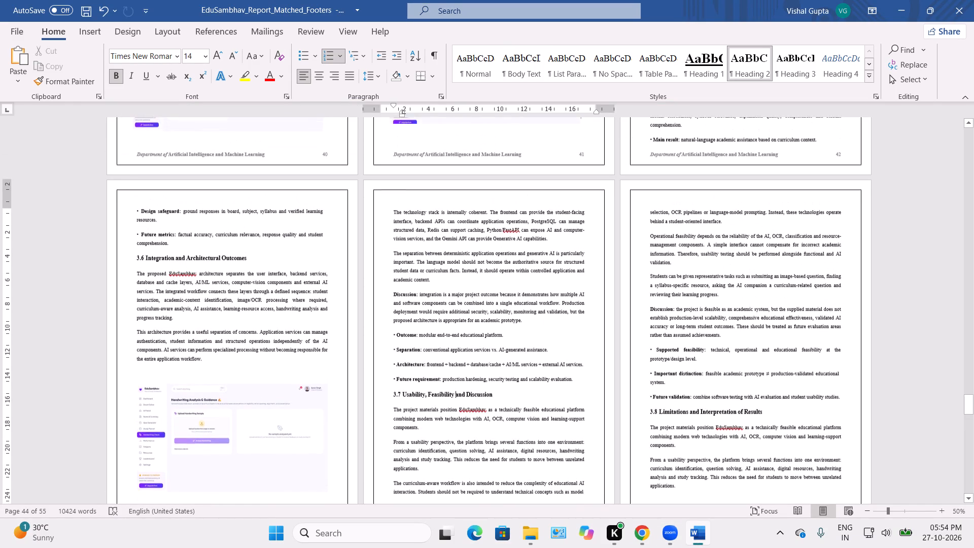
pyautogui.scroll(3, 292, 397)
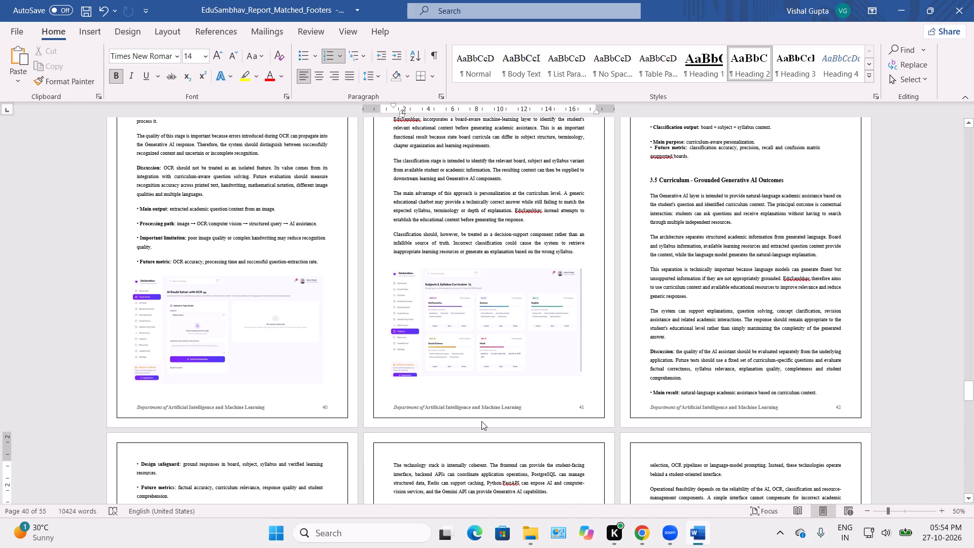
pyautogui.scroll(1, 597, 396)
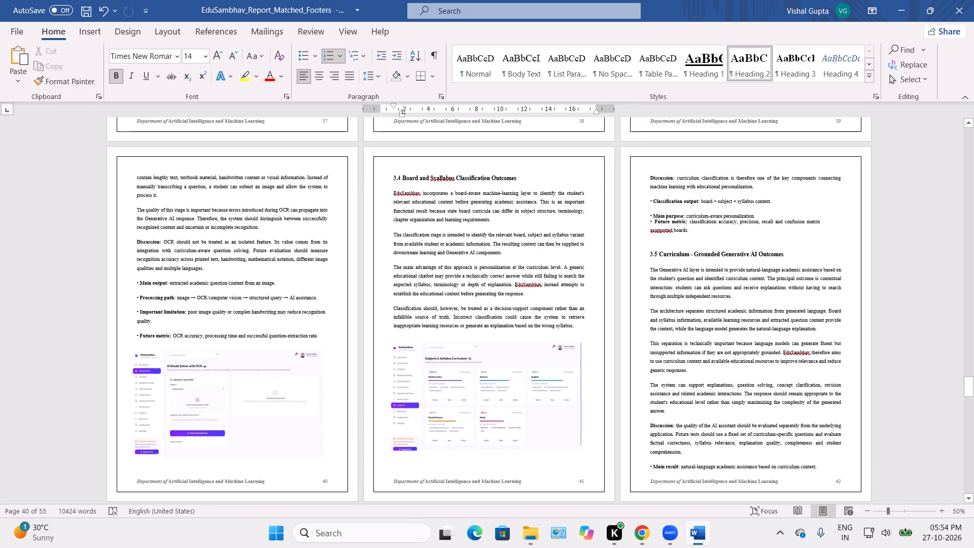
pyautogui.scroll(4, 597, 396)
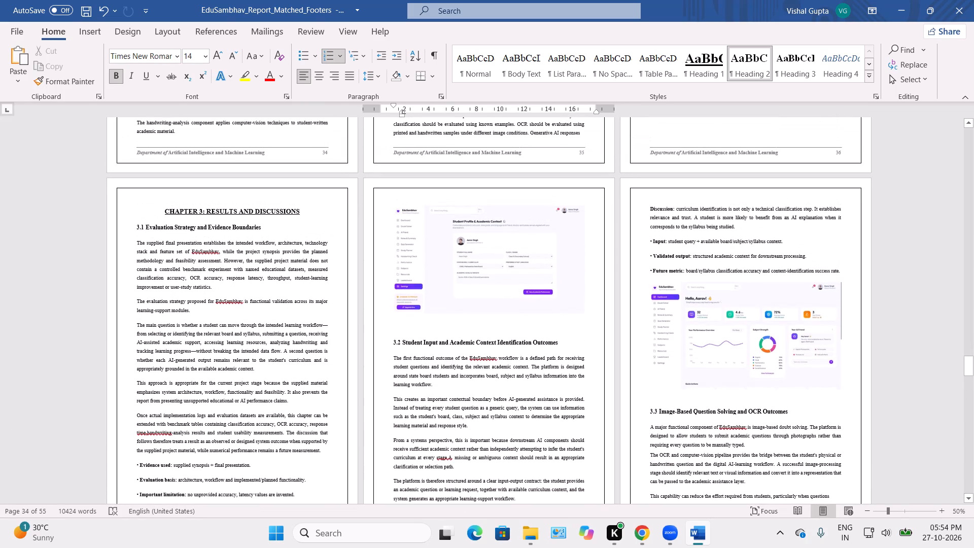
pyautogui.scroll(-1, 597, 396)
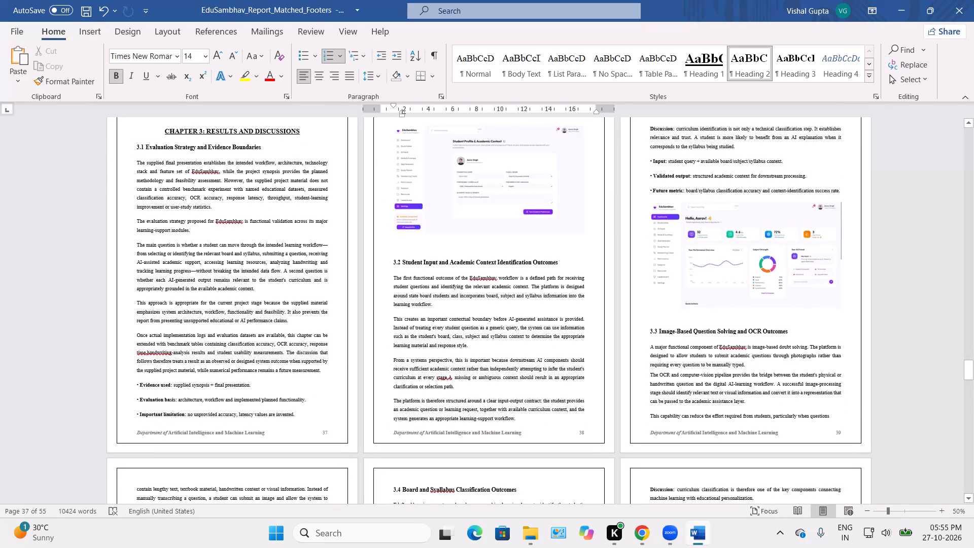
pyautogui.scroll(1, 597, 396)
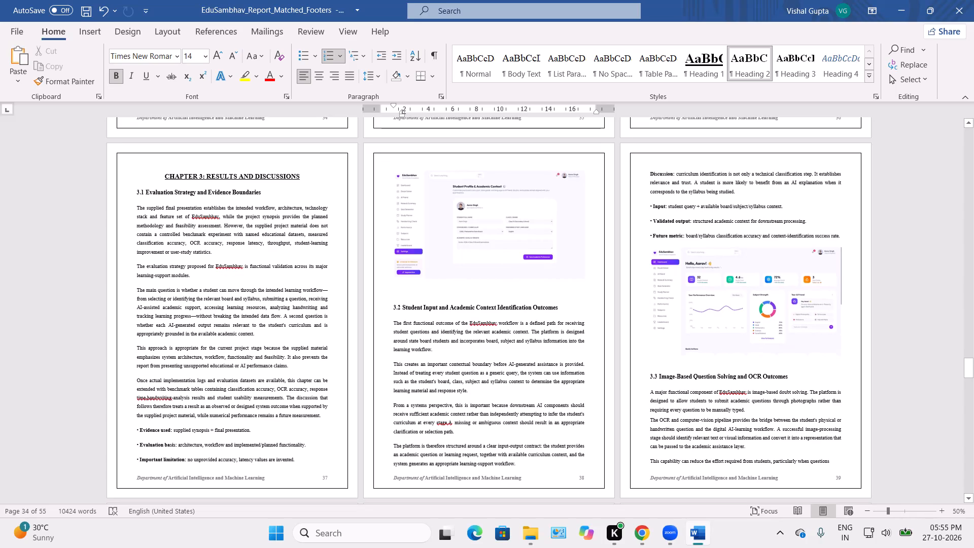
pyautogui.scroll(4, 597, 396)
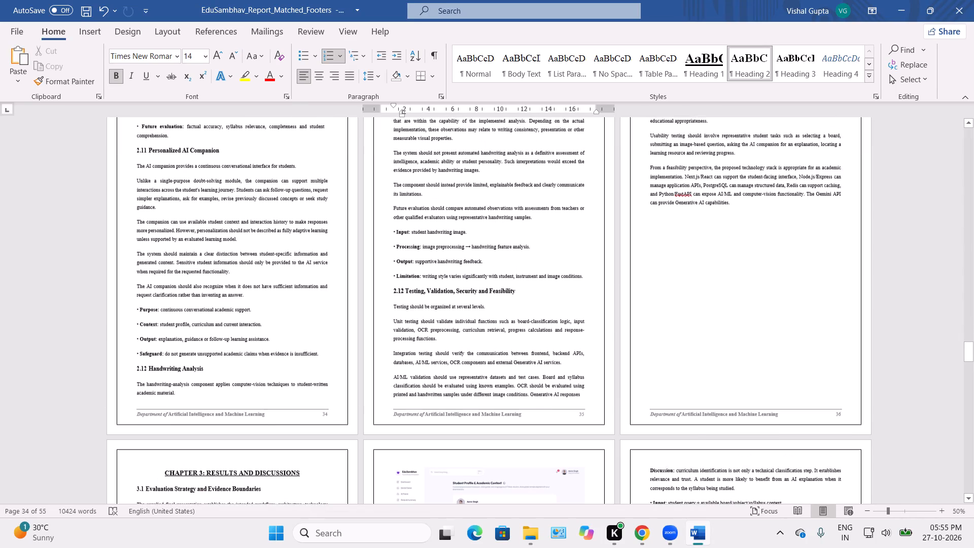
pyautogui.scroll(7, 597, 396)
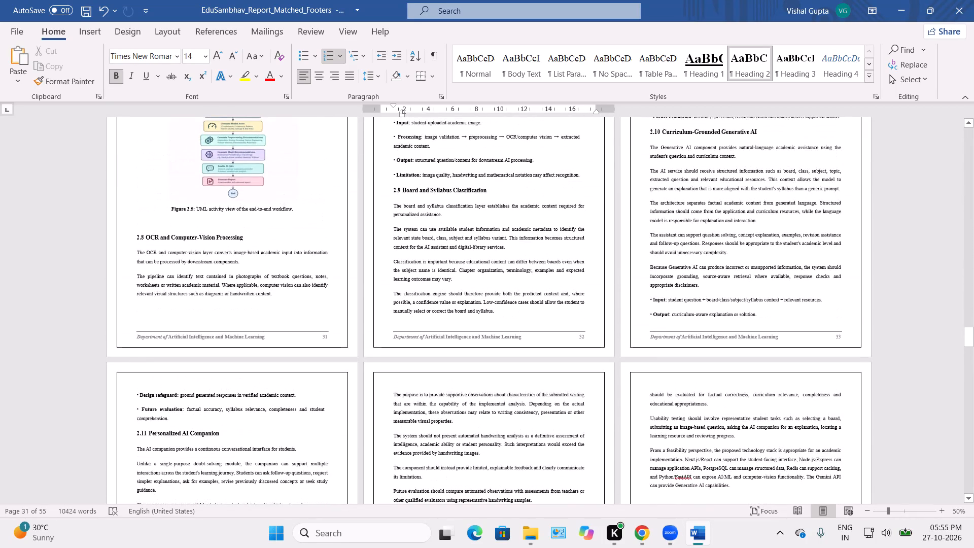
pyautogui.scroll(3, 597, 396)
pyautogui.scroll(-12, 597, 396)
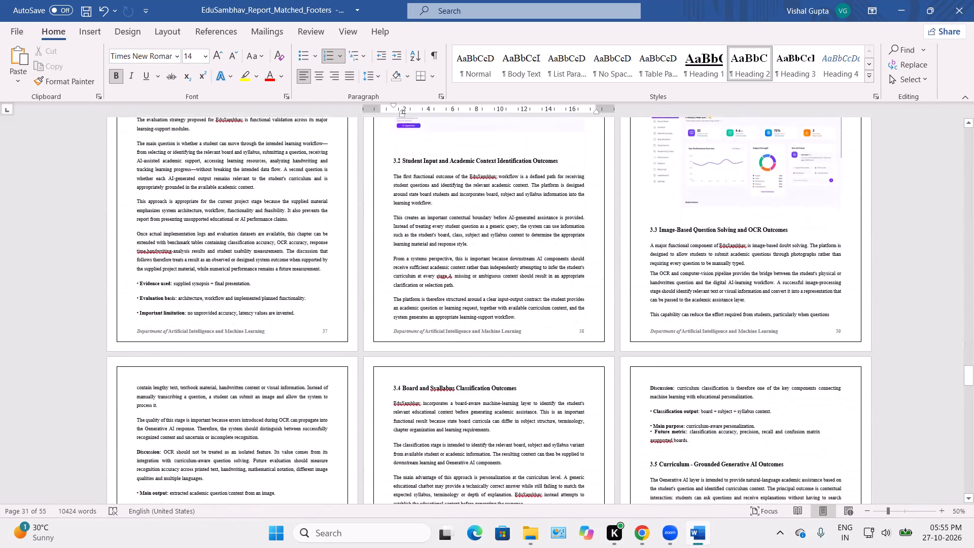
pyautogui.scroll(-2, 597, 396)
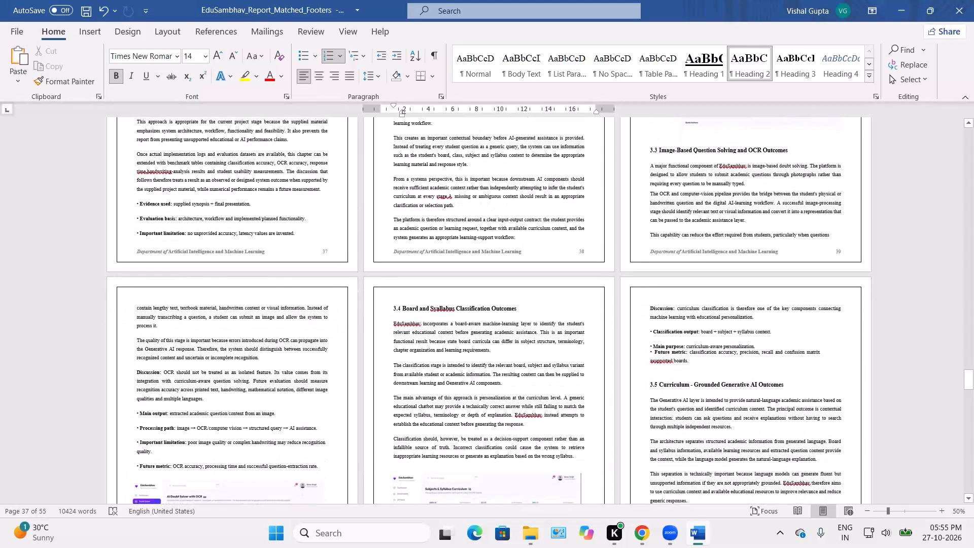
pyautogui.scroll(-2, 597, 396)
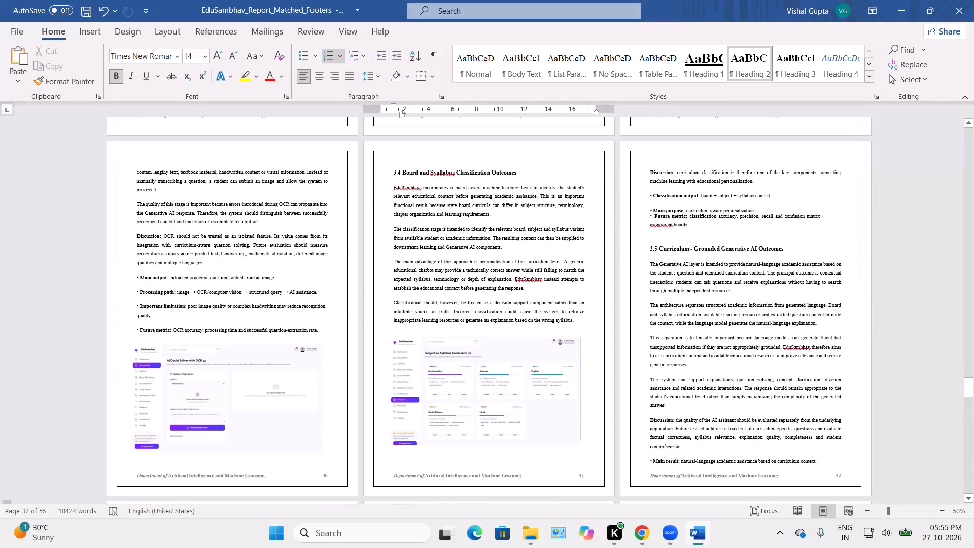
pyautogui.scroll(-2, 597, 396)
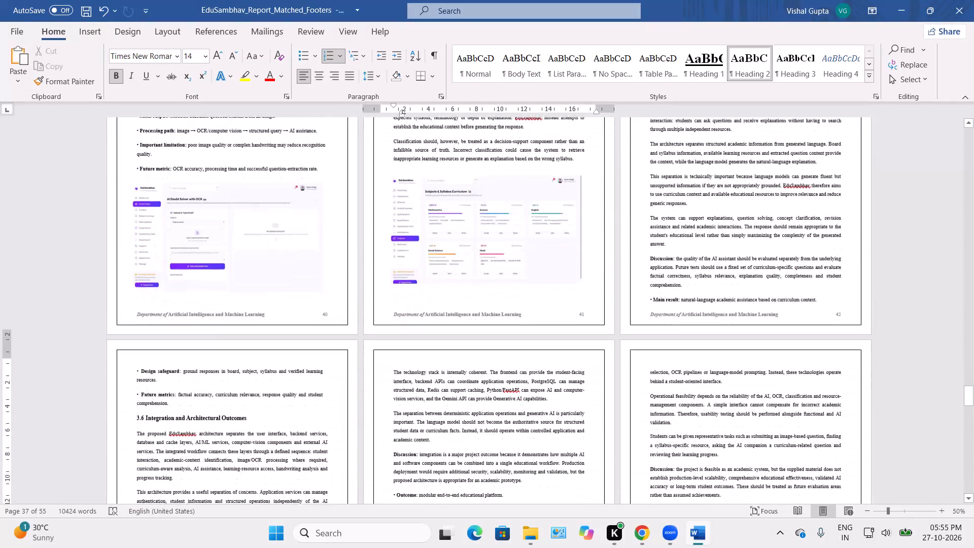
pyautogui.scroll(5, 597, 396)
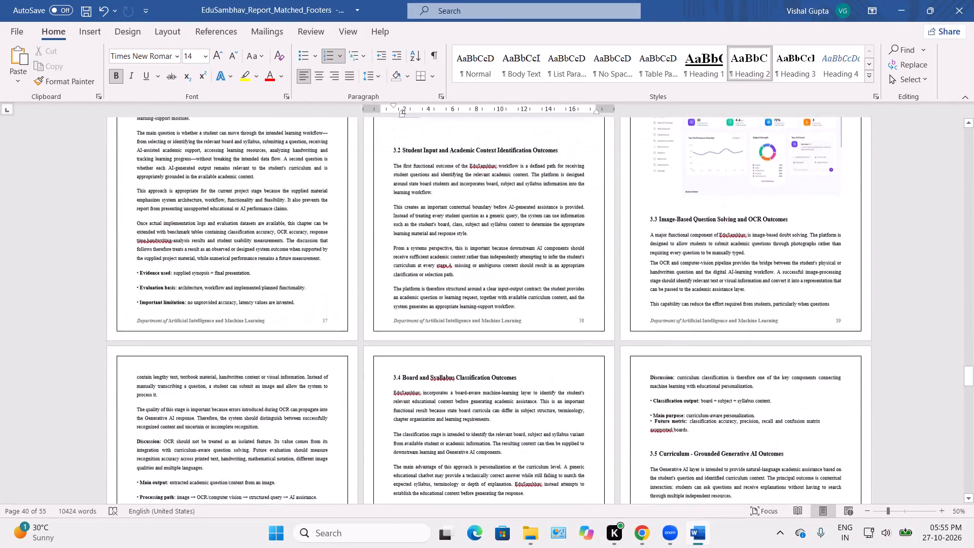
pyautogui.scroll(4, 597, 396)
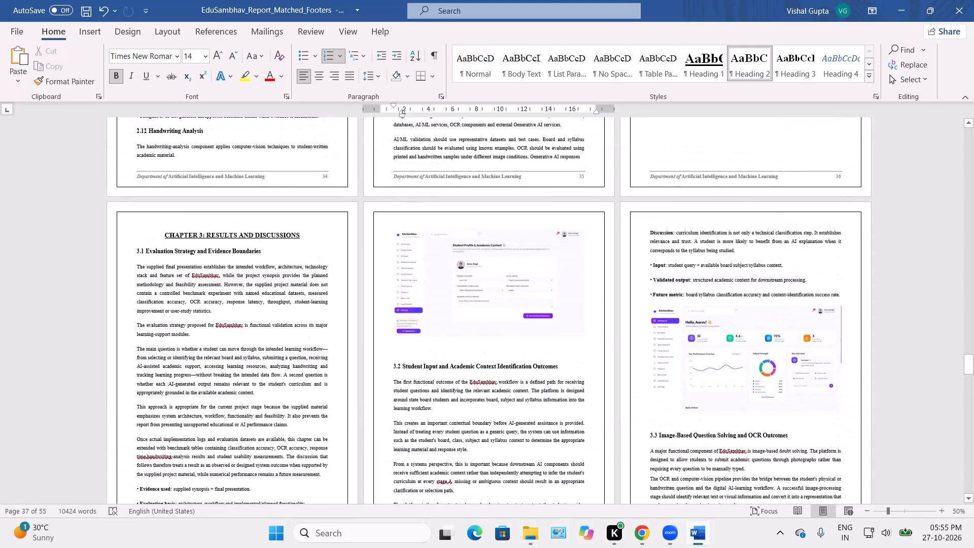
pyautogui.scroll(1, 597, 396)
# Copy the Digital Resource Library screenshot from section 5.3 in Chapter 5.
pyautogui.scroll(-5, 597, 396)
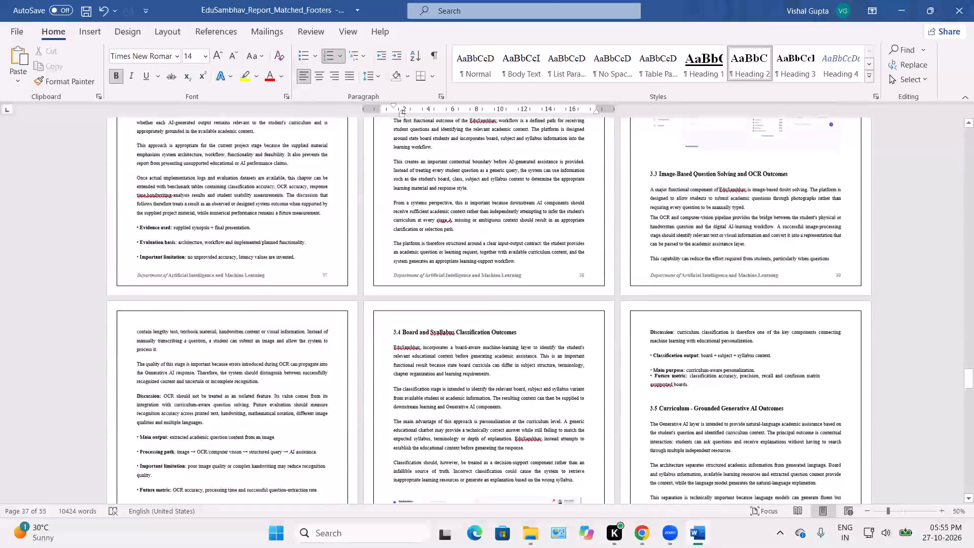
pyautogui.scroll(-5, 597, 396)
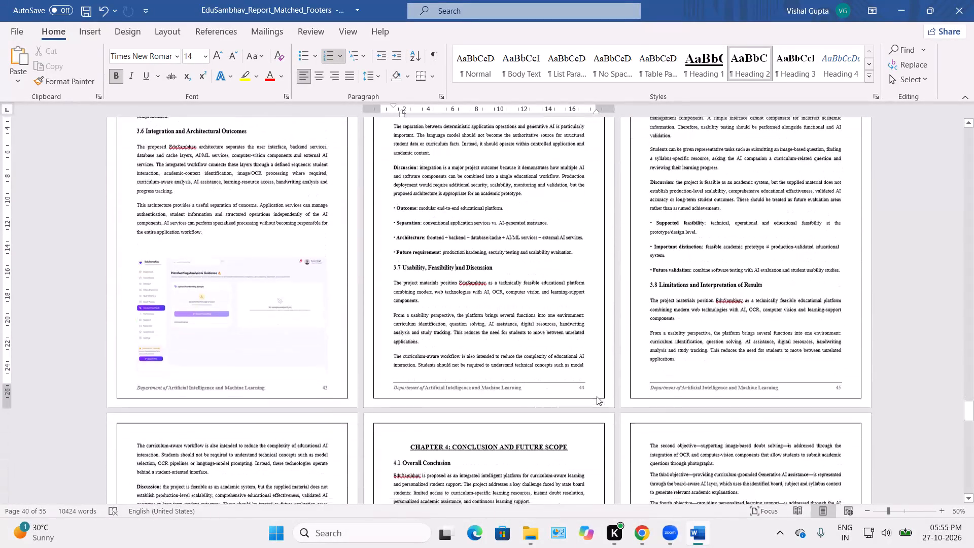
pyautogui.scroll(-6, 597, 396)
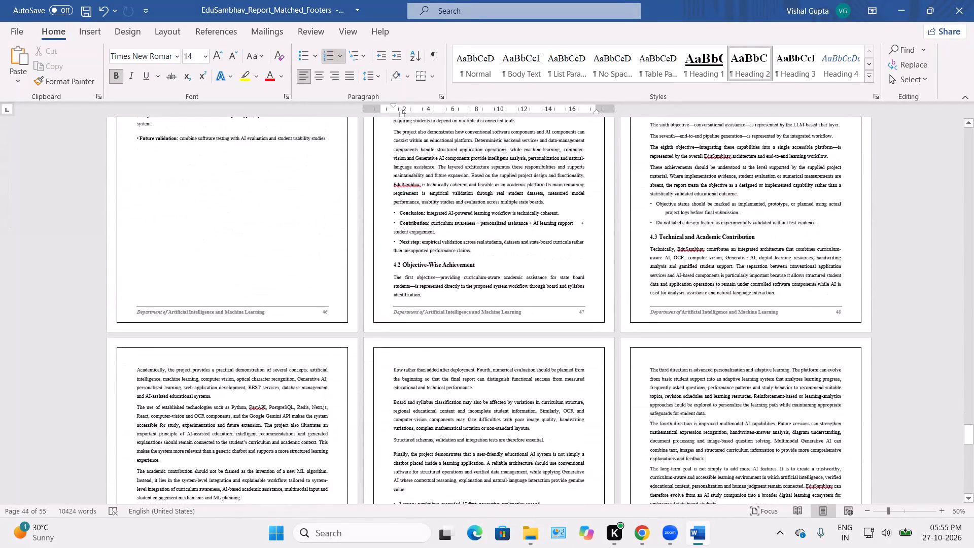
pyautogui.scroll(-2, 597, 396)
pyautogui.scroll(3, 597, 396)
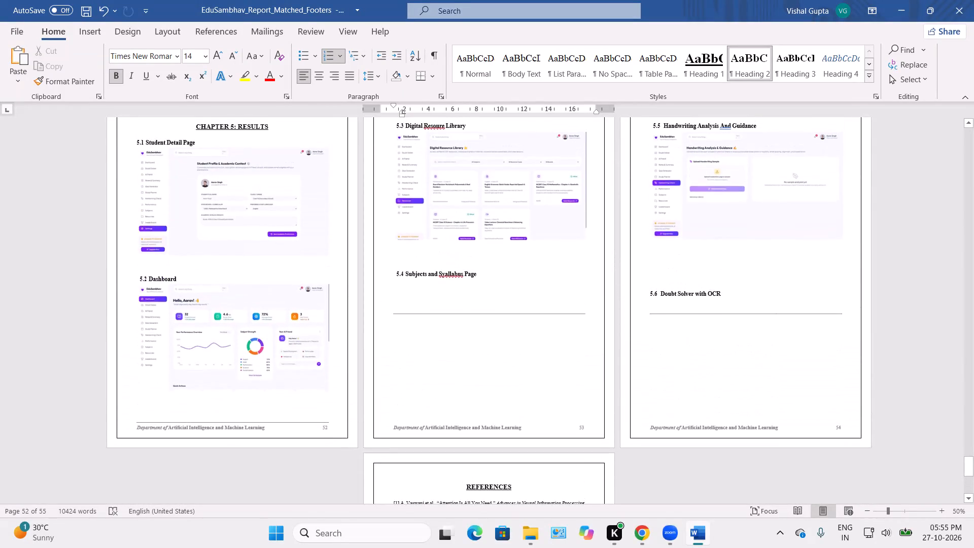
pyautogui.scroll(1, 597, 396)
pyautogui.click(542, 272)
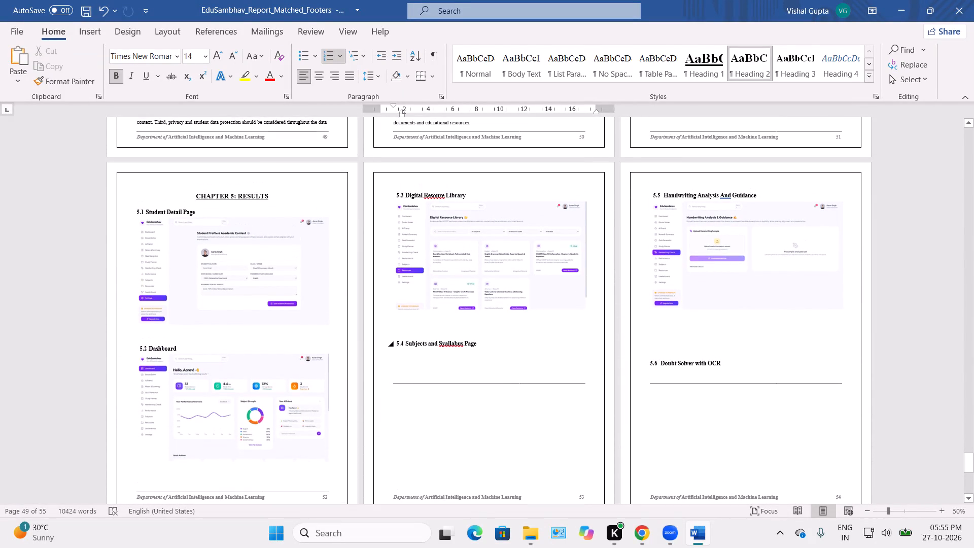
pyautogui.hotkey('ctrl', 'c')
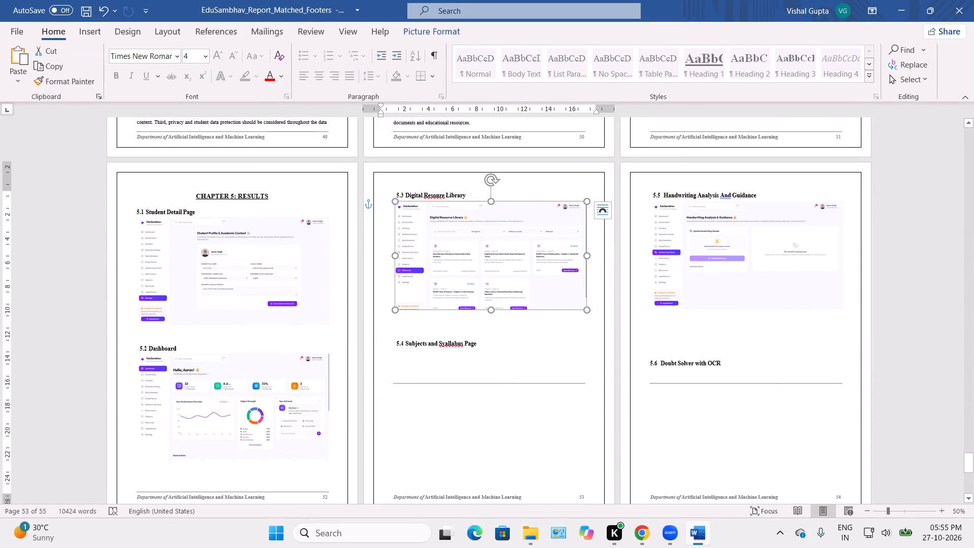
# Paste the Digital Resource Library screenshot on page 45 and position it within the margins at the "Important distinction" bullet of section 3.7.
pyautogui.scroll(5, 542, 272)
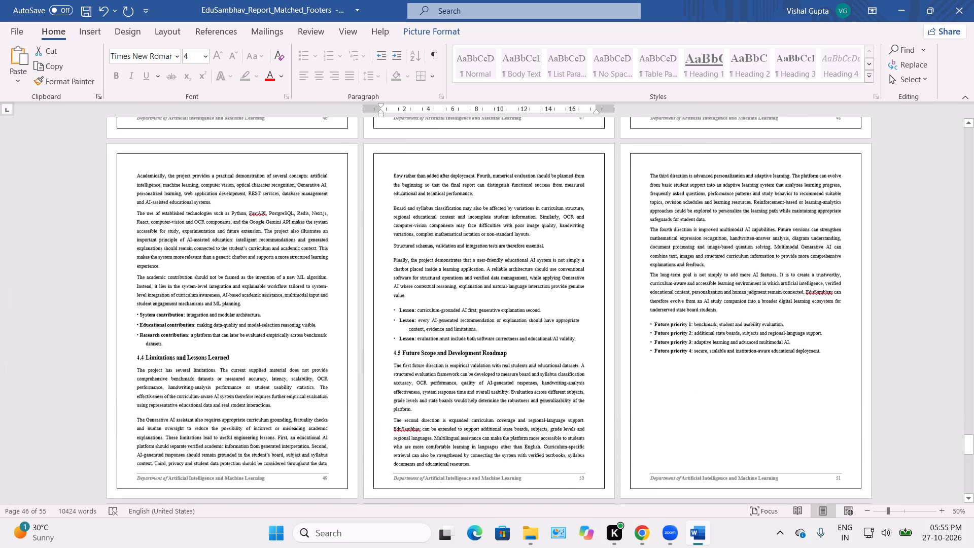
pyautogui.scroll(6, 542, 272)
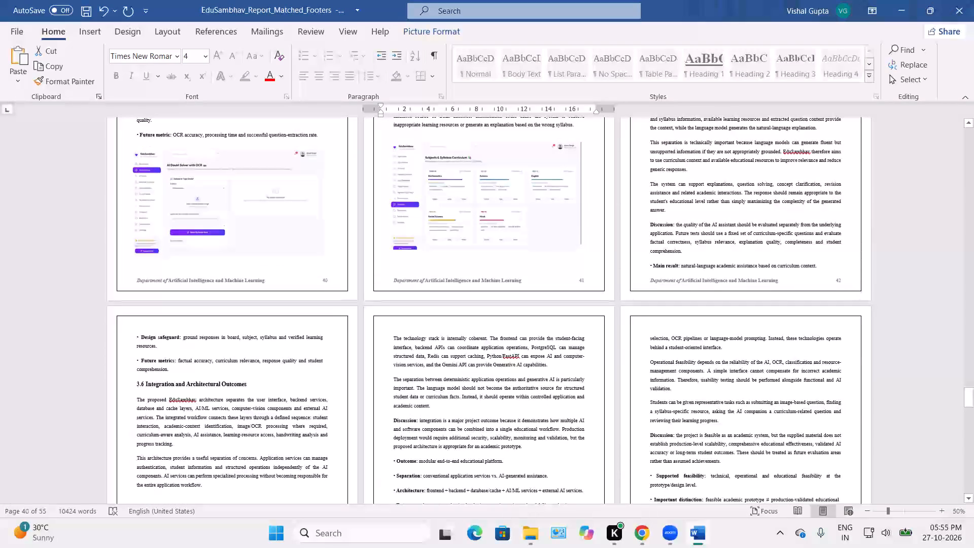
pyautogui.scroll(11, 542, 272)
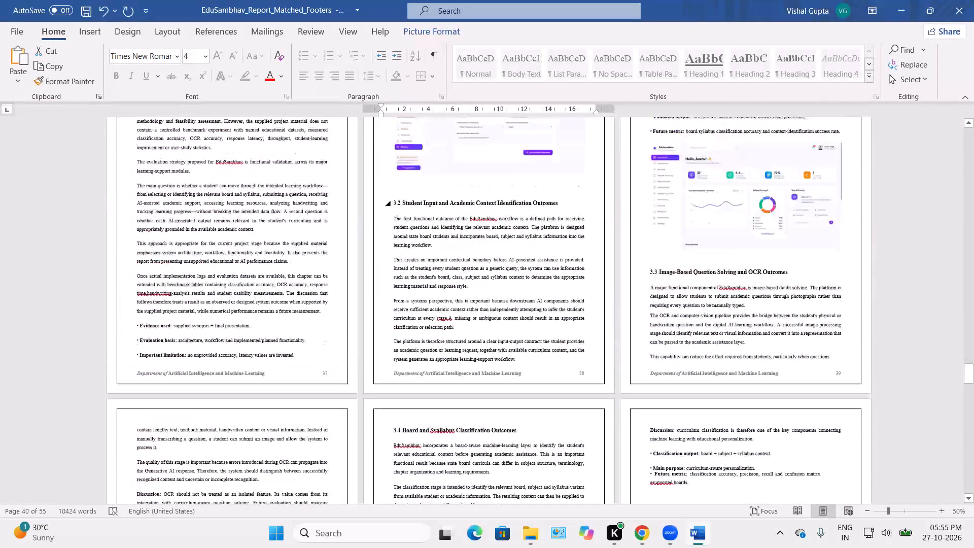
pyautogui.scroll(3, 542, 272)
pyautogui.scroll(-7, 542, 272)
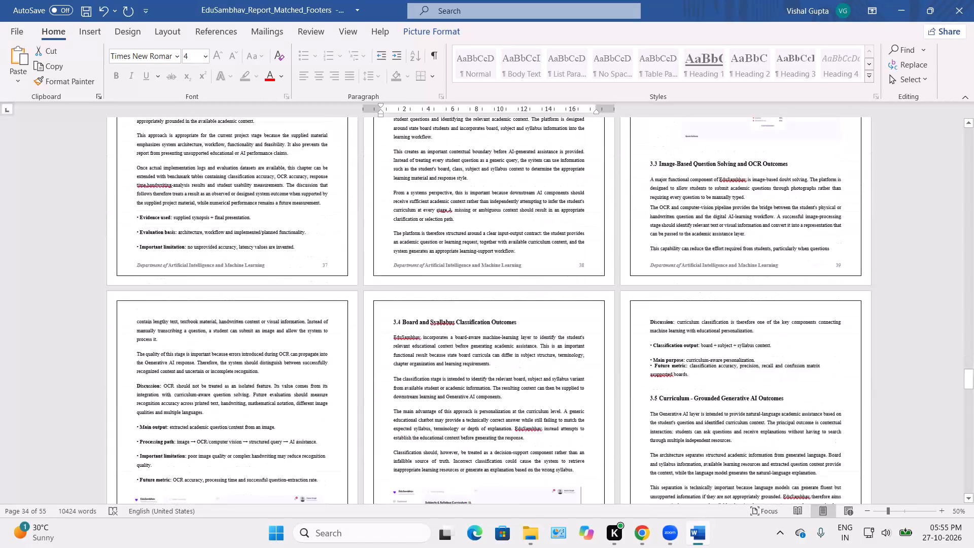
pyautogui.scroll(-4, 542, 272)
pyautogui.scroll(1, 542, 272)
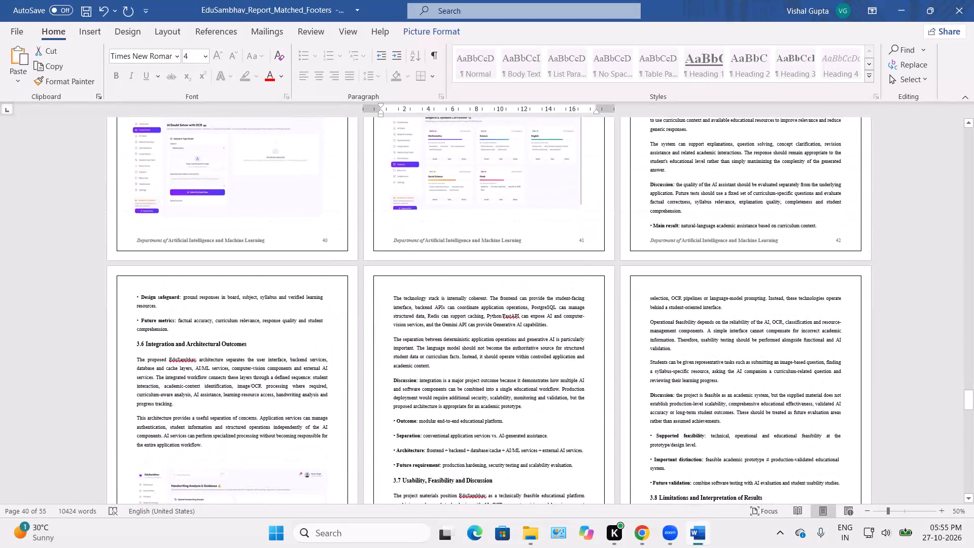
pyautogui.scroll(-2, 542, 272)
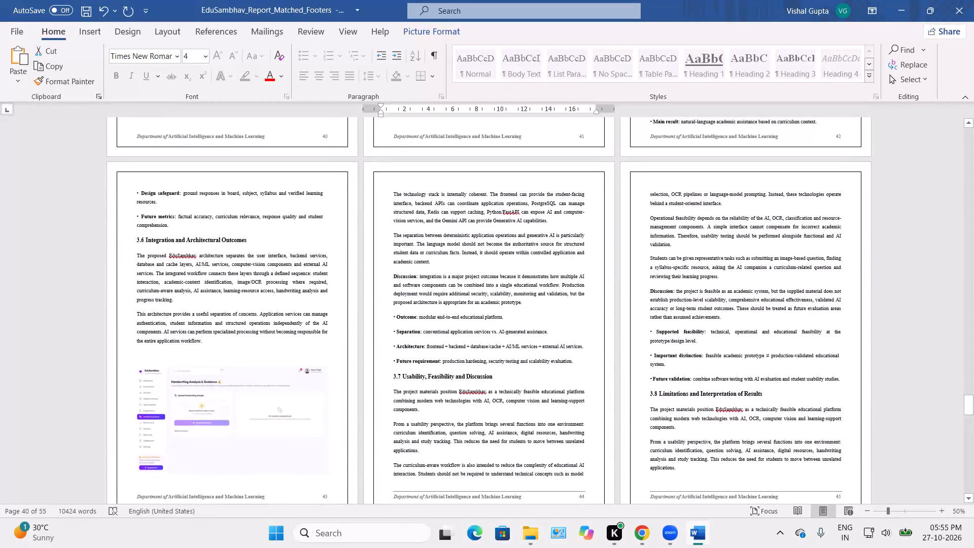
pyautogui.scroll(-1, 542, 272)
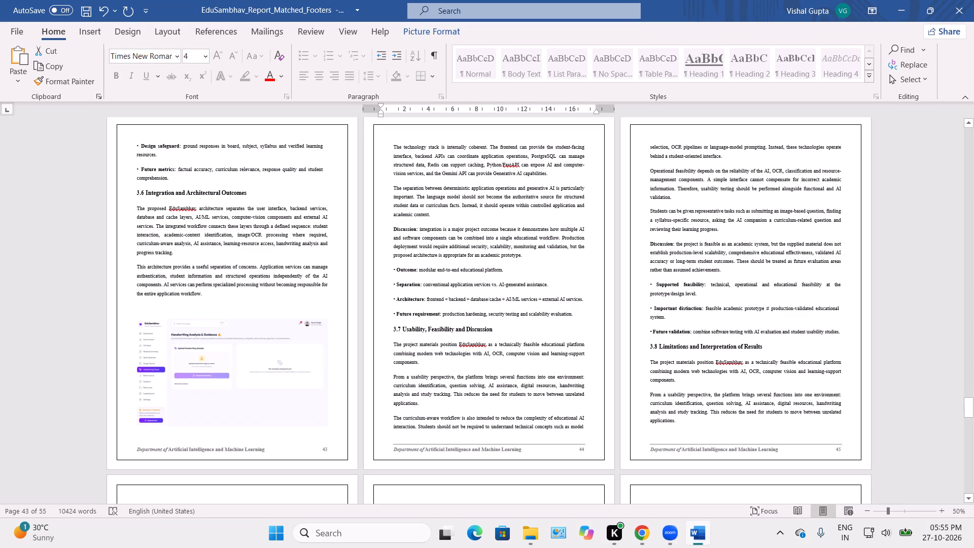
pyautogui.scroll(-2, 661, 338)
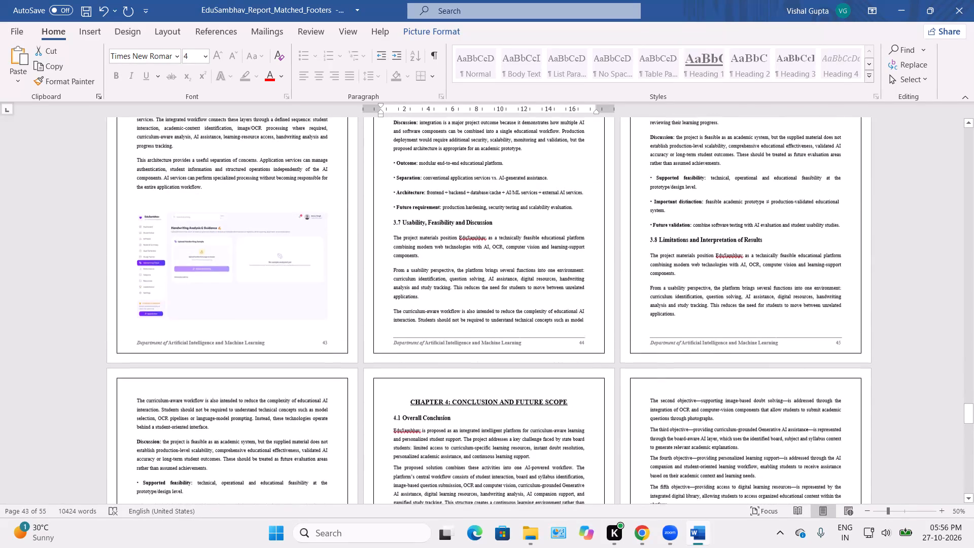
pyautogui.click(656, 232)
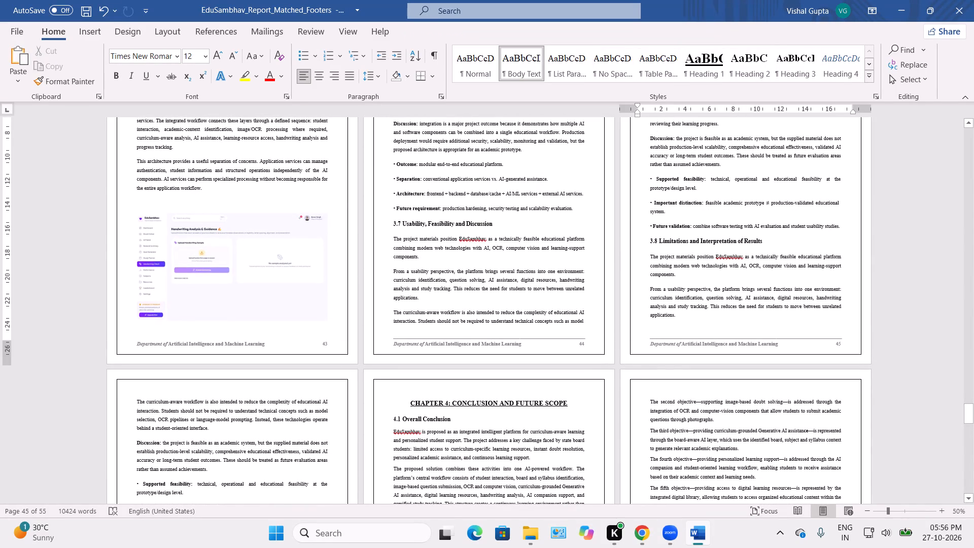
pyautogui.hotkey('ctrl', 'v')
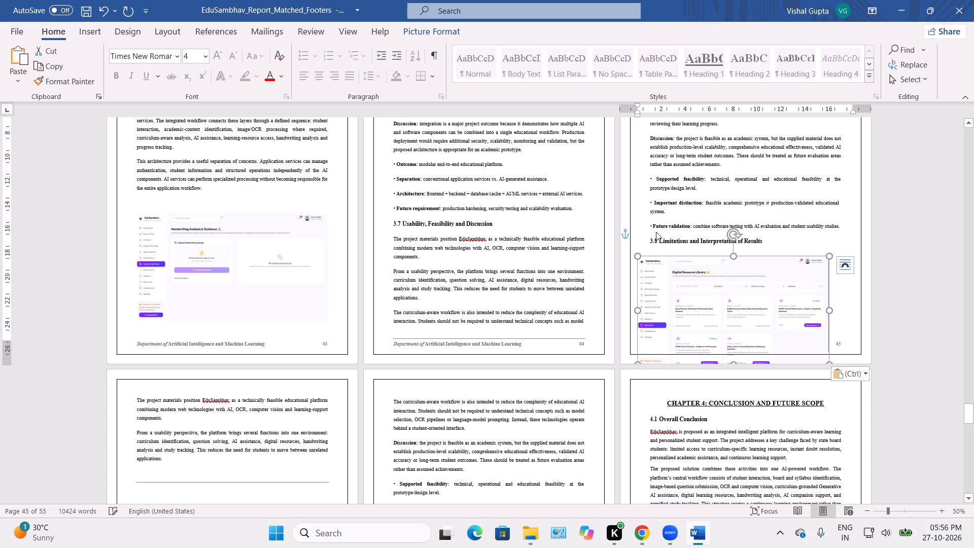
pyautogui.moveTo(687, 314); pyautogui.dragTo(705, 306)
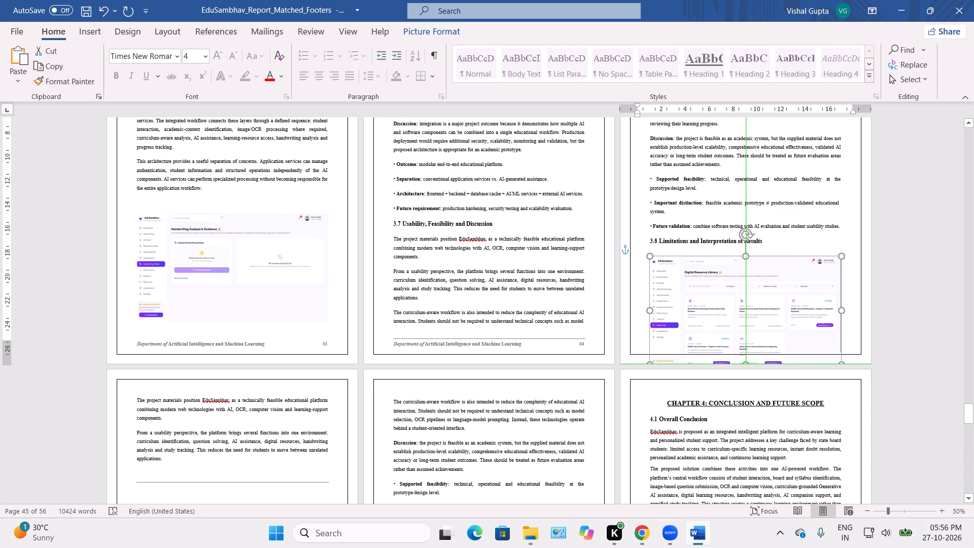
pyautogui.moveTo(705, 306); pyautogui.dragTo(706, 271)
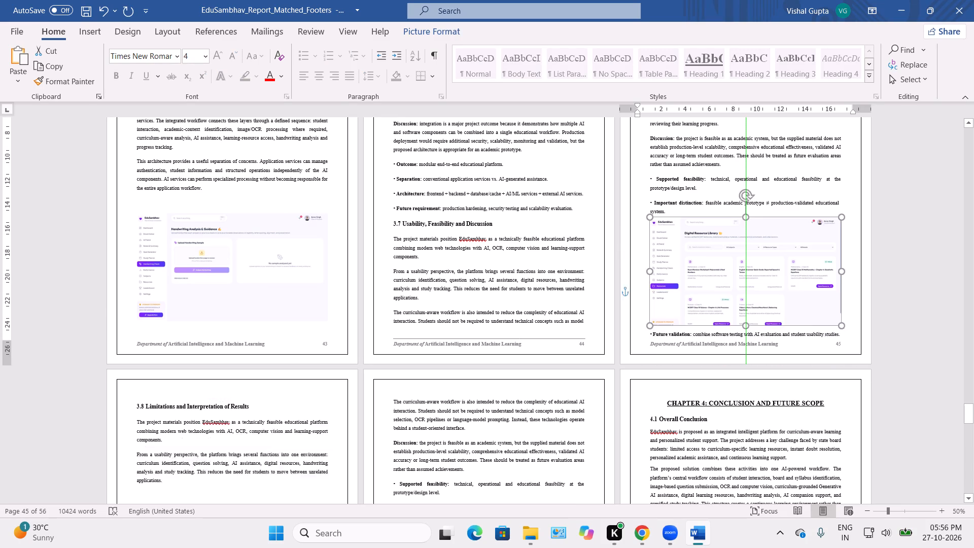
pyautogui.moveTo(706, 271); pyautogui.dragTo(708, 273)
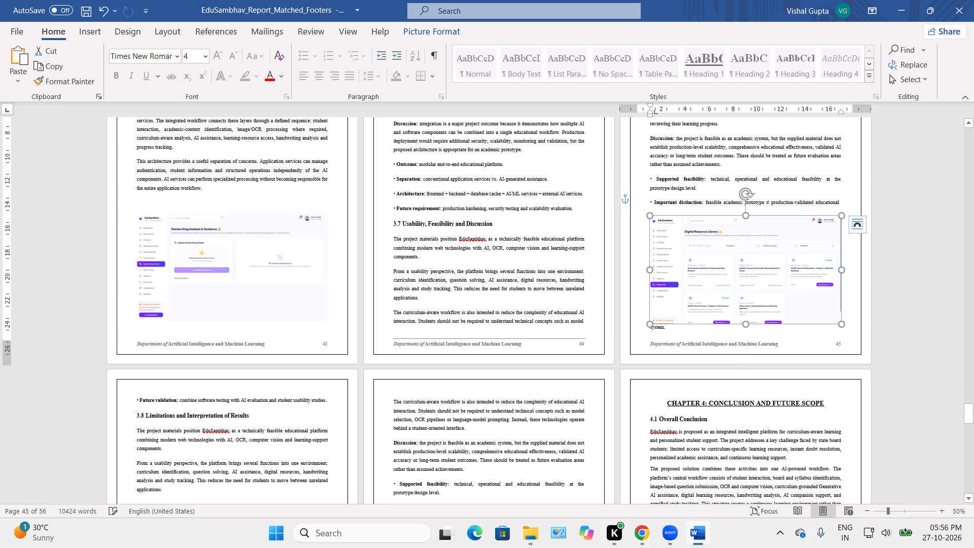
pyautogui.click(882, 300)
# Review the Chapter 3 pages, checking the placement of the pasted screenshots and the surrounding text flow.
pyautogui.scroll(3, 882, 300)
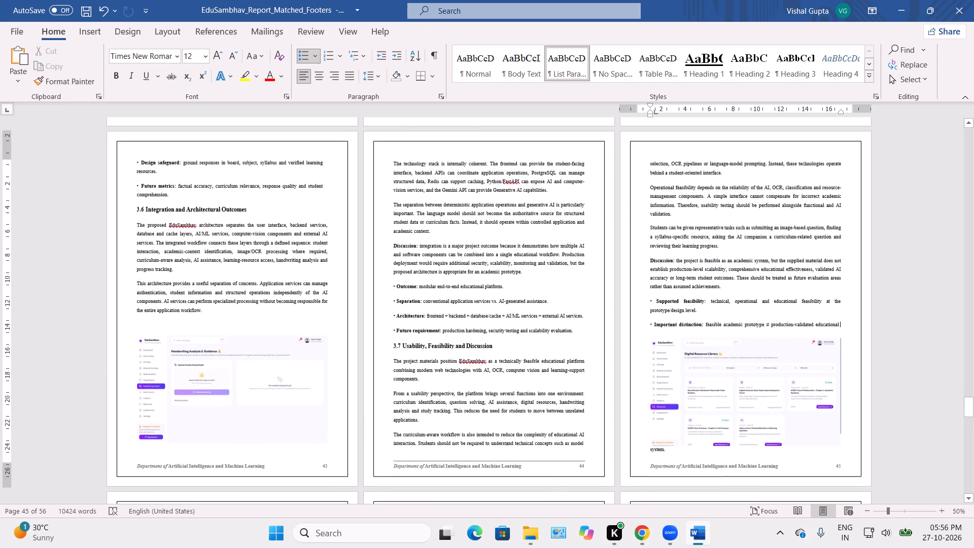
pyautogui.scroll(9, 882, 300)
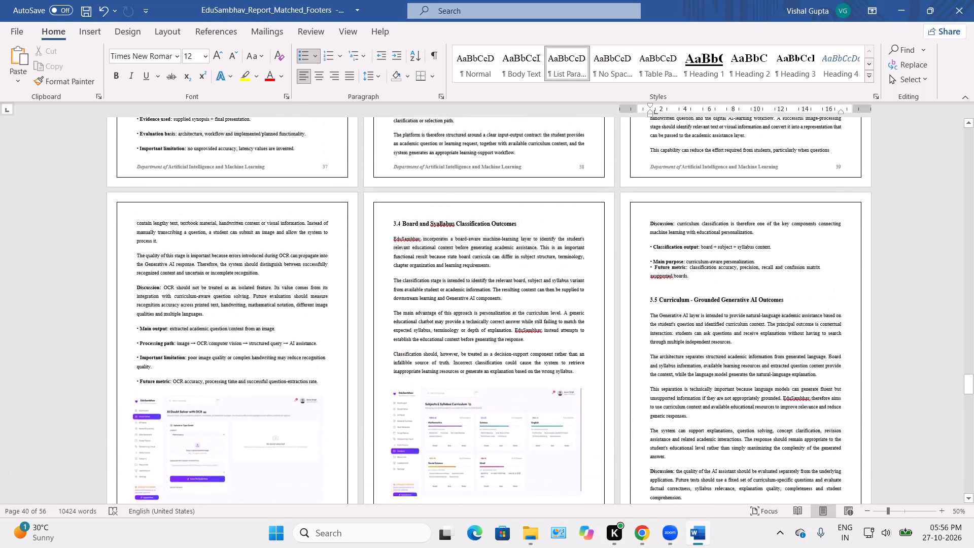
pyautogui.scroll(5, 882, 300)
pyautogui.scroll(-13, 882, 300)
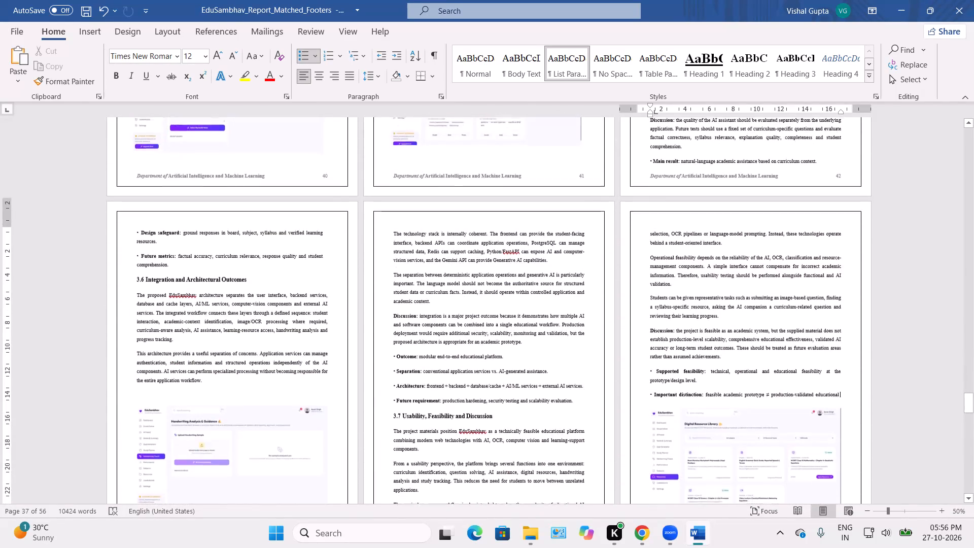
# Delete the horizontal line, break and blank paragraph below section 3.8's second paragraph on page 46, joining the remaining text directly beneath it.
pyautogui.scroll(-6, 882, 300)
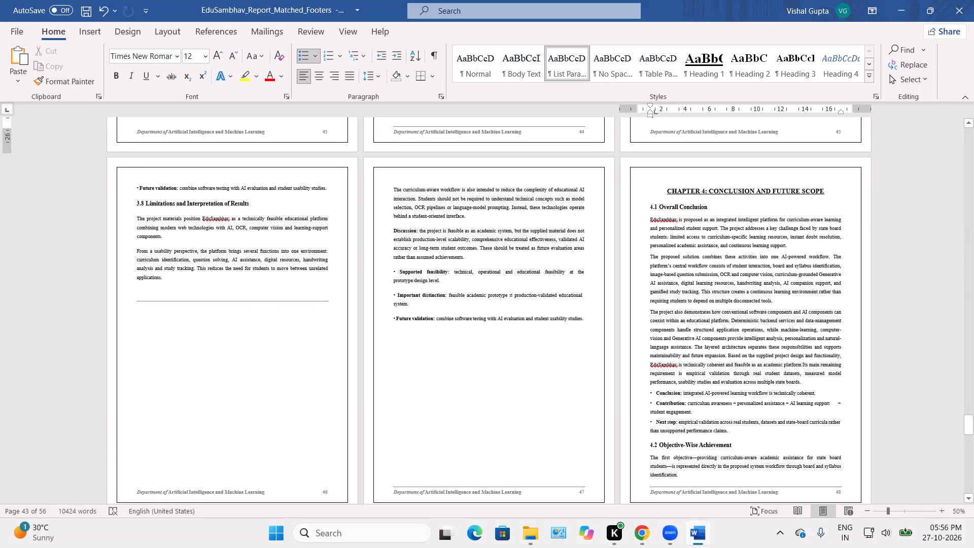
pyautogui.click(261, 301)
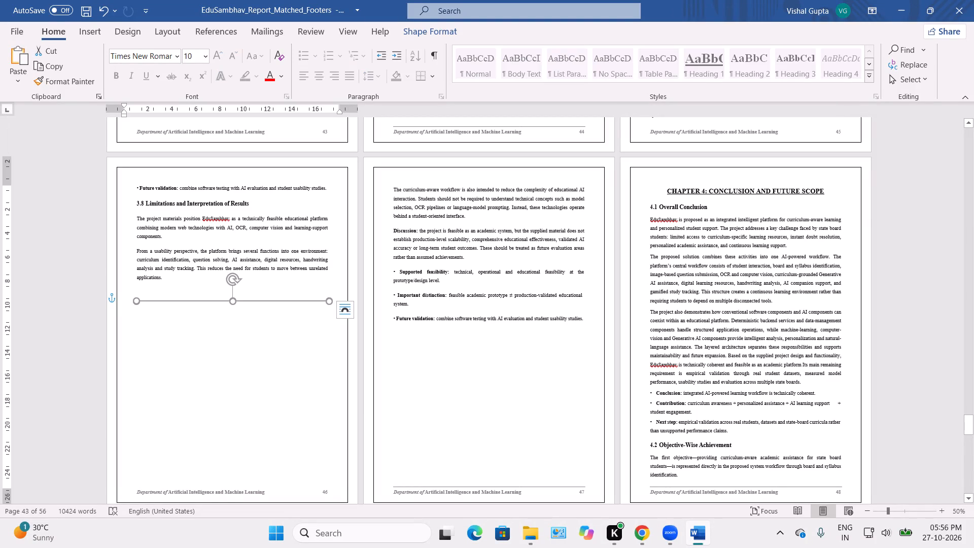
pyautogui.press('Delete')
pyautogui.press('Delete')
pyautogui.press('Delete')
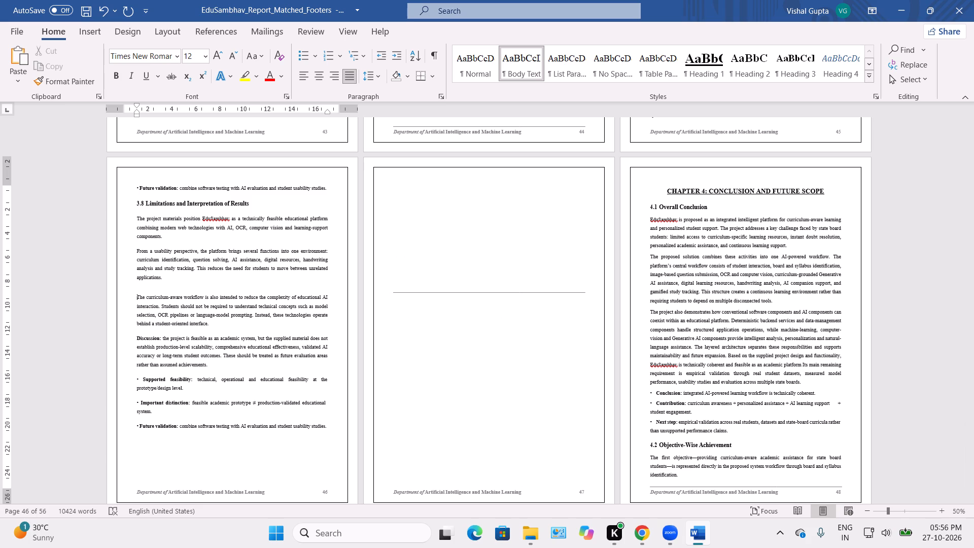
pyautogui.press('Up')
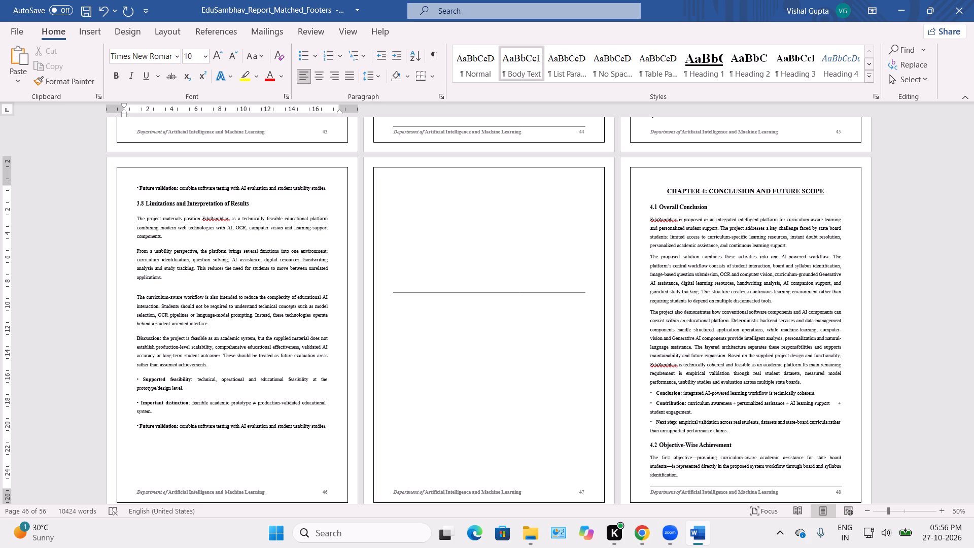
pyautogui.press('Delete')
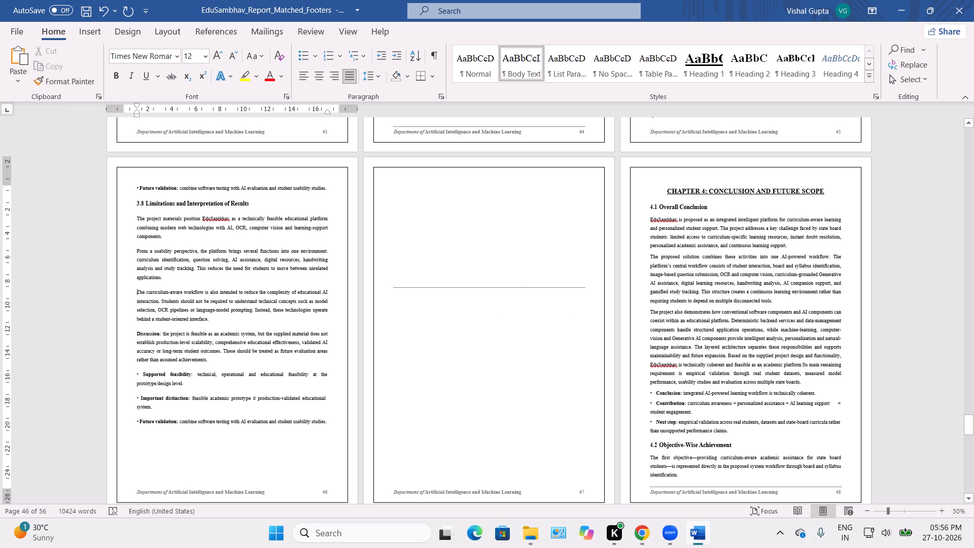
# Delete the leftover horizontal line on the emptied page 47 before Chapter 4.
pyautogui.click(537, 286)
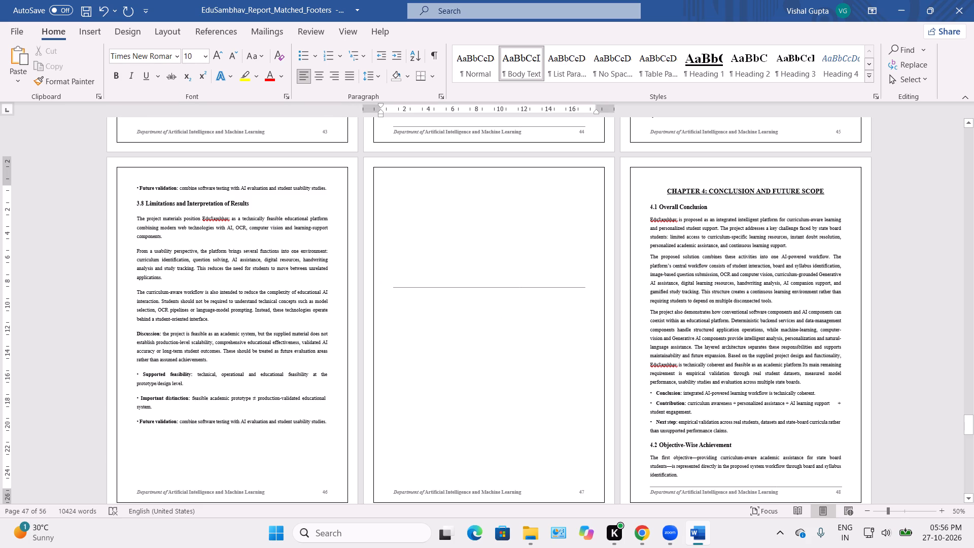
pyautogui.click(537, 287)
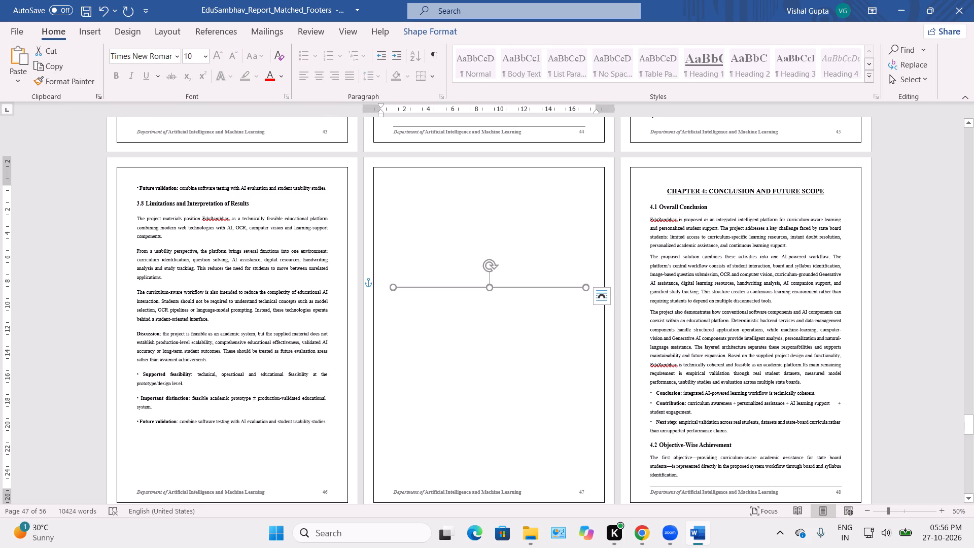
pyautogui.press('Delete')
pyautogui.press('BackSpace')
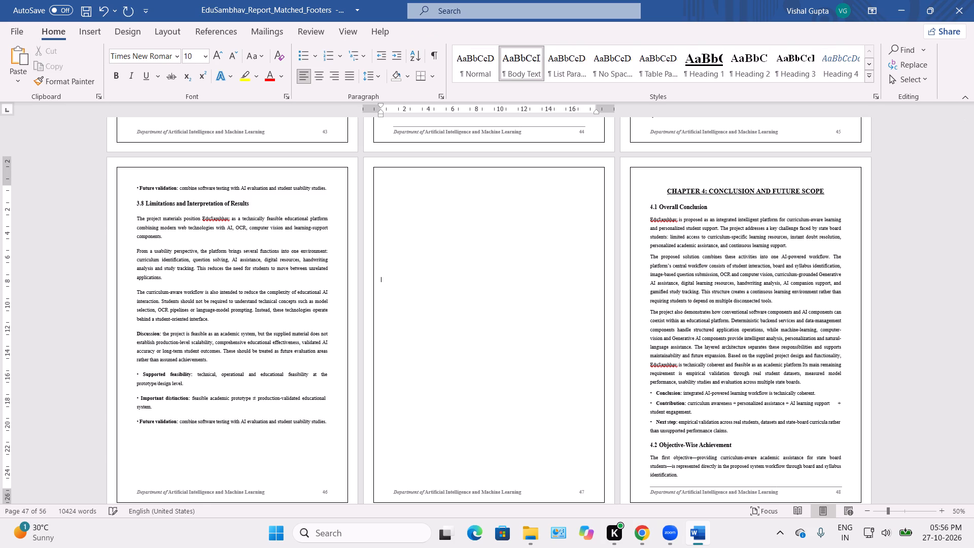
# Remove the break before the Chapter 4 heading to bring the chapter onto page 47, keeping the full heading text intact.
pyautogui.press('Delete')
pyautogui.press('Delete')
pyautogui.press('Delete')
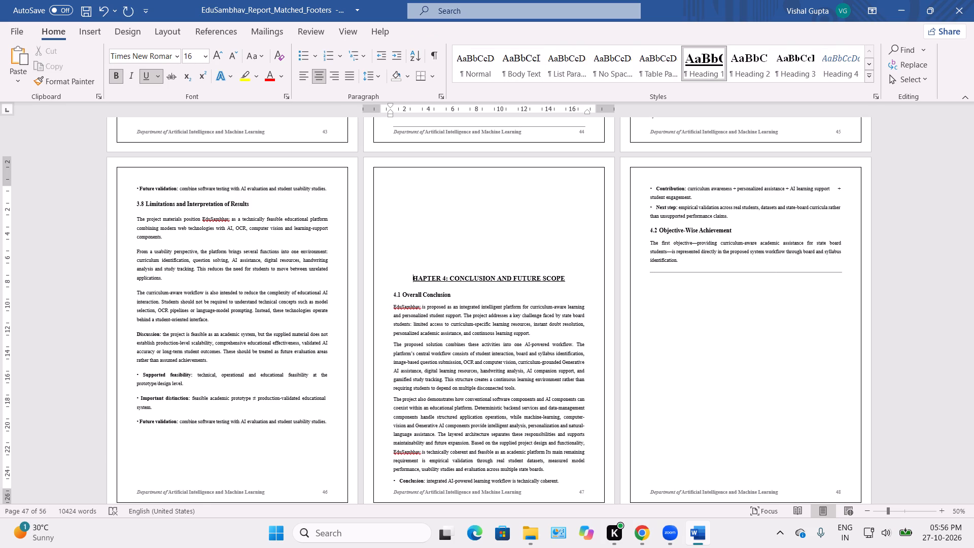
pyautogui.hotkey('ctrl', 'z')
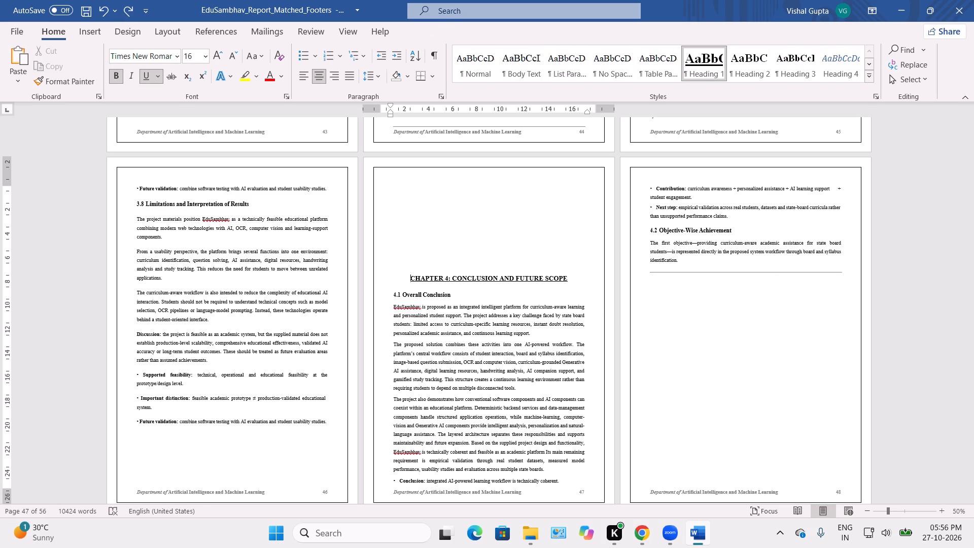
# Delete all blank paragraphs above "CHAPTER 4: CONCLUSION AND FUTURE SCOPE" so the intact heading starts at the top of page 47.
pyautogui.press('Up')
pyautogui.press('Down')
pyautogui.press('Up')
pyautogui.press('Up')
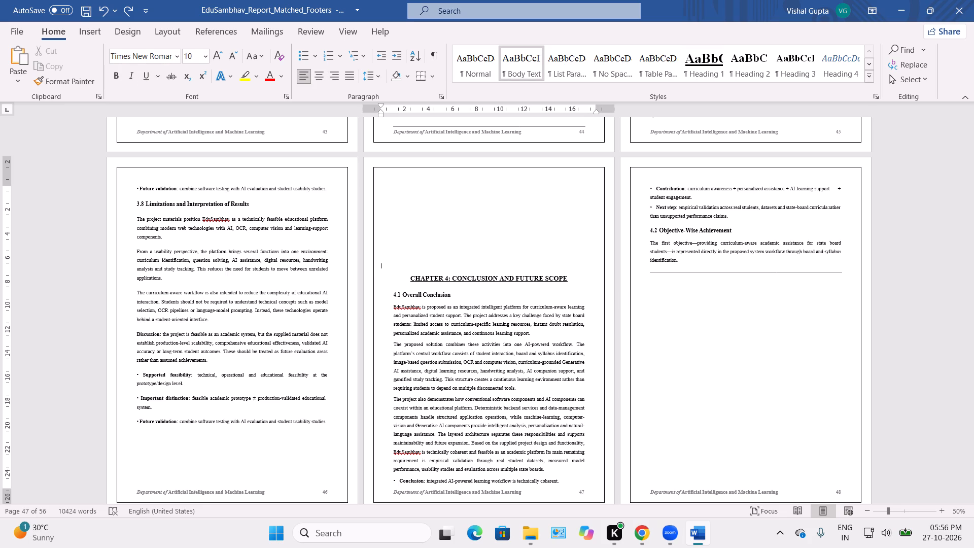
pyautogui.press('Up')
pyautogui.press('Up')
pyautogui.press('Up')
pyautogui.press('Up')
pyautogui.press('Up')
pyautogui.press('Up')
pyautogui.press('Up')
pyautogui.press('Up')
pyautogui.press('Up')
pyautogui.press('Up')
pyautogui.press('Up')
pyautogui.press('Up')
pyautogui.press('Up')
pyautogui.press('Up')
pyautogui.press('Up')
pyautogui.press('Delete')
pyautogui.press('Delete')
pyautogui.press('Delete')
pyautogui.press('Delete')
pyautogui.press('Delete')
pyautogui.press('Delete')
pyautogui.press('Delete')
pyautogui.press('Delete')
pyautogui.press('Delete')
pyautogui.press('Delete')
pyautogui.press('Delete')
pyautogui.press('Delete')
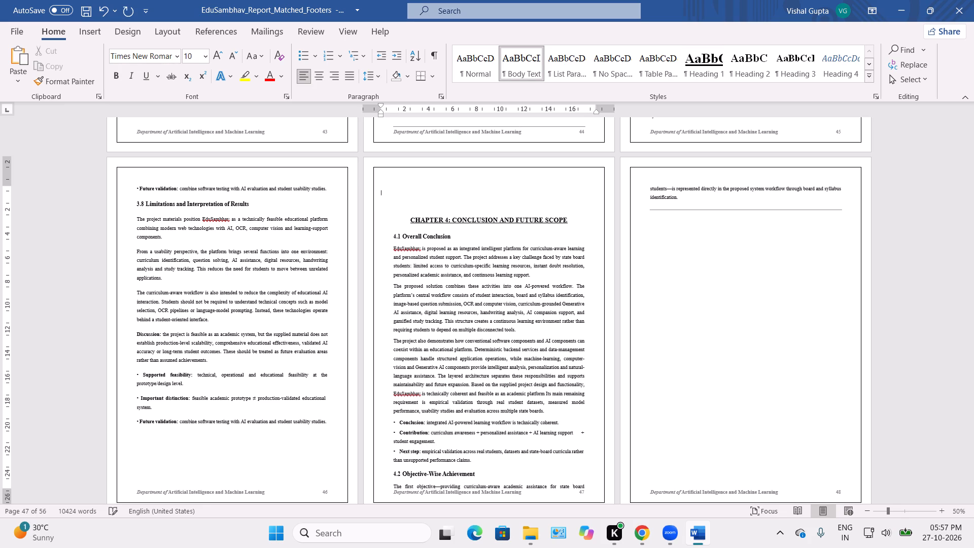
pyautogui.press('Delete')
pyautogui.press('Delete')
pyautogui.press('Delete')
pyautogui.press('Delete')
pyautogui.press('Delete')
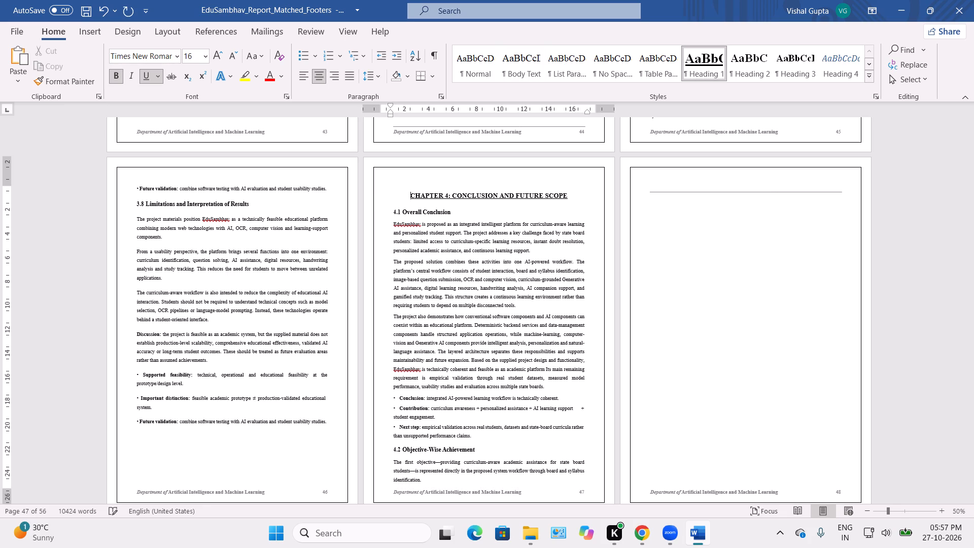
pyautogui.press('Delete')
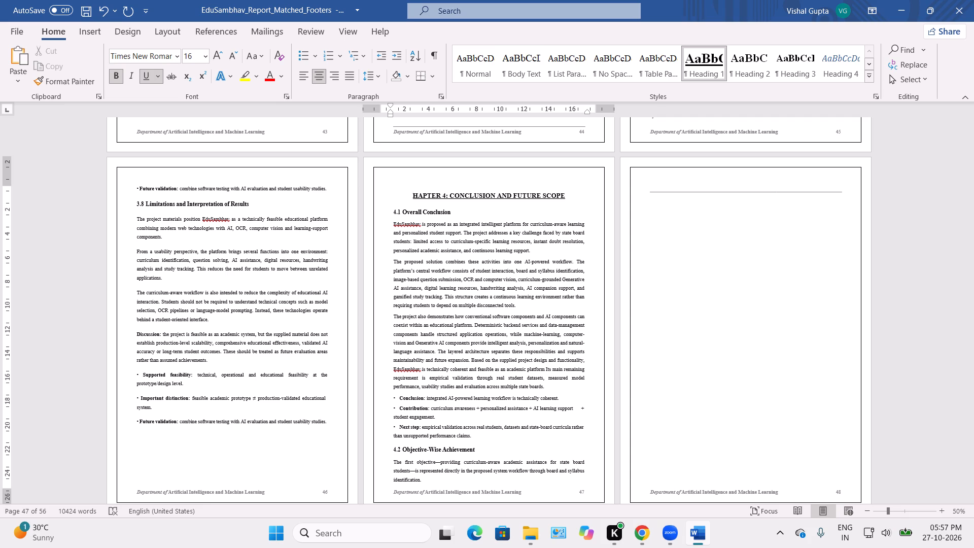
pyautogui.hotkey('ctrl', 'z')
pyautogui.press('Up')
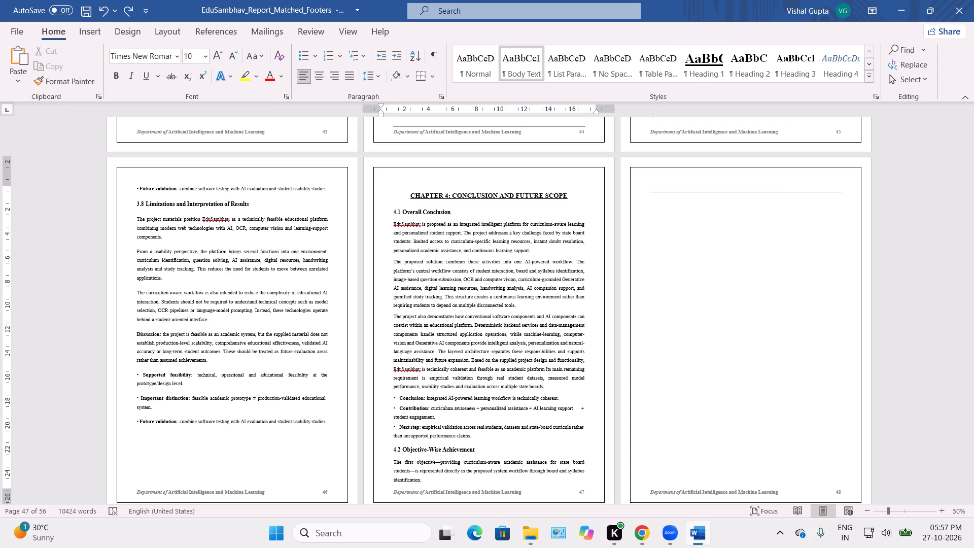
pyautogui.press('Delete')
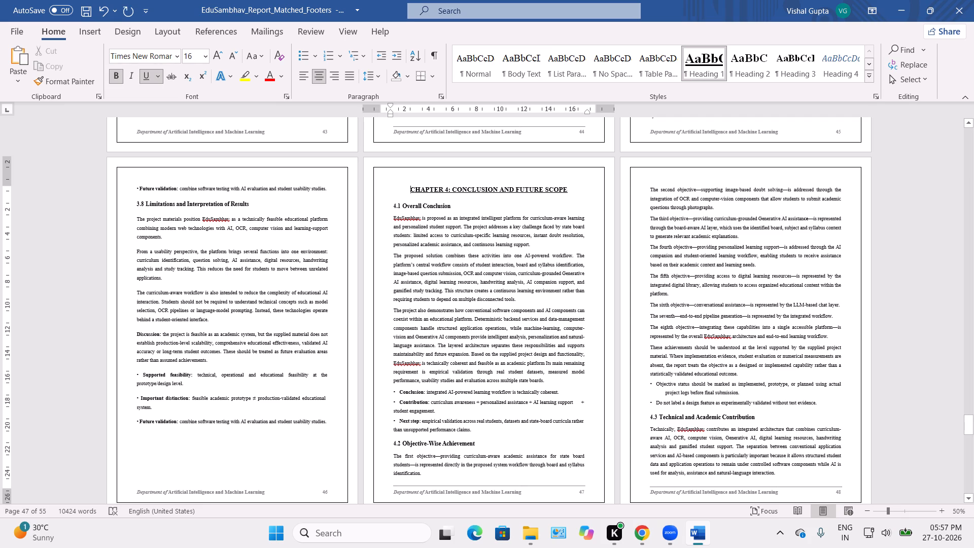
# Review the pages from the end of Chapter 2 through Chapter 3 to Chapter 4's opening, checking screenshot placement and page flow.
pyautogui.scroll(1, 303, 433)
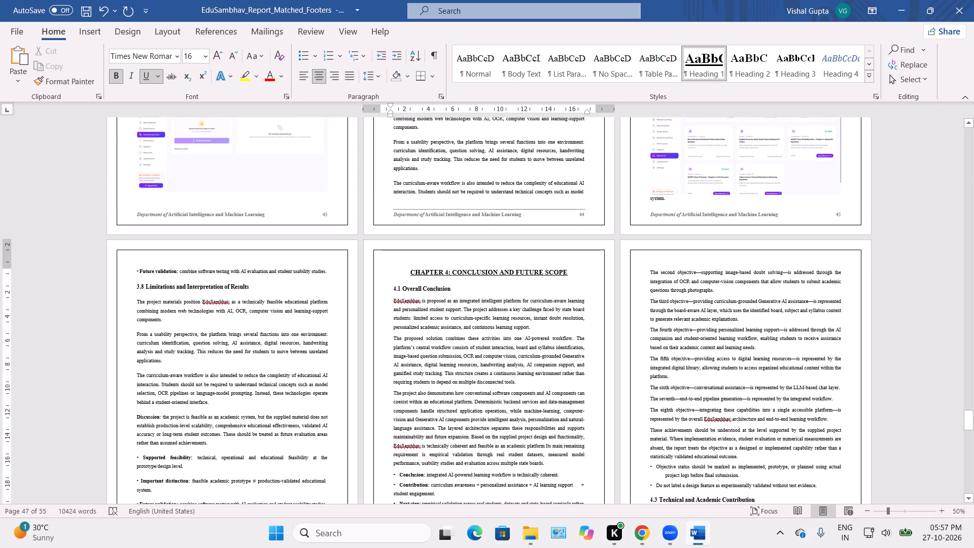
pyautogui.scroll(9, 303, 433)
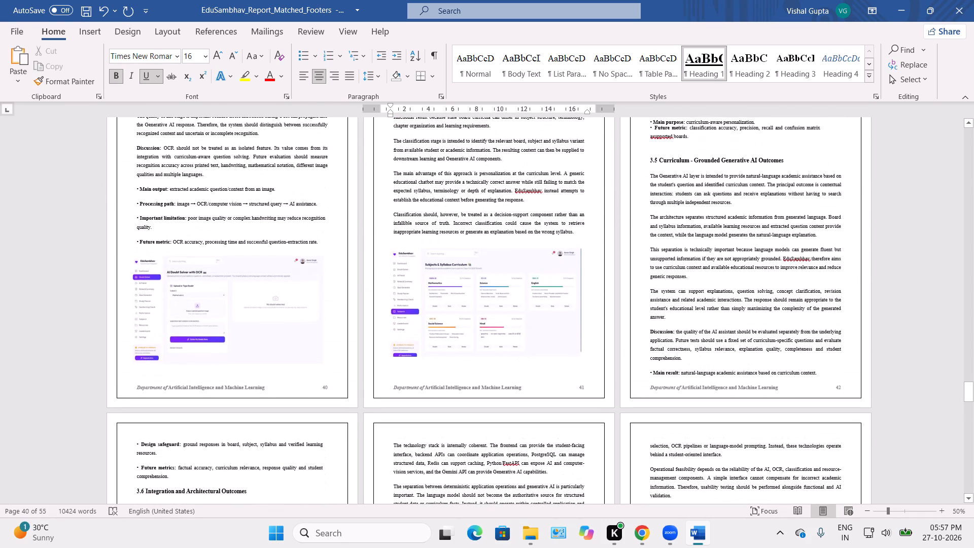
pyautogui.scroll(6, 303, 433)
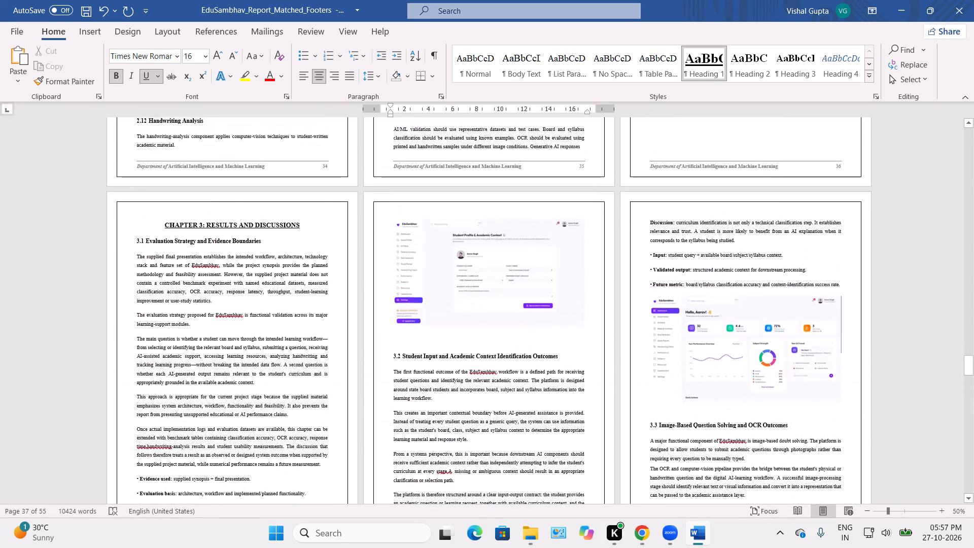
pyautogui.scroll(2, 303, 433)
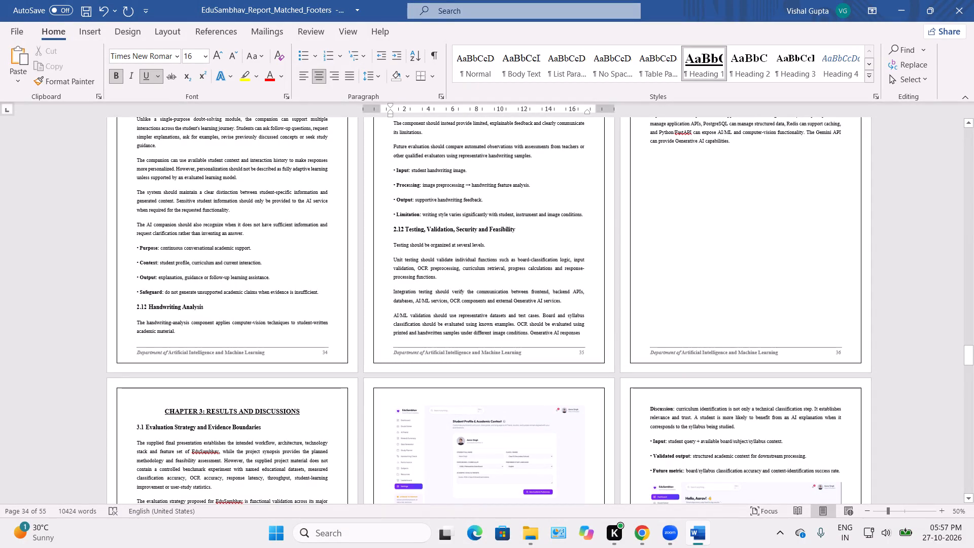
pyautogui.scroll(-4, 540, 346)
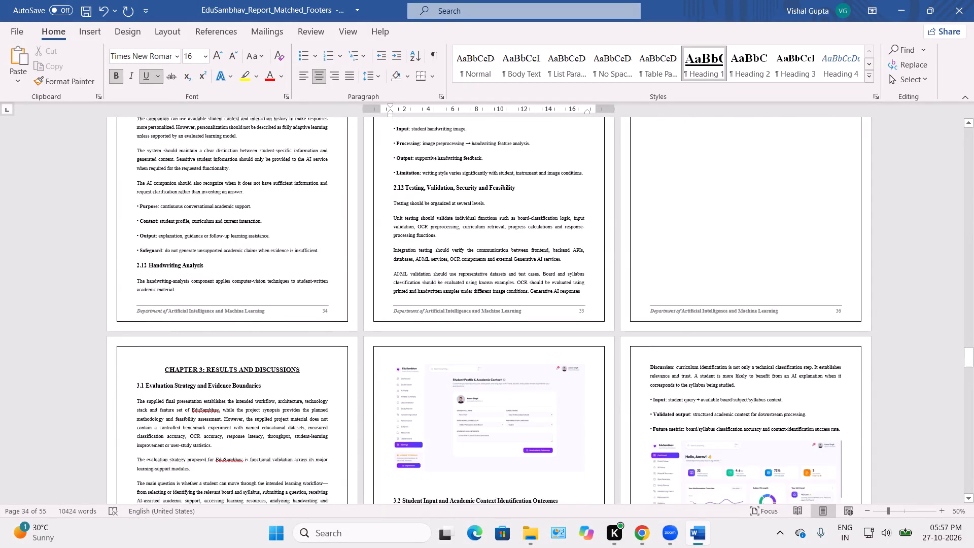
pyautogui.scroll(-3, 540, 346)
pyautogui.scroll(1, 540, 346)
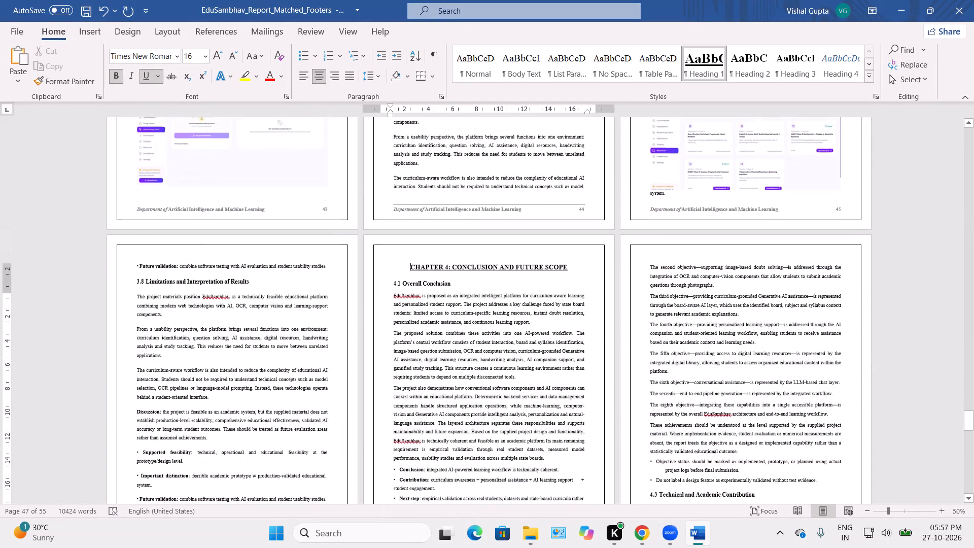
pyautogui.scroll(1, 540, 346)
pyautogui.scroll(-1, 540, 346)
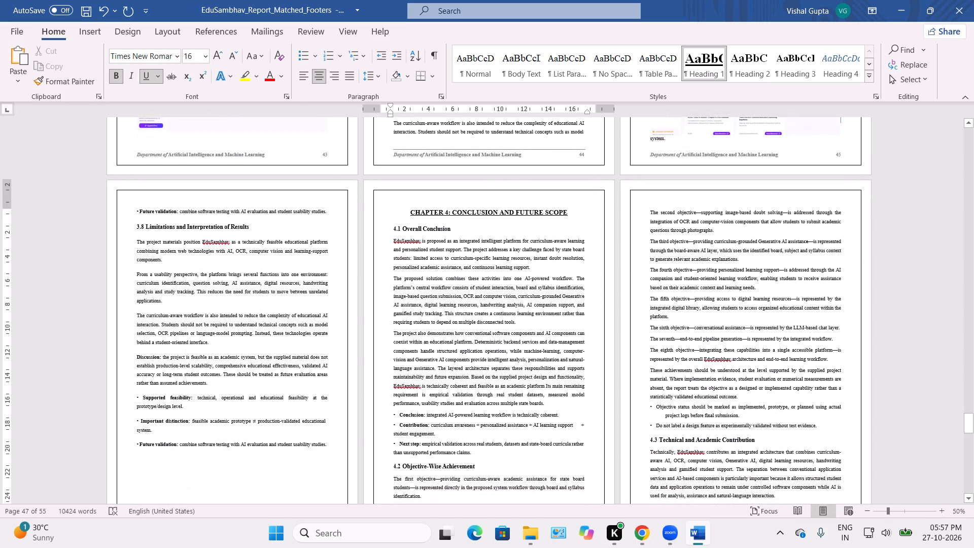
pyautogui.scroll(2, 540, 346)
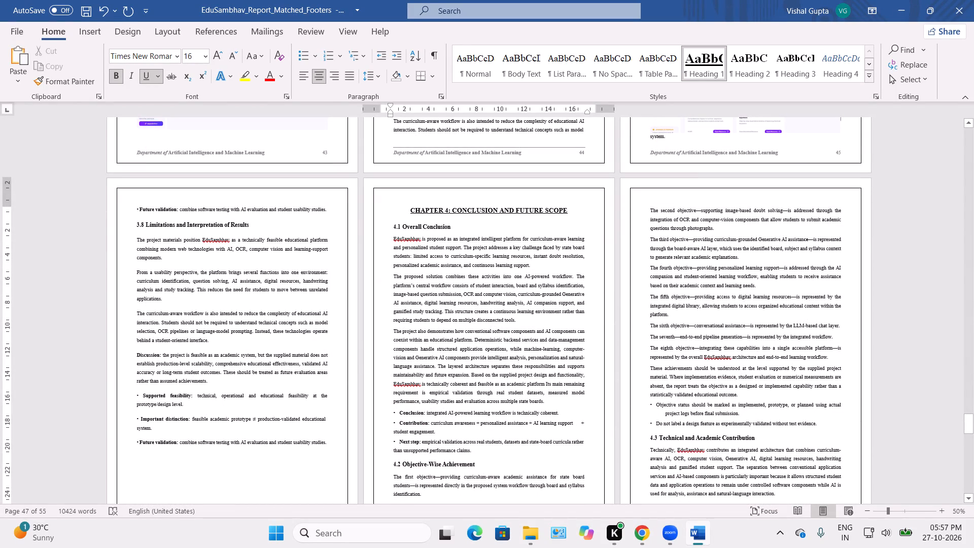
pyautogui.scroll(3, 463, 278)
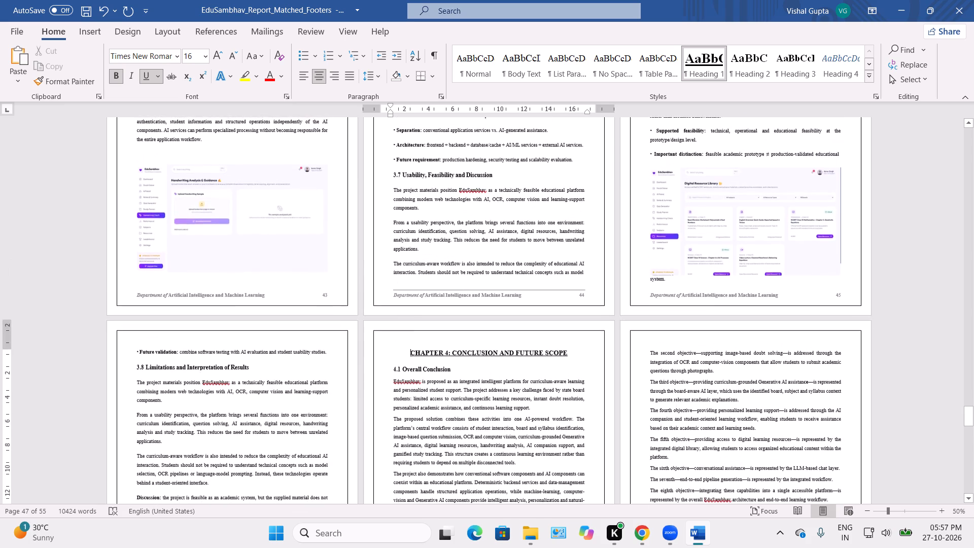
pyautogui.scroll(3, 463, 278)
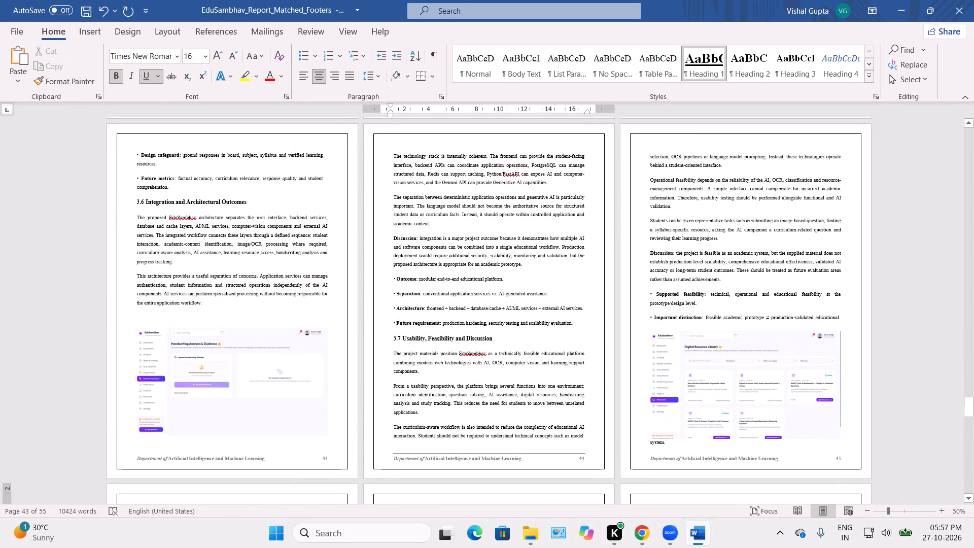
pyautogui.scroll(-2, 463, 278)
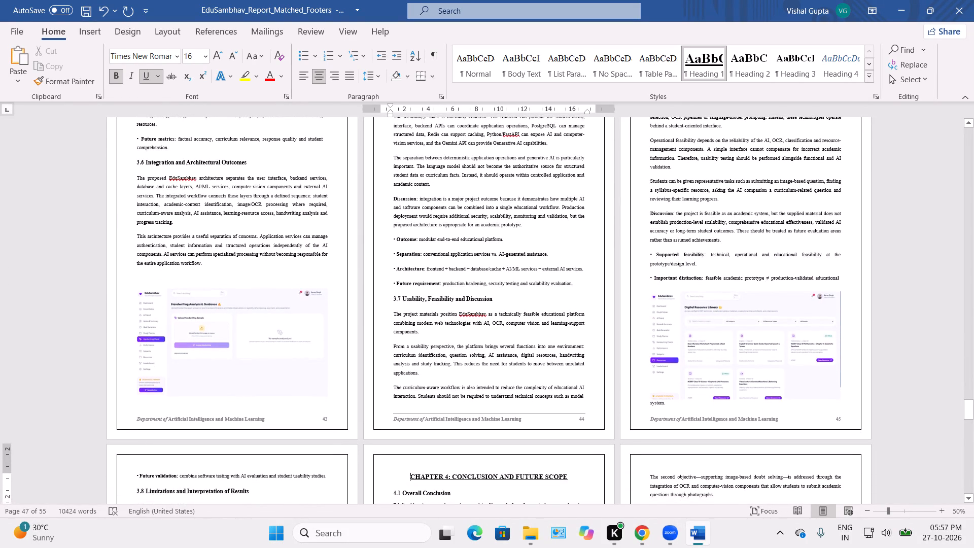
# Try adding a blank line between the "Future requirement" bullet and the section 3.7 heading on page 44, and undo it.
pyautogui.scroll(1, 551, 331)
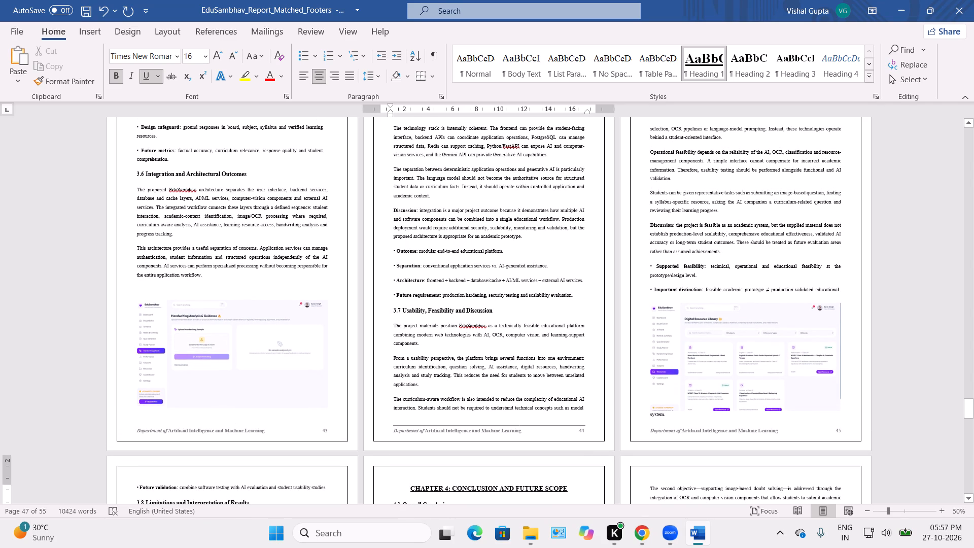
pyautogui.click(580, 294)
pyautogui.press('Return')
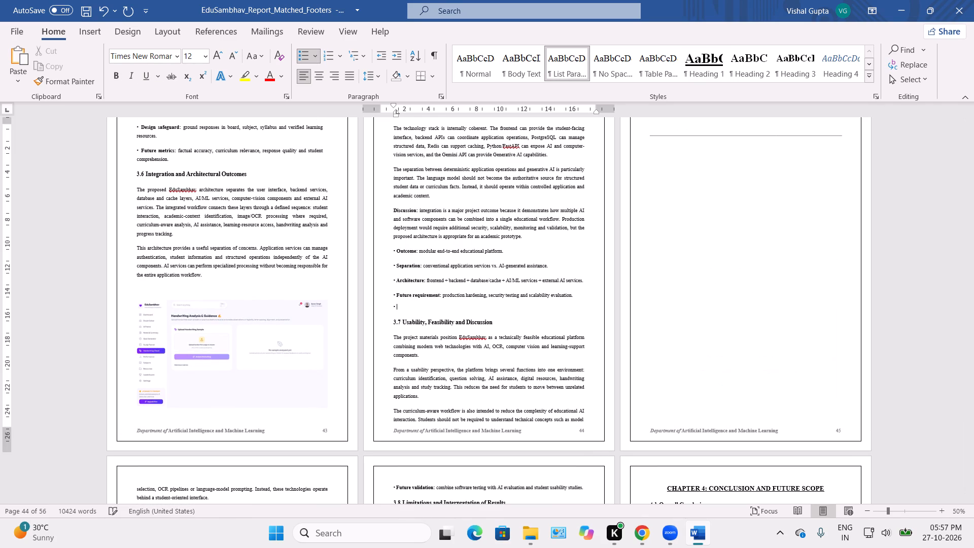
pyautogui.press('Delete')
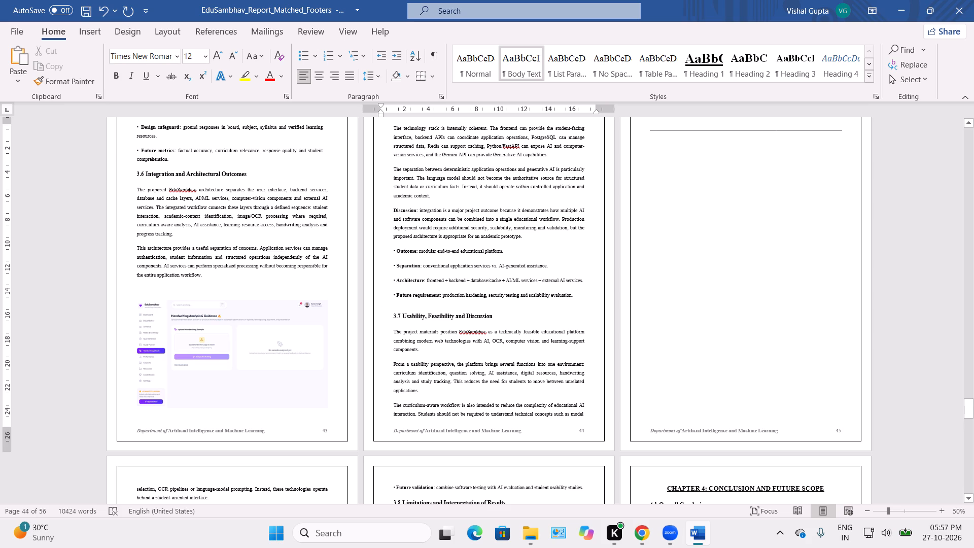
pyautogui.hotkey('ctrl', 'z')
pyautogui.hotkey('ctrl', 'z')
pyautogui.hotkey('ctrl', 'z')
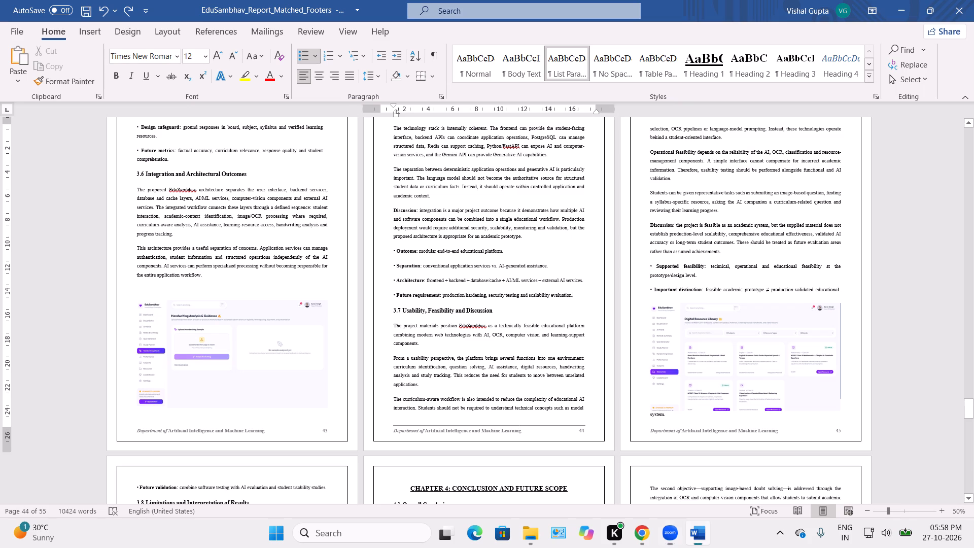
# Review Chapter 4, the Chapter 5 results pages and the References page for layout and spacing.
pyautogui.scroll(-4, 553, 390)
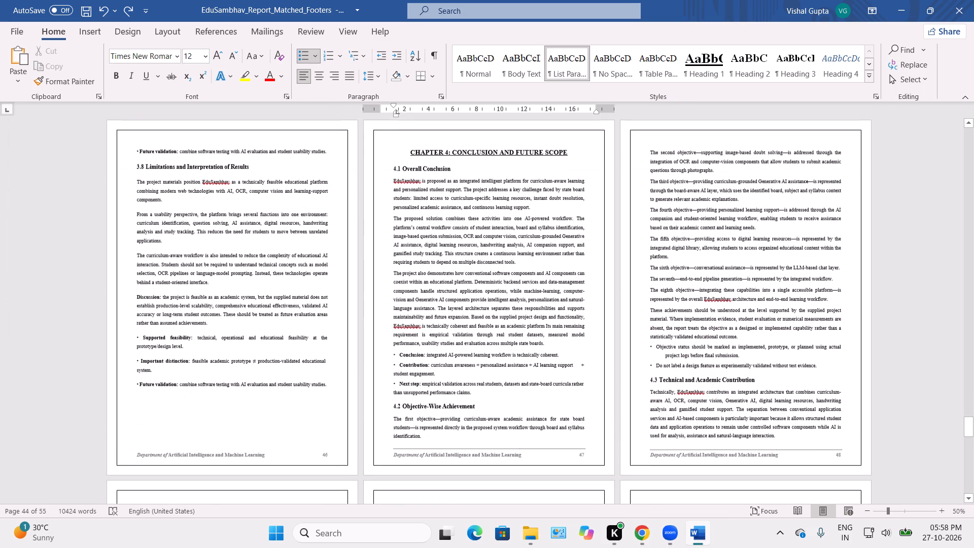
pyautogui.scroll(-8, 553, 390)
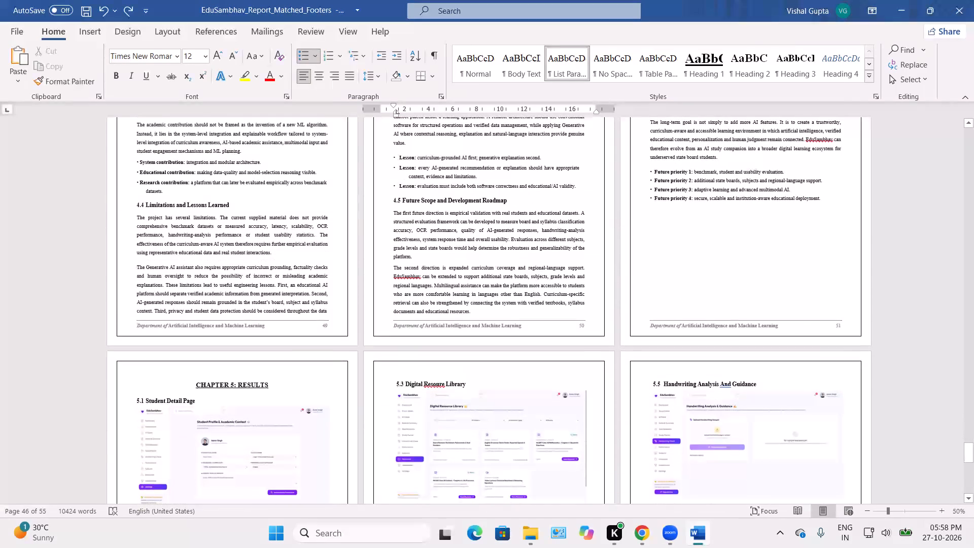
pyautogui.scroll(-3, 553, 390)
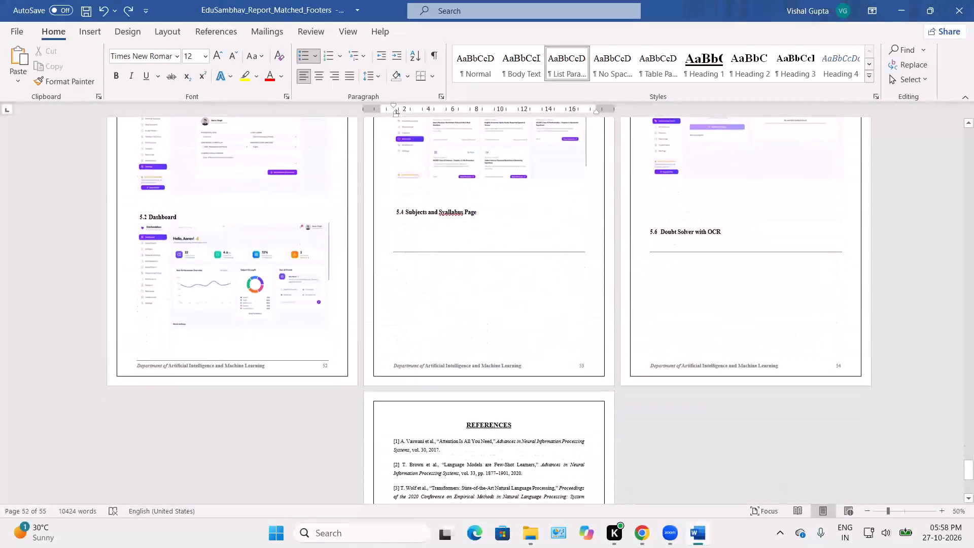
pyautogui.scroll(-4, 553, 390)
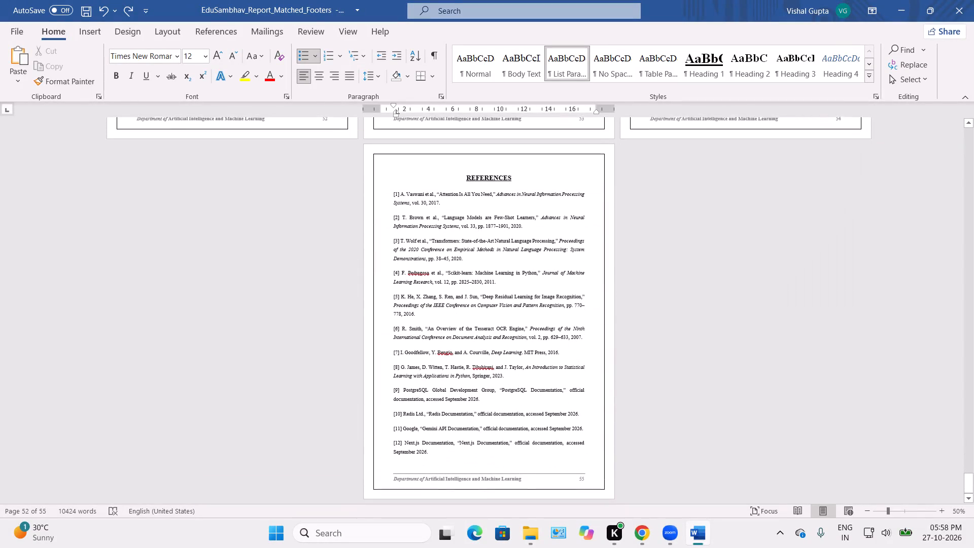
pyautogui.scroll(5, 553, 390)
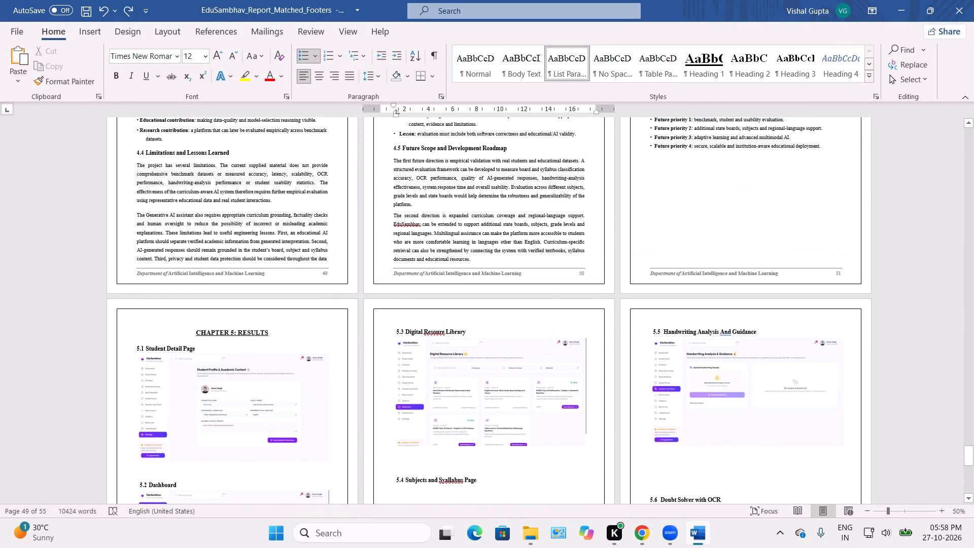
pyautogui.scroll(-4, 553, 390)
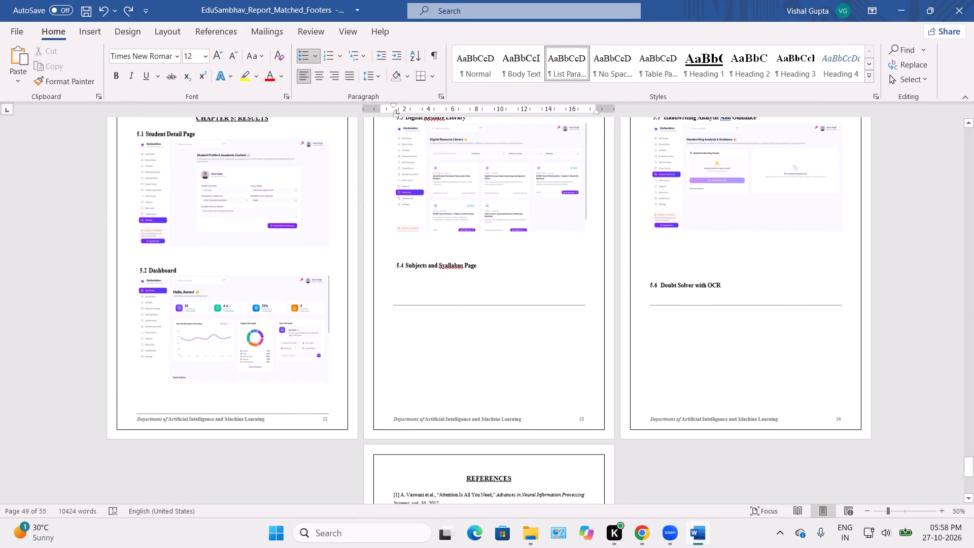
pyautogui.scroll(-1, 553, 390)
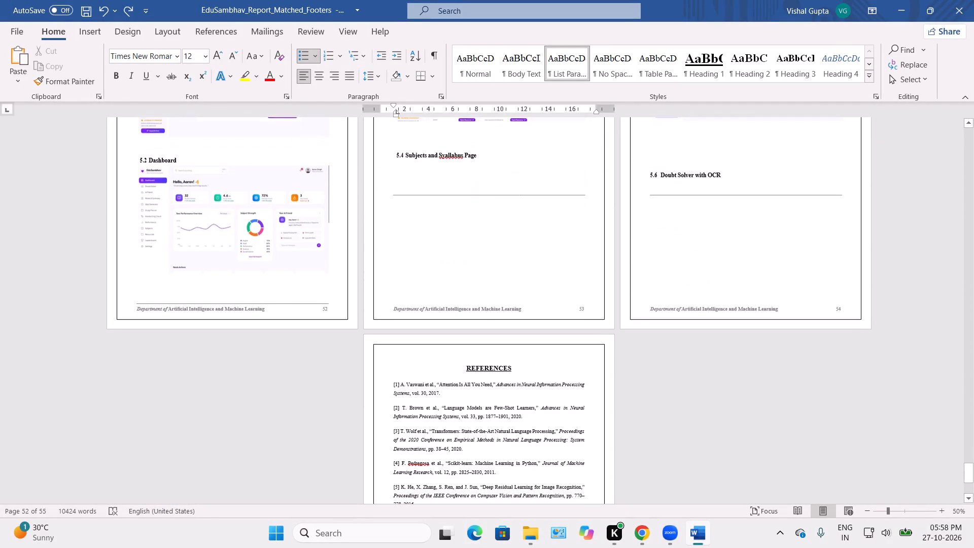
pyautogui.scroll(-1, 553, 390)
pyautogui.scroll(10, 553, 390)
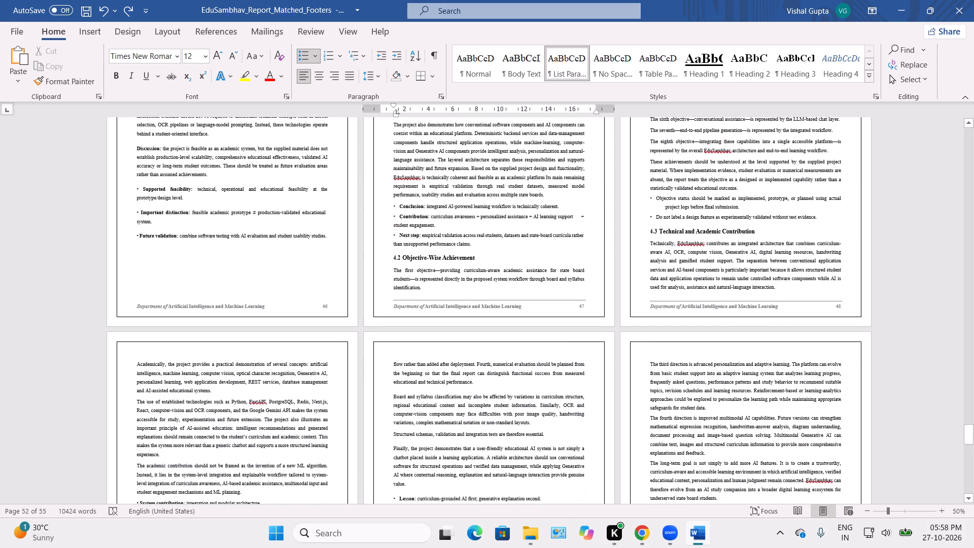
# Recheck the Chapter 3 pages, examining the inserted screenshots, section headings and text flow.
pyautogui.scroll(7, 553, 390)
pyautogui.scroll(-3, 553, 390)
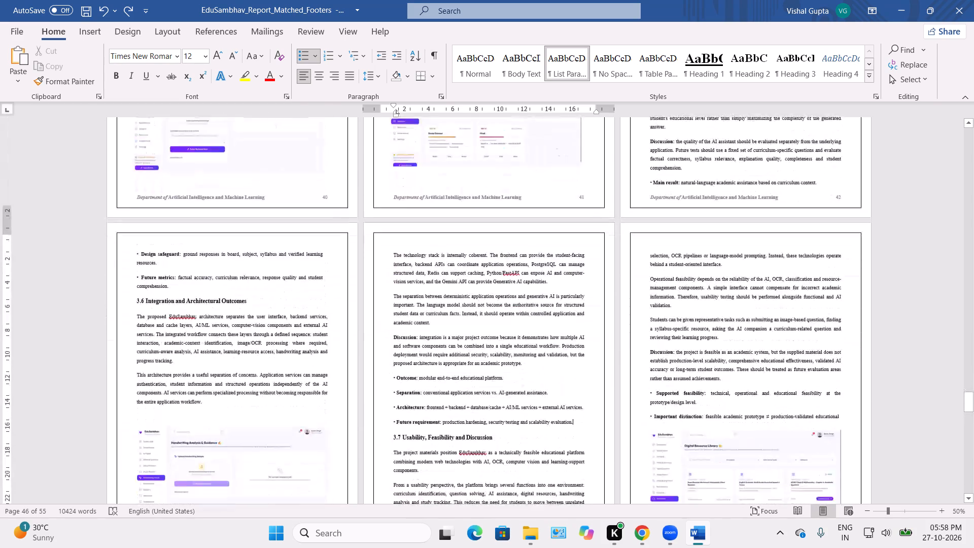
pyautogui.scroll(-3, 553, 390)
pyautogui.scroll(4, 553, 390)
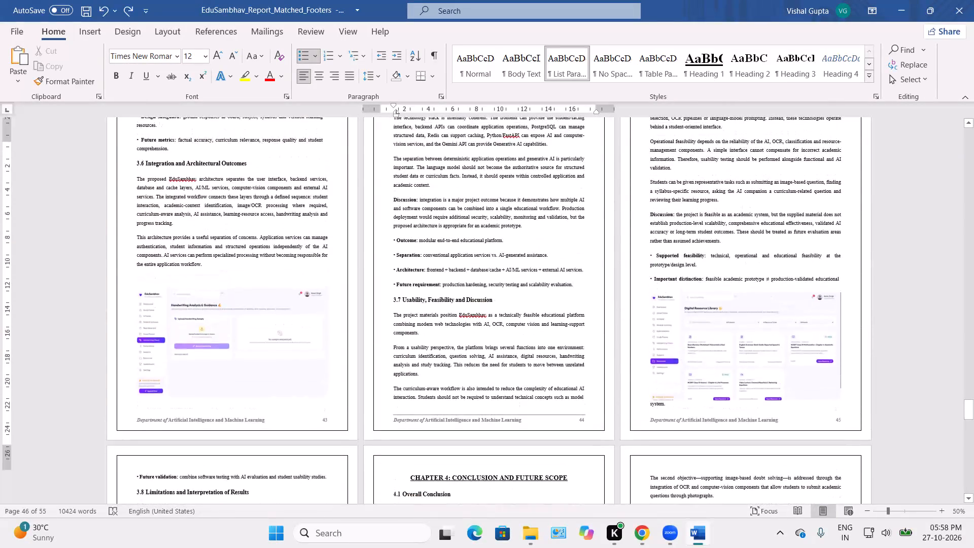
pyautogui.scroll(10, 553, 390)
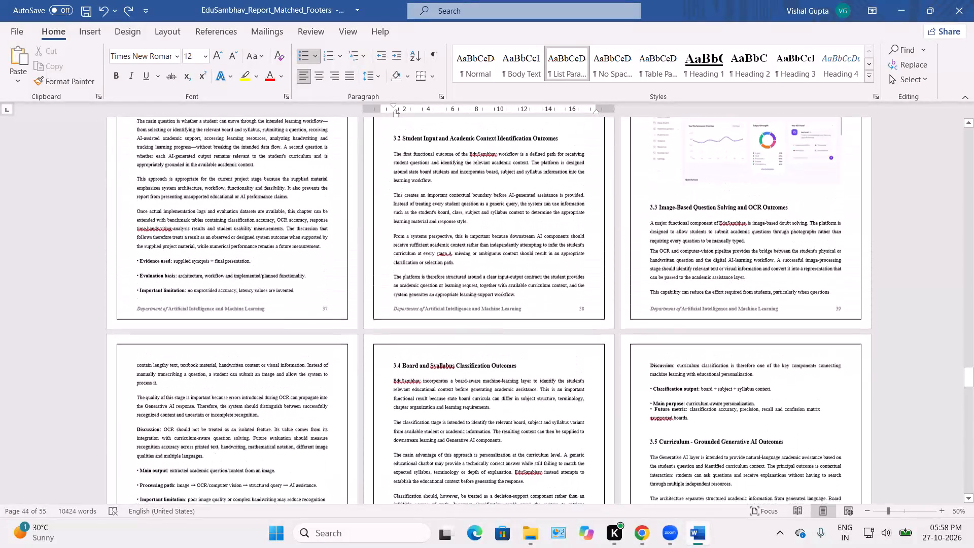
pyautogui.scroll(2, 553, 390)
pyautogui.scroll(-3, 553, 390)
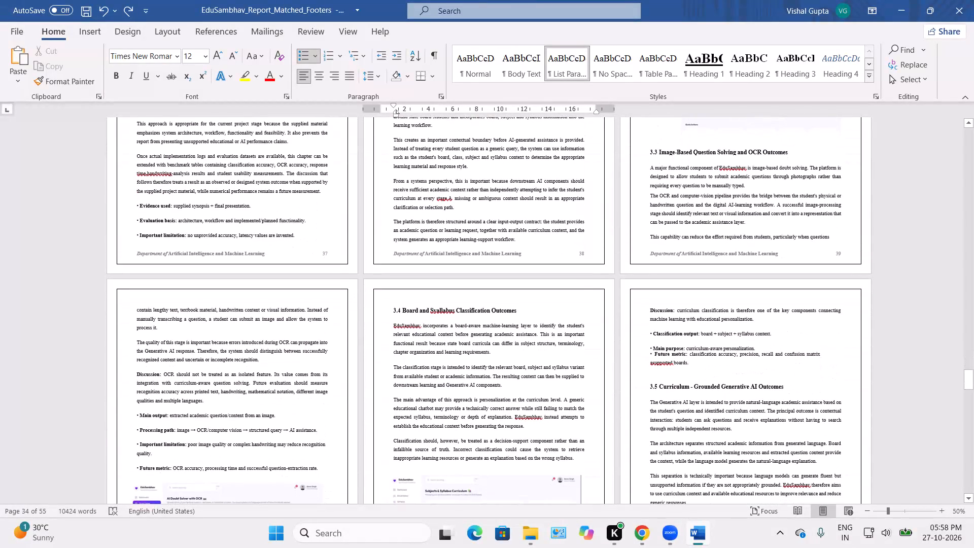
pyautogui.scroll(1, 553, 390)
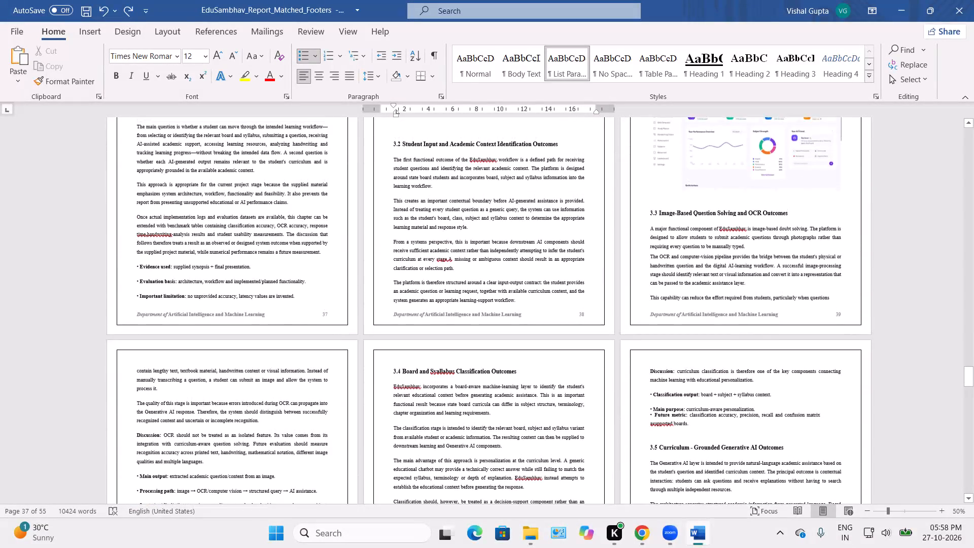
pyautogui.scroll(-5, 553, 390)
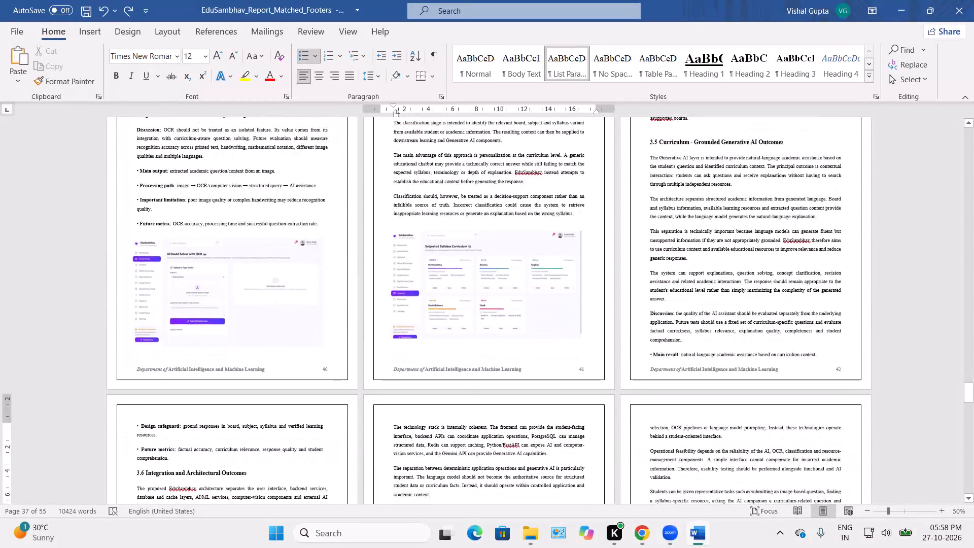
pyautogui.scroll(1, 553, 390)
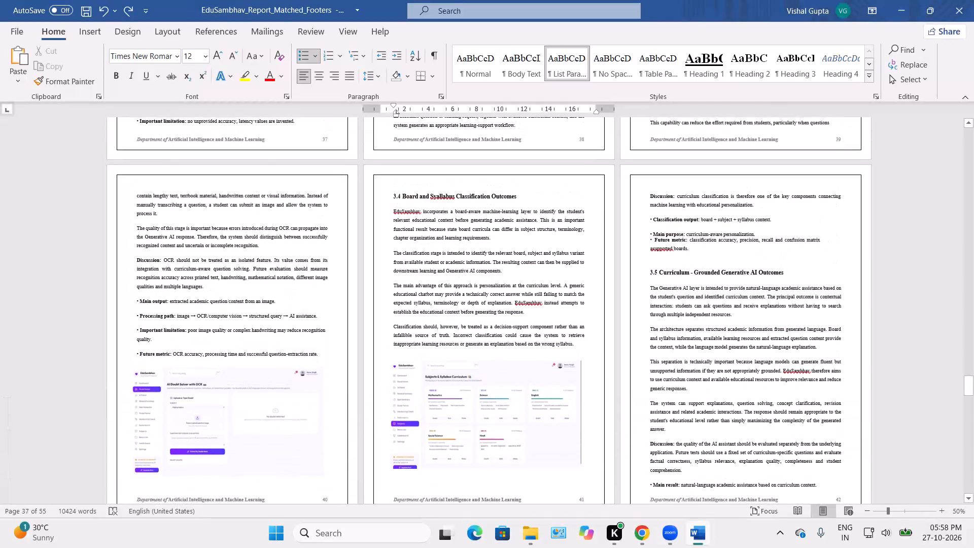
pyautogui.scroll(2, 553, 390)
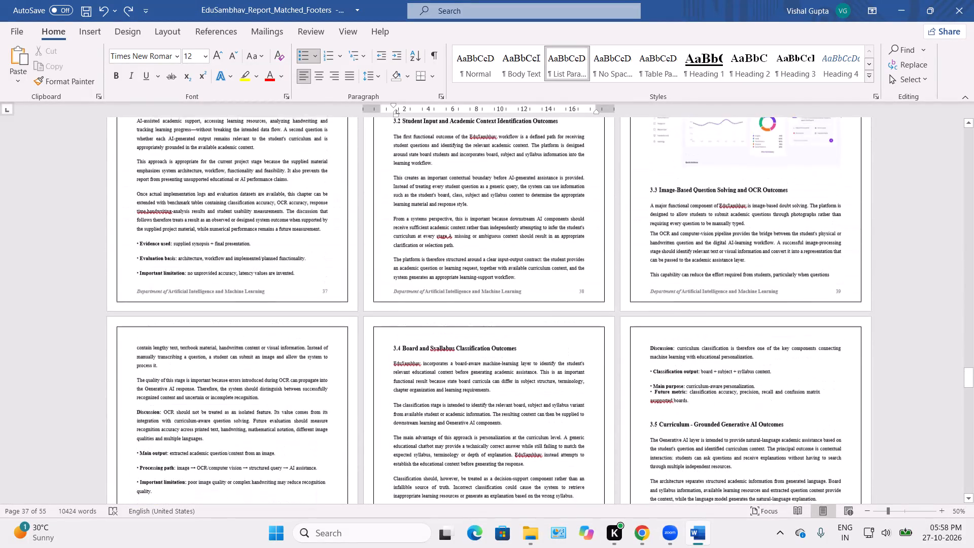
pyautogui.scroll(2, 553, 390)
pyautogui.scroll(-2, 553, 390)
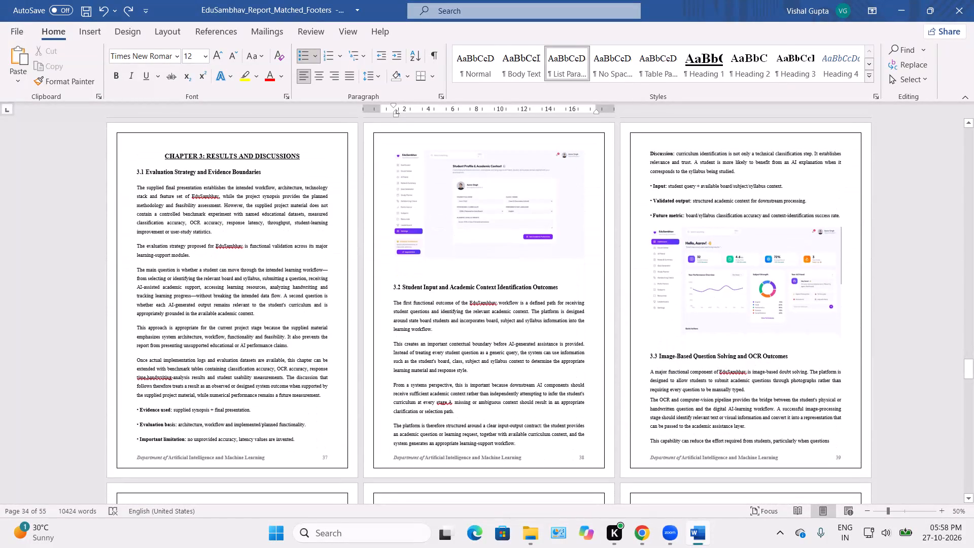
pyautogui.scroll(-1, 553, 390)
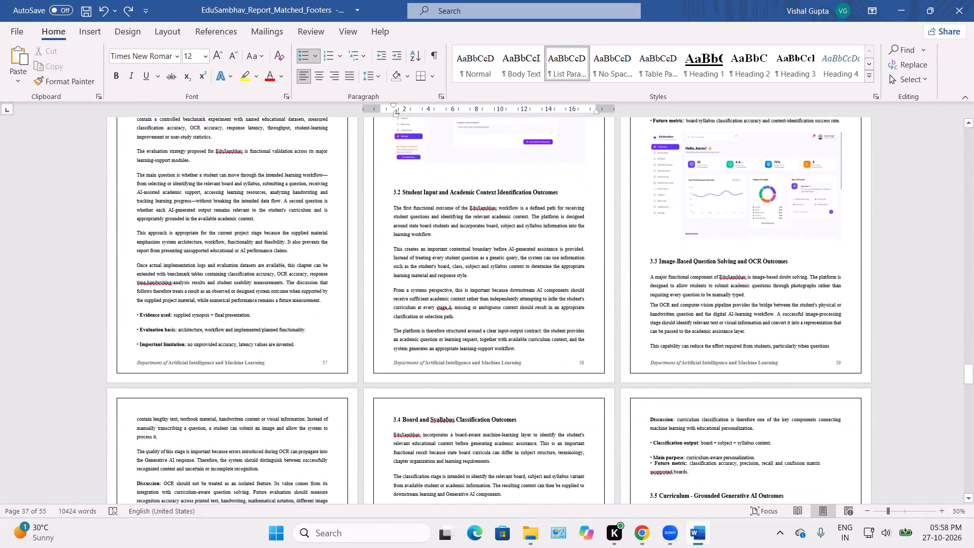
pyautogui.scroll(-5, 553, 390)
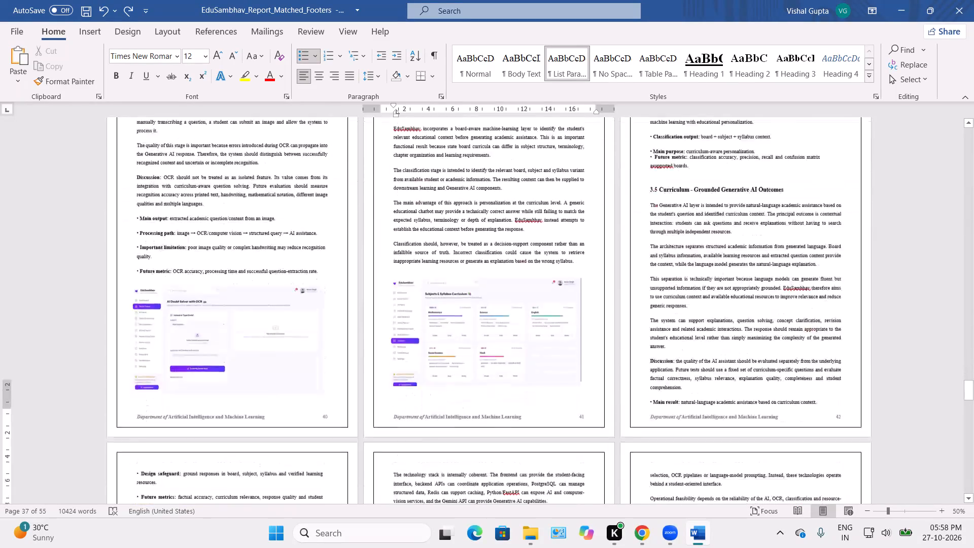
# Delete all of Chapter 5: Results, from its heading through 5.6 Doubt Solver with OCR, including the screenshots.
pyautogui.scroll(-2, 553, 390)
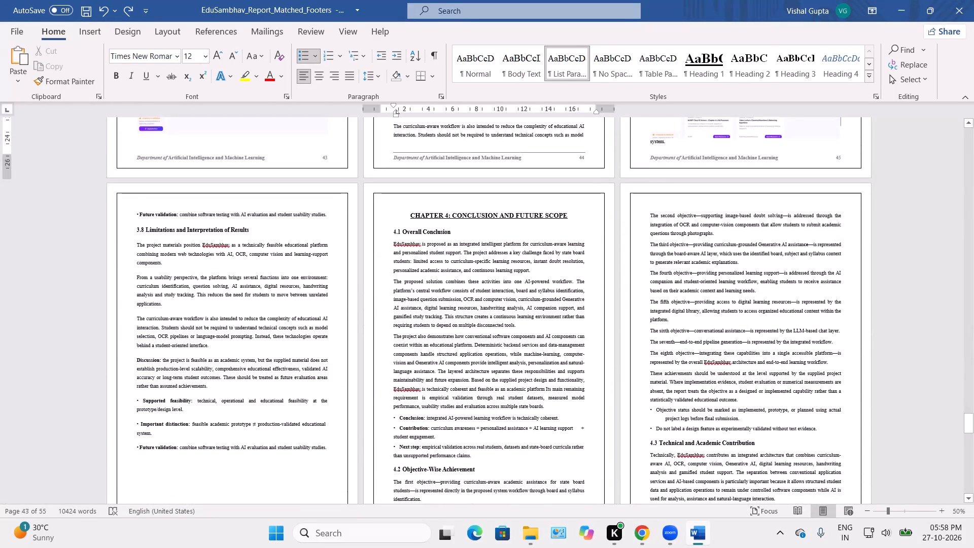
pyautogui.scroll(-1, 553, 390)
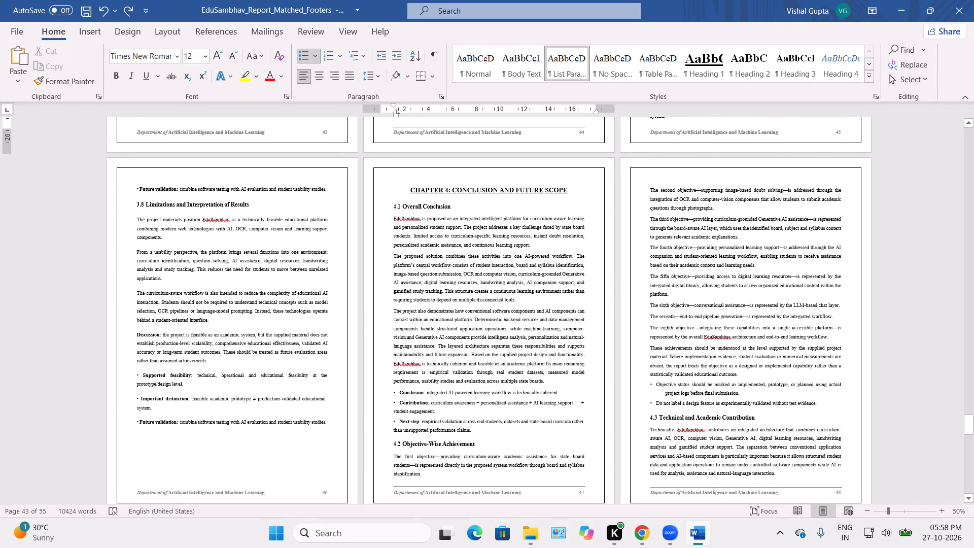
pyautogui.scroll(-1, 551, 351)
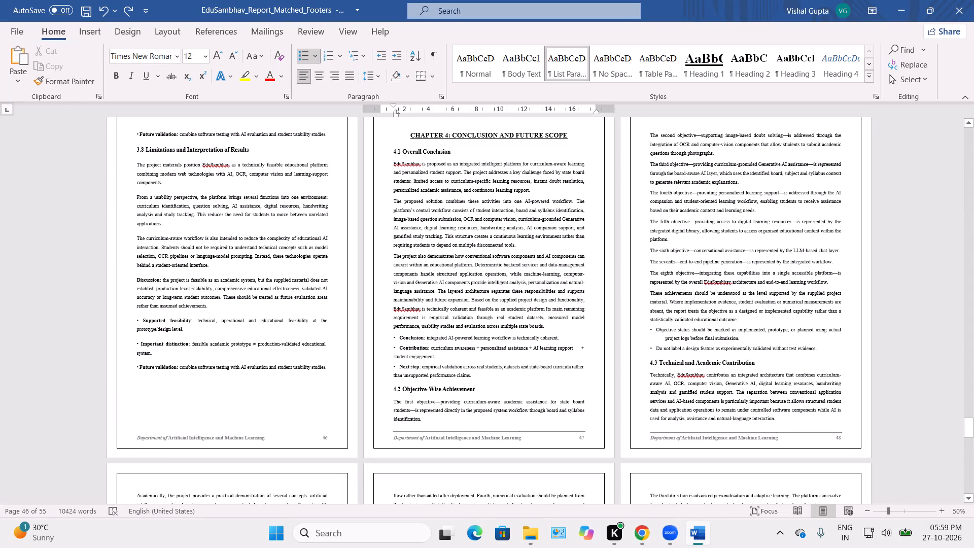
pyautogui.scroll(-7, 531, 358)
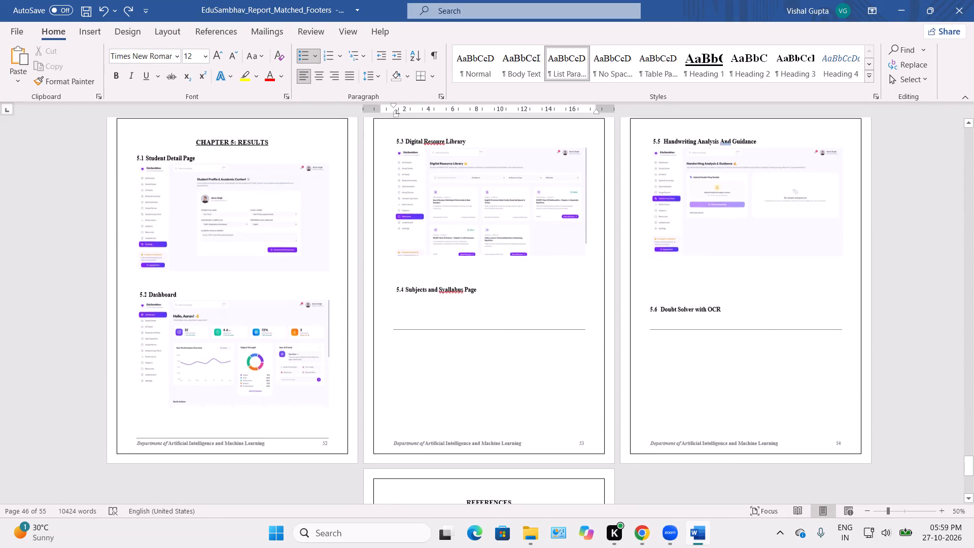
pyautogui.scroll(3, 531, 358)
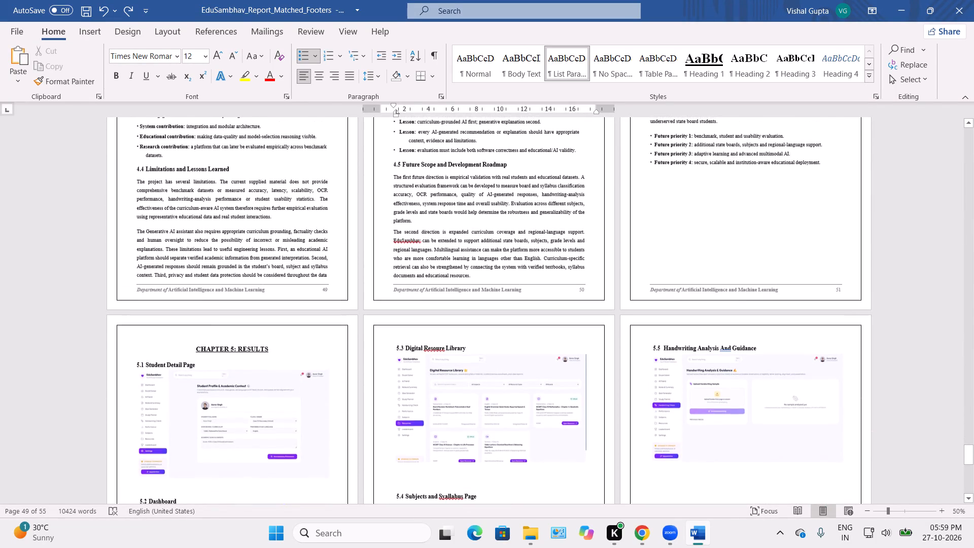
pyautogui.scroll(1, 531, 358)
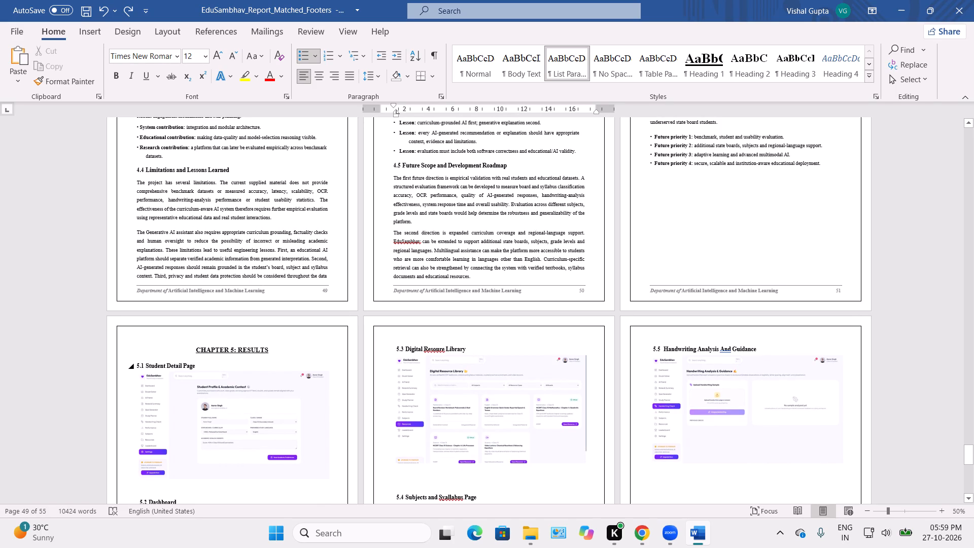
pyautogui.click(130, 335)
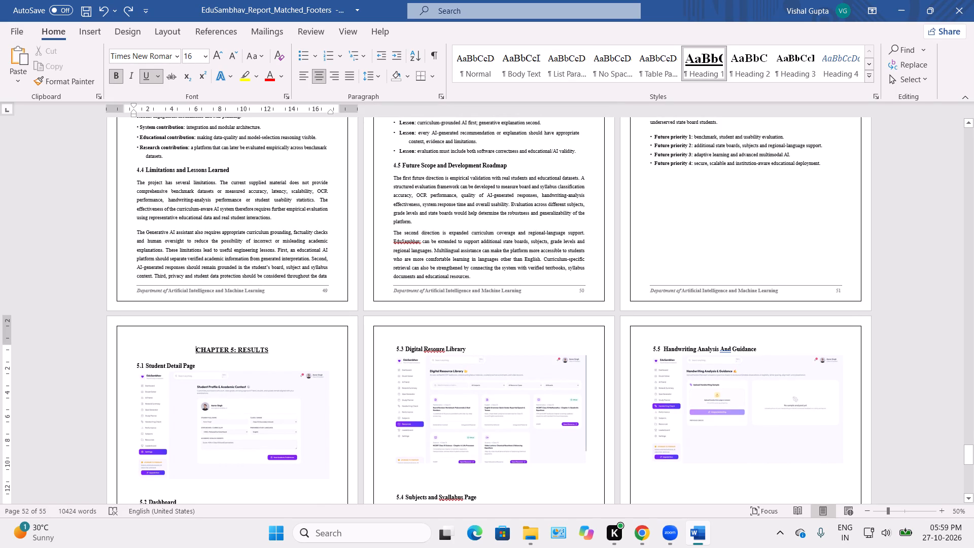
pyautogui.scroll(-2, 130, 335)
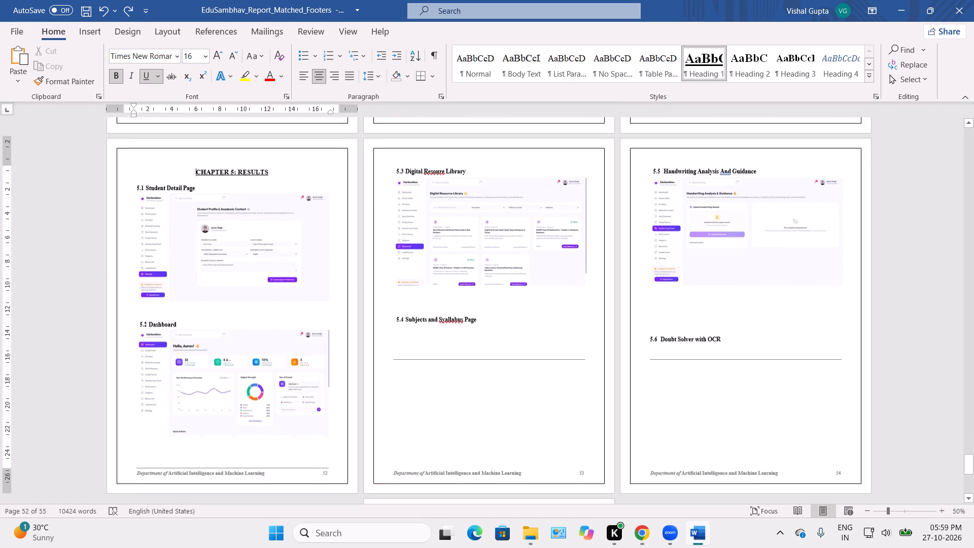
pyautogui.scroll(-1, 130, 335)
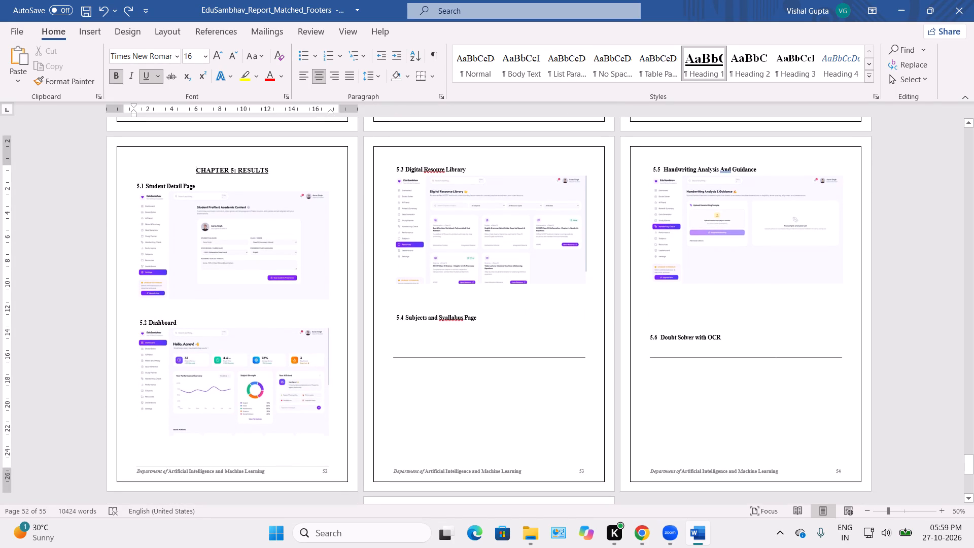
pyautogui.moveTo(161, 166); pyautogui.dragTo(811, 423)
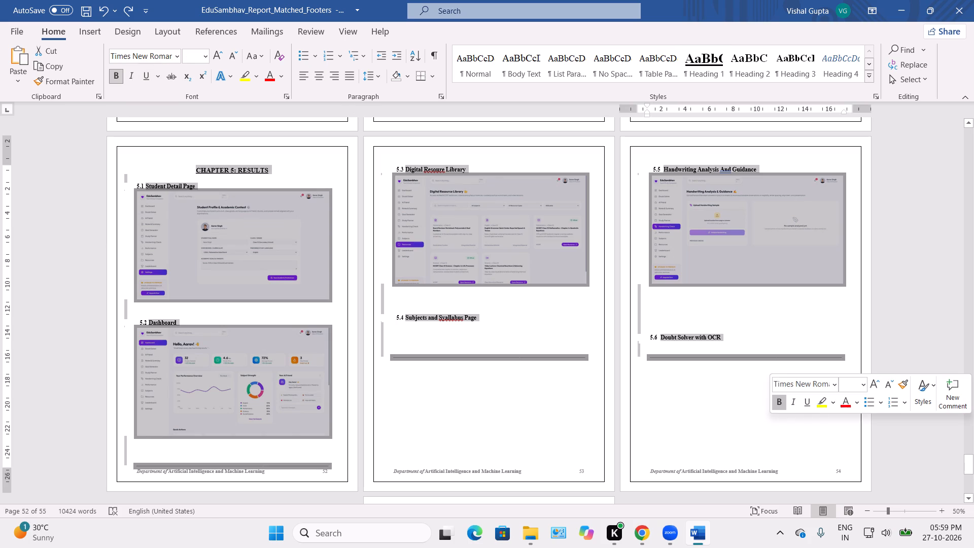
pyautogui.press('Delete')
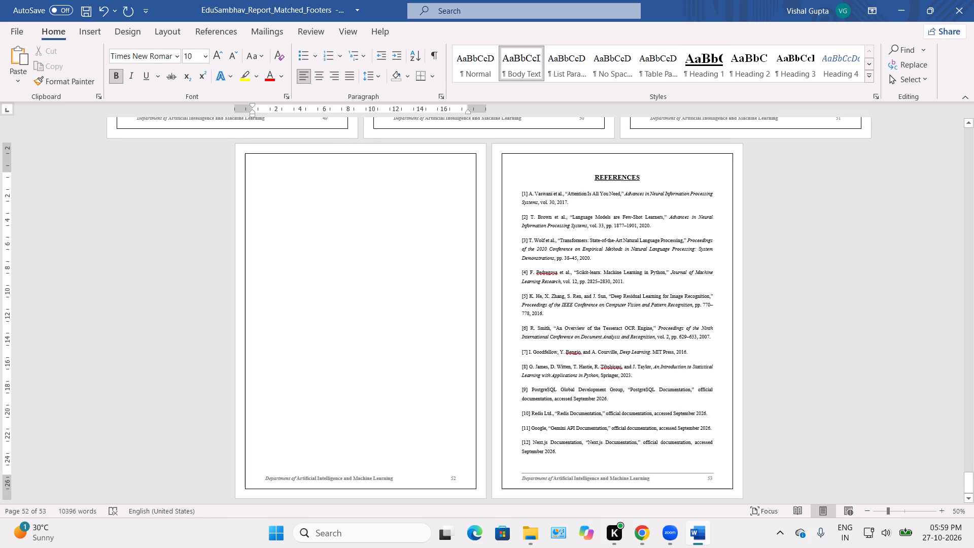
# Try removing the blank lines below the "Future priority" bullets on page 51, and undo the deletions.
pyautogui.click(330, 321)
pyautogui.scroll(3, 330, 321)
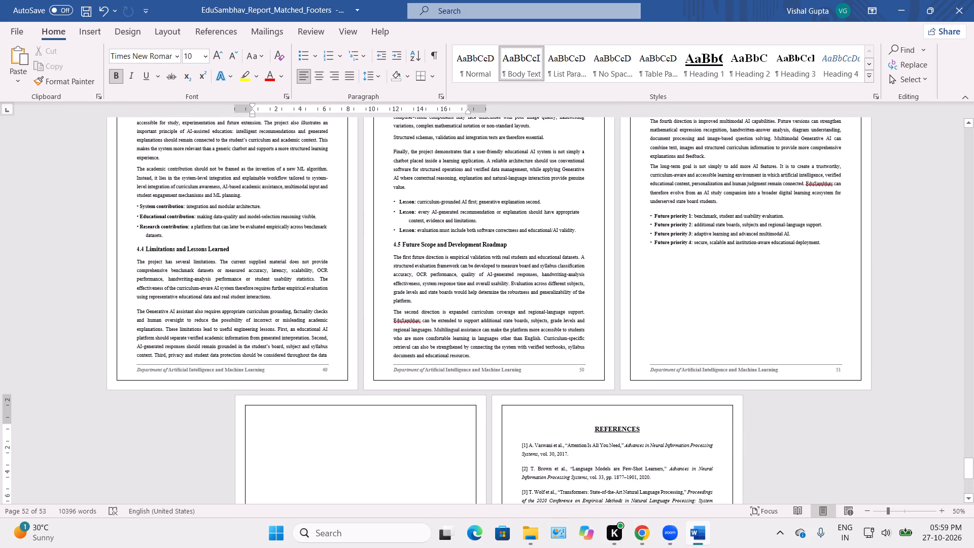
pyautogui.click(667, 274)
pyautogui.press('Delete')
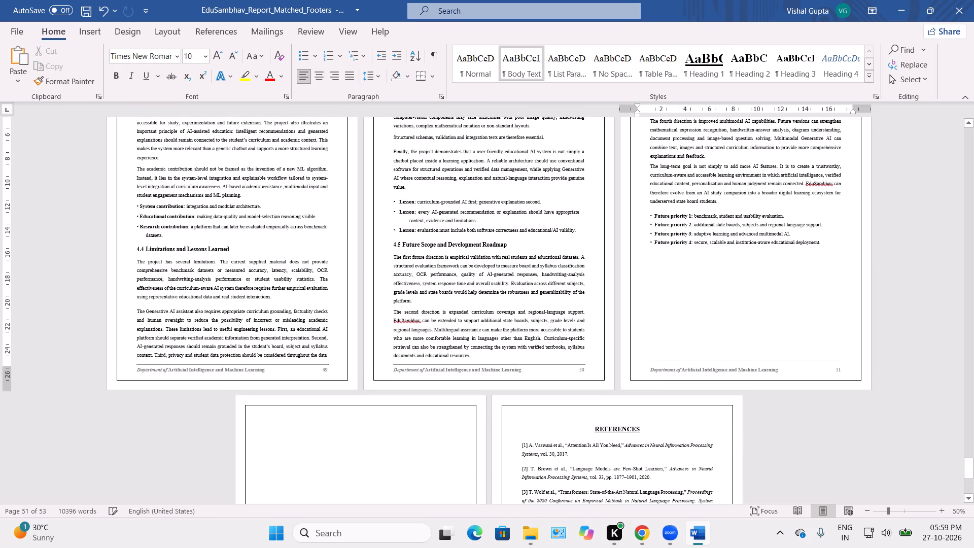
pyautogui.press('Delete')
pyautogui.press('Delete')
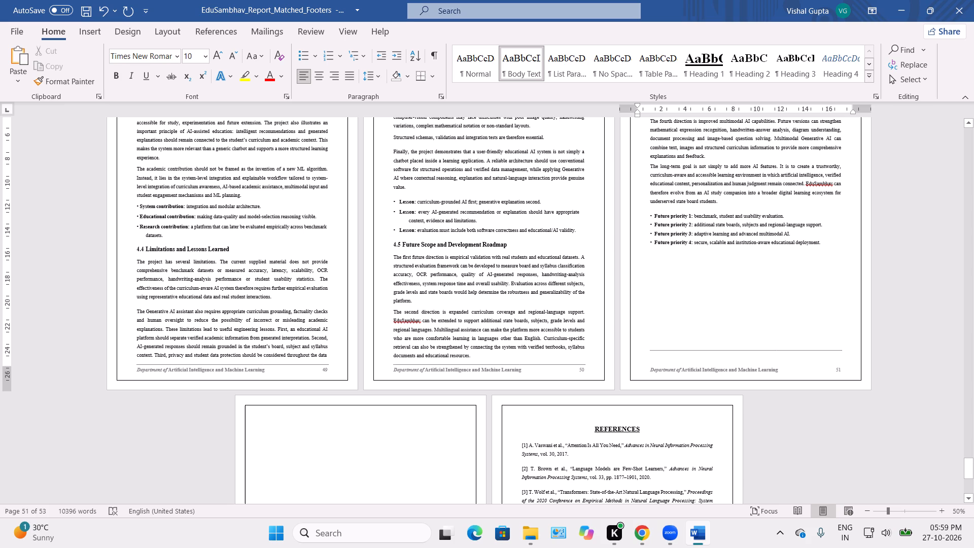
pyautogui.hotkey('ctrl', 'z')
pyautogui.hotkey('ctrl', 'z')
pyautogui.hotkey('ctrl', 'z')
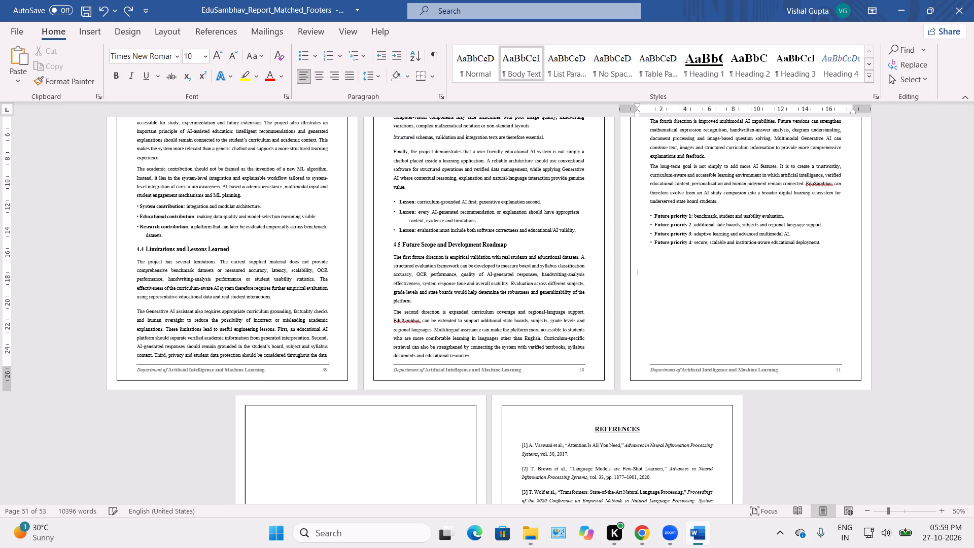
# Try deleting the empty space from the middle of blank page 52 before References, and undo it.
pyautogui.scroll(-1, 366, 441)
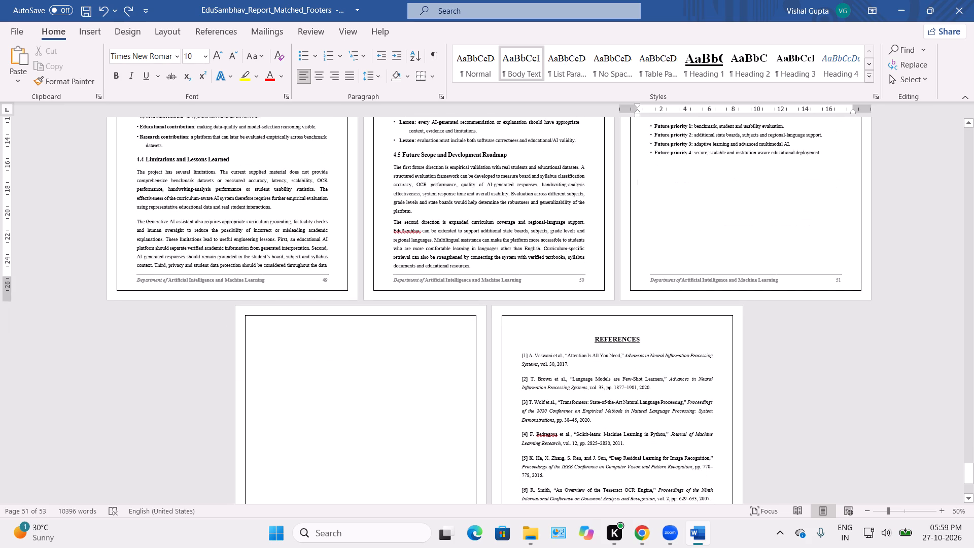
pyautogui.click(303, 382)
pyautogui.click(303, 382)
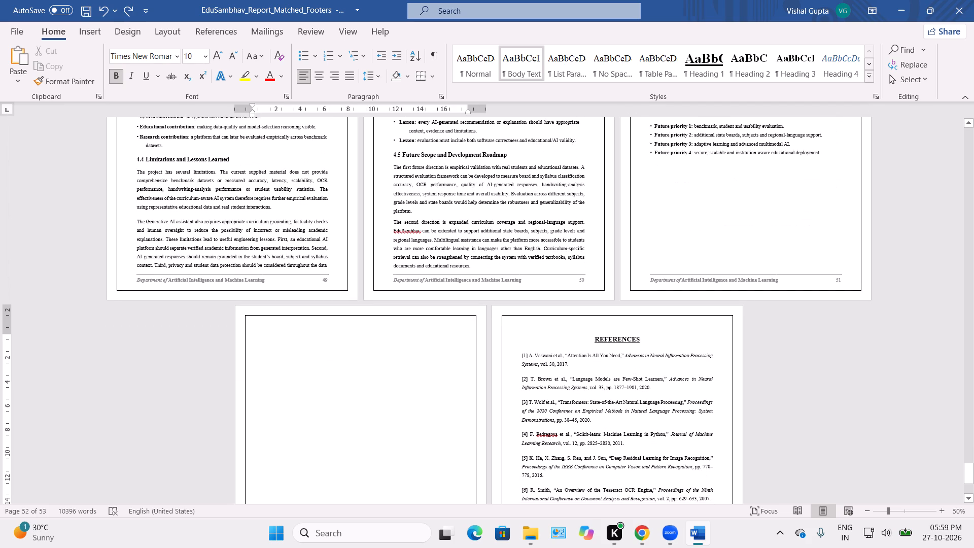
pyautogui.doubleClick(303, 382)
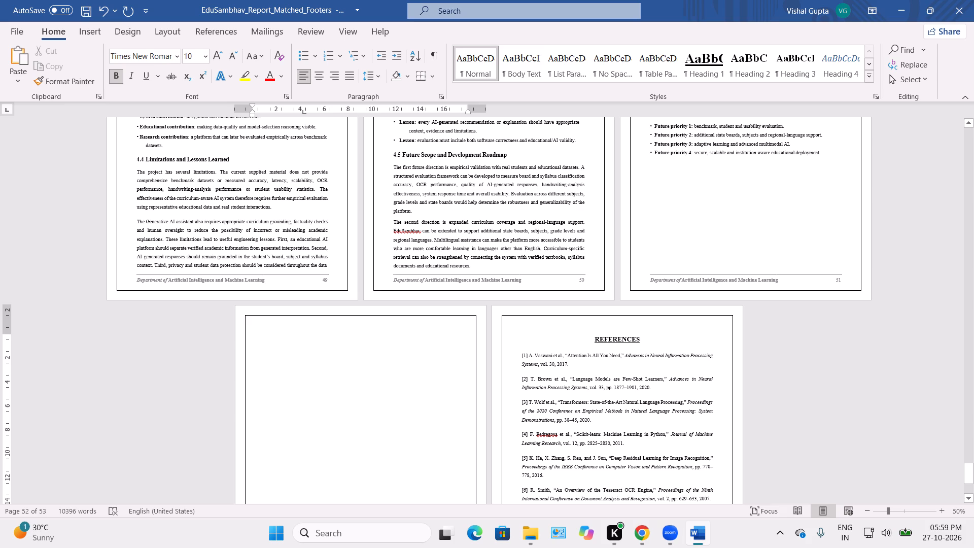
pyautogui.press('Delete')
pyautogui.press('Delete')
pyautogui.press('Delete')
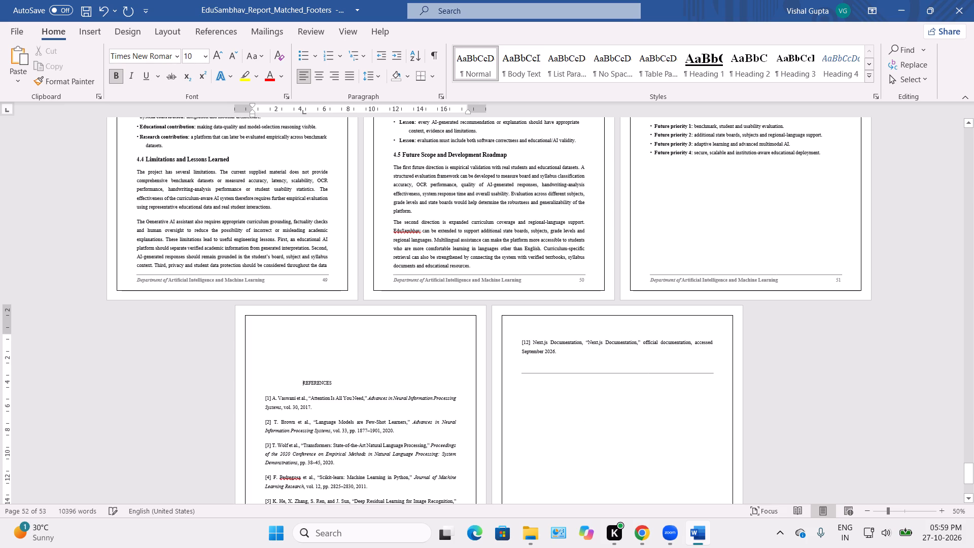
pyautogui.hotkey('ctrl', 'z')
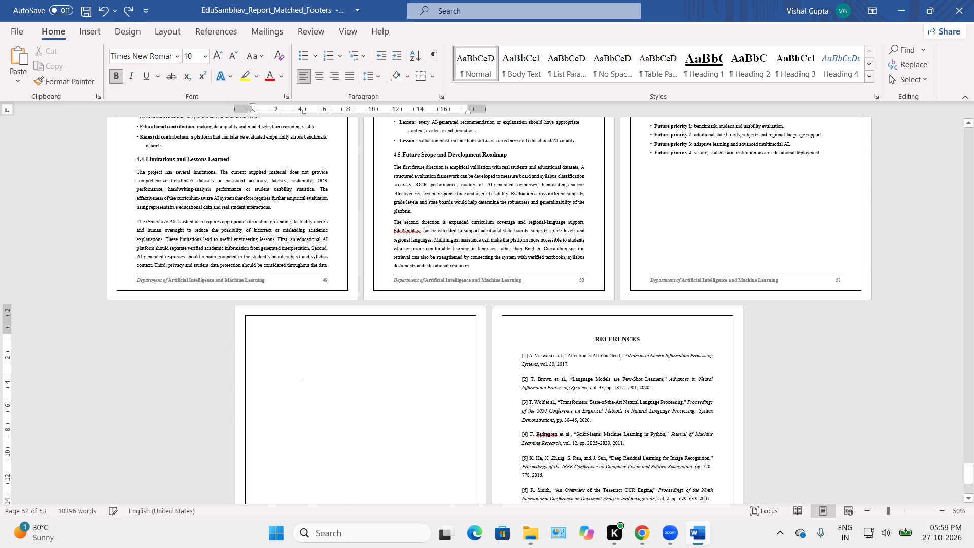
# Remove the blank page 52 between the end of Chapter 4 and the References page, and save the report.
pyautogui.click(259, 330)
pyautogui.press('Delete')
pyautogui.press('Delete')
pyautogui.press('Delete')
pyautogui.press('Delete')
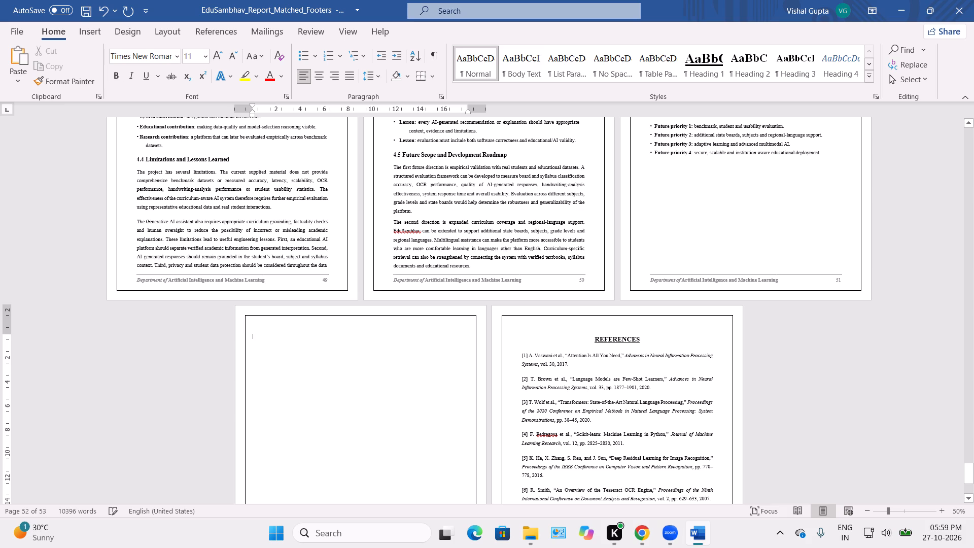
pyautogui.press('Delete')
pyautogui.press('Delete')
pyautogui.press('Delete')
pyautogui.press('Delete')
pyautogui.press('Delete')
pyautogui.press('Delete')
pyautogui.press('Delete')
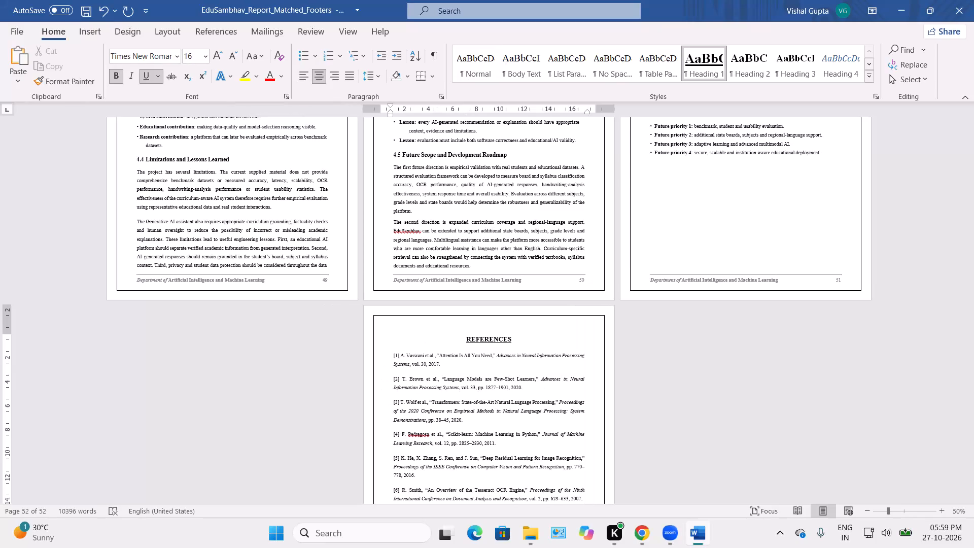
pyautogui.hotkey('ctrl', 's')
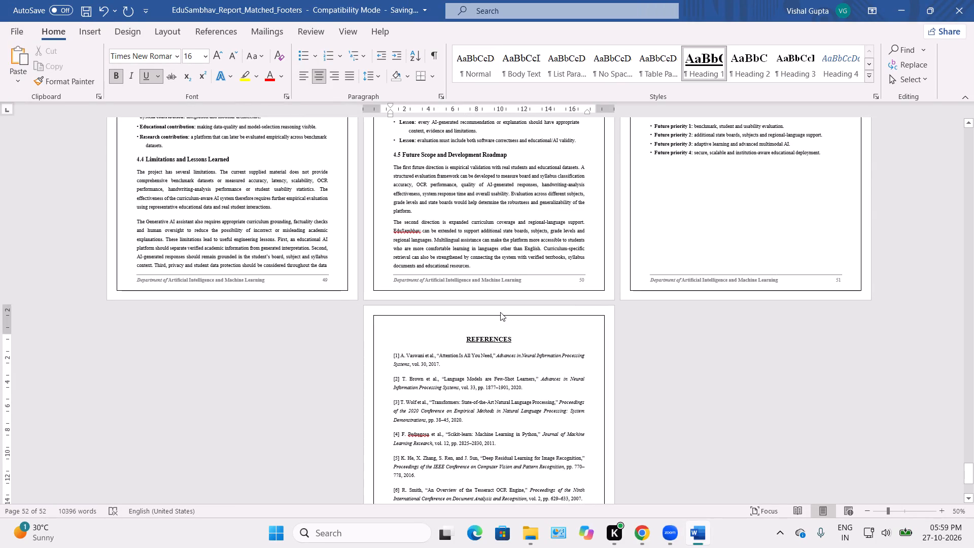
# Copy the horizontal line above page 44's footer to page 43, placing it between the Handwriting Analysis screenshot and the footer.
pyautogui.scroll(-3, 500, 312)
pyautogui.scroll(2, 500, 312)
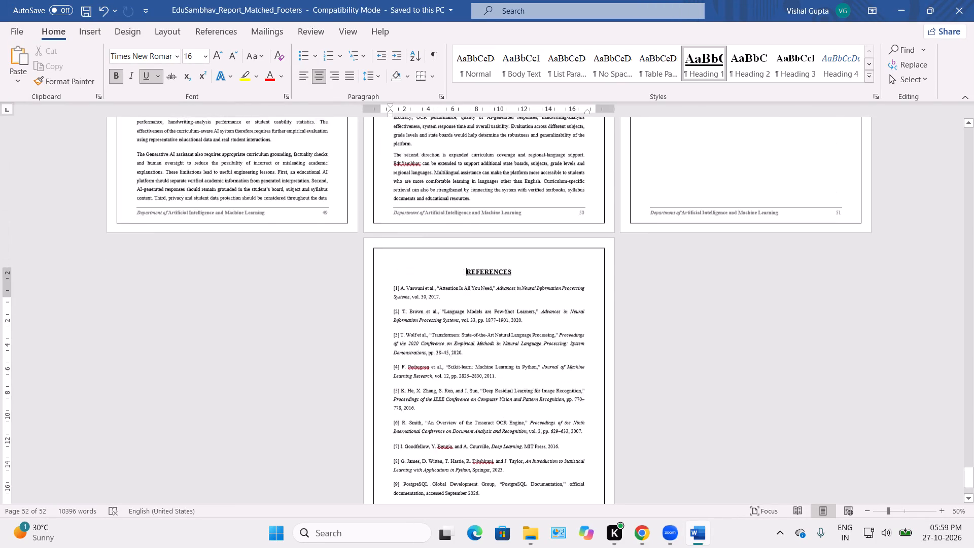
pyautogui.scroll(7, 500, 312)
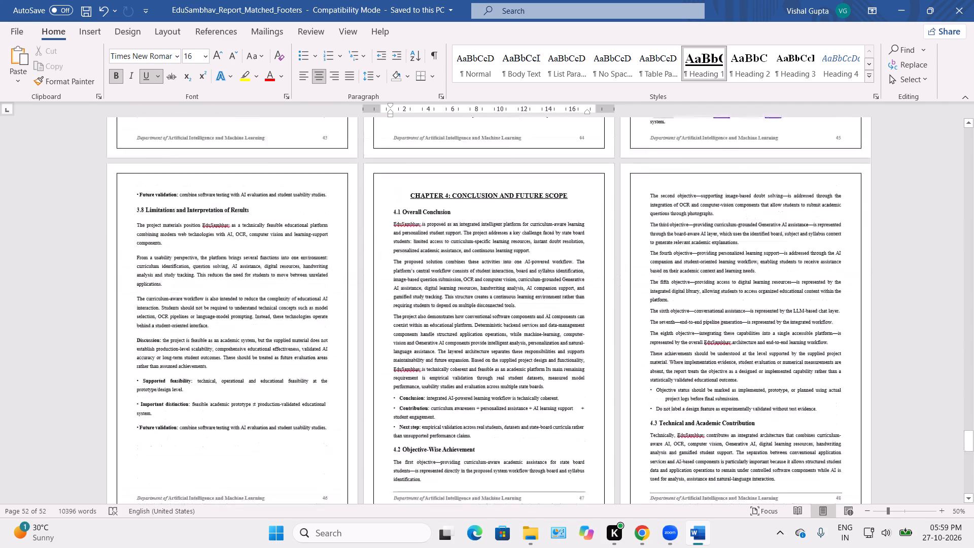
pyautogui.scroll(2, 500, 312)
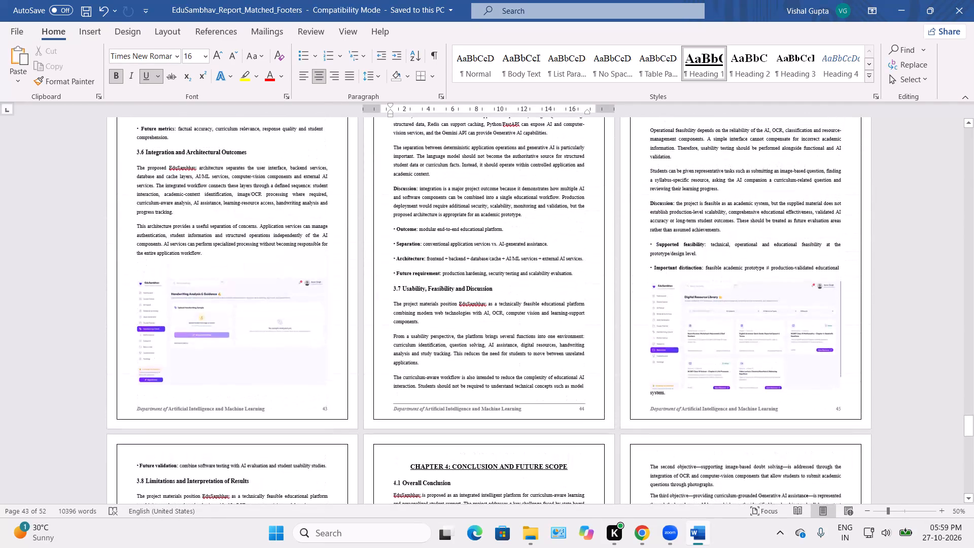
pyautogui.click(483, 403)
pyautogui.hotkey('ctrl', 'c')
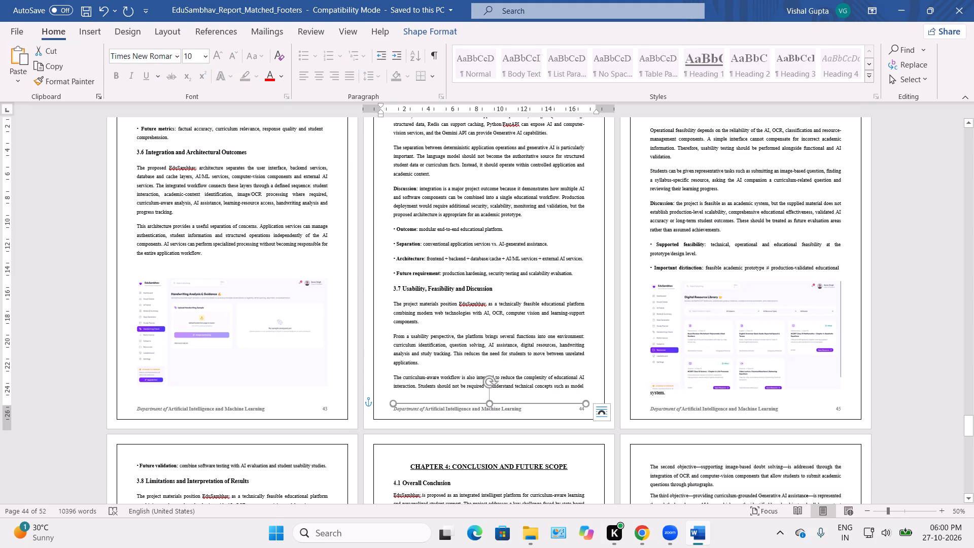
pyautogui.click(237, 397)
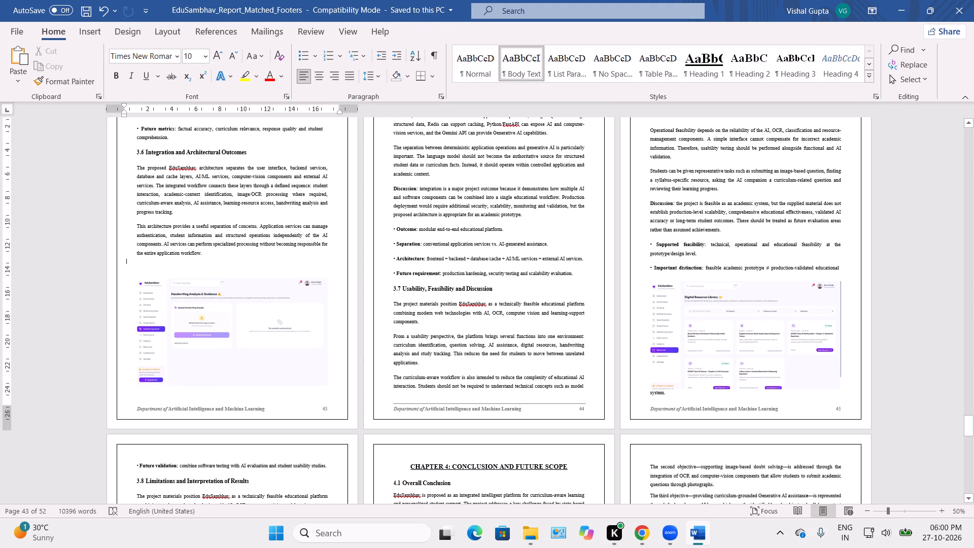
pyautogui.press('Down')
pyautogui.press('Up')
pyautogui.click(265, 403)
pyautogui.click(129, 402)
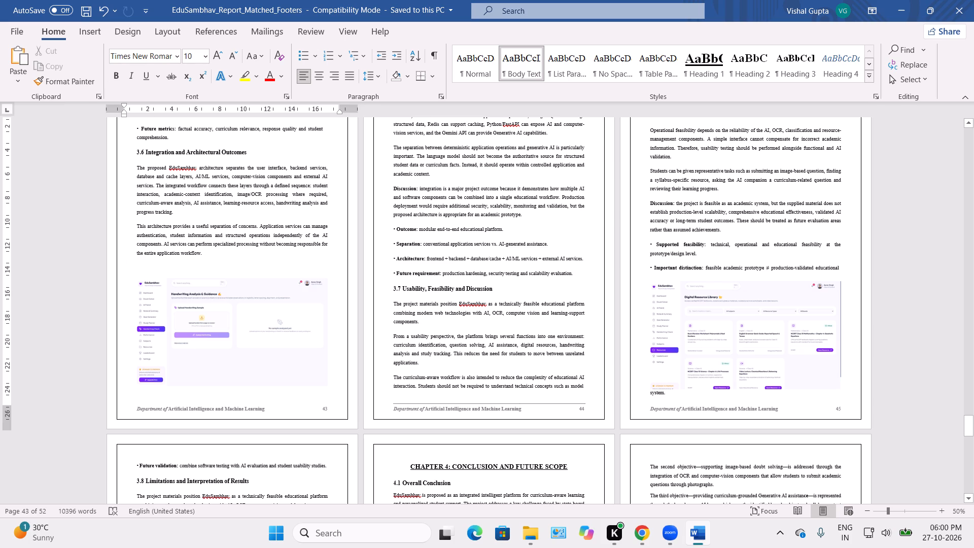
pyautogui.click(189, 389)
pyautogui.hotkey('ctrl', 'v')
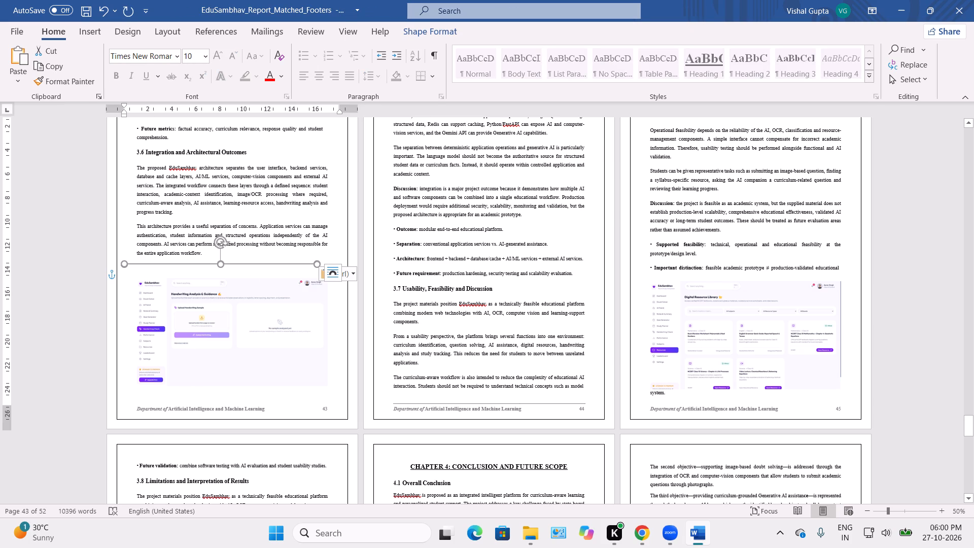
pyautogui.moveTo(254, 263); pyautogui.dragTo(263, 393)
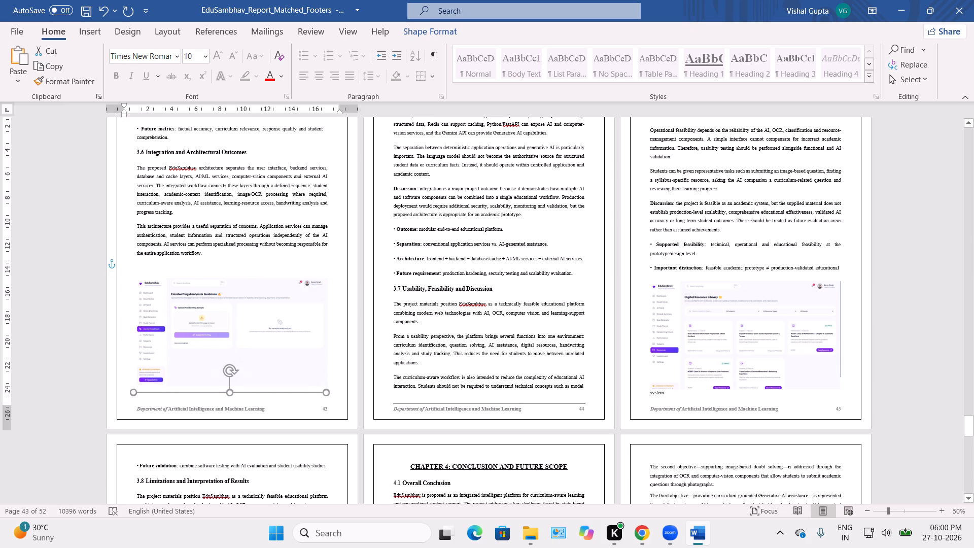
# Align the copied horizontal line on page 43 just above the footer text, matching the line on page 44.
pyautogui.moveTo(263, 393); pyautogui.dragTo(260, 398)
pyautogui.moveTo(260, 398); pyautogui.dragTo(261, 403)
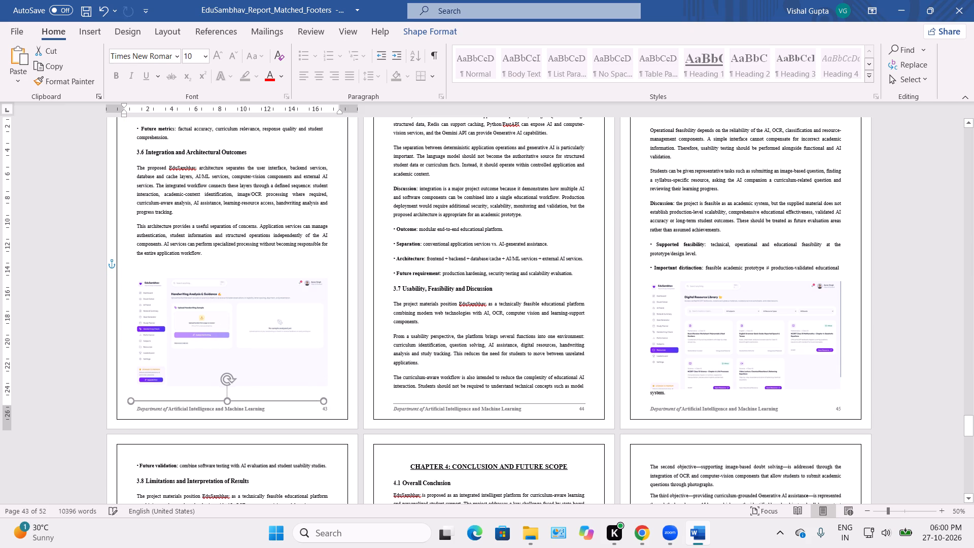
pyautogui.moveTo(261, 403); pyautogui.dragTo(261, 402)
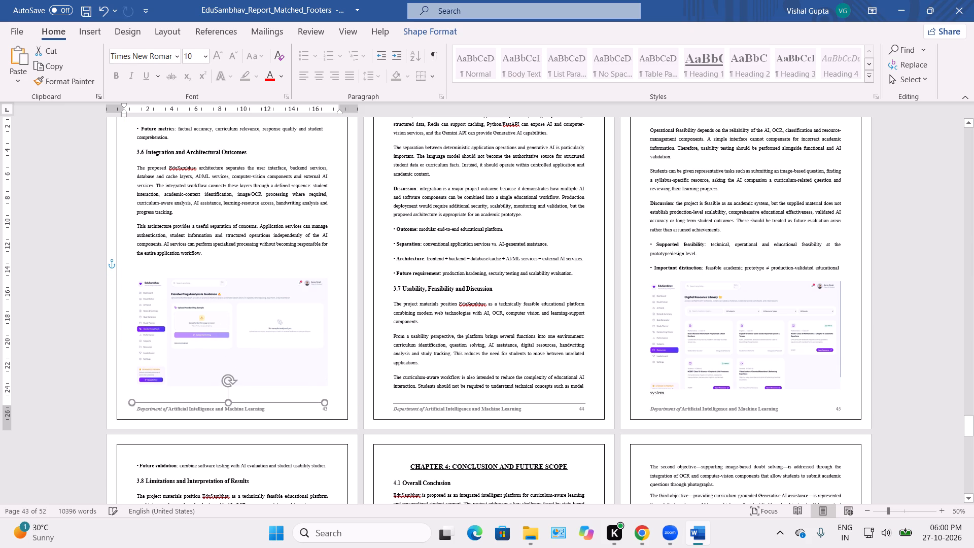
pyautogui.moveTo(261, 402); pyautogui.dragTo(262, 402)
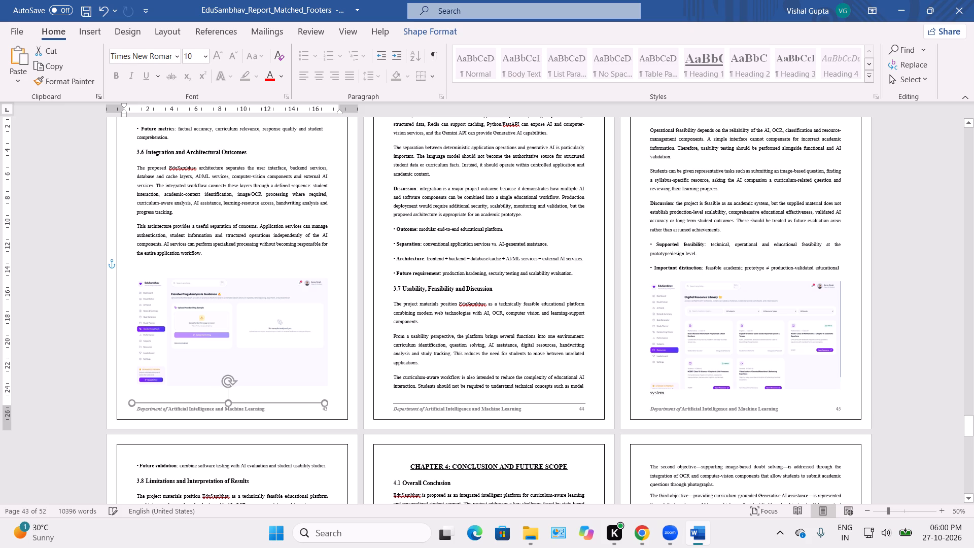
pyautogui.moveTo(262, 402); pyautogui.dragTo(262, 402)
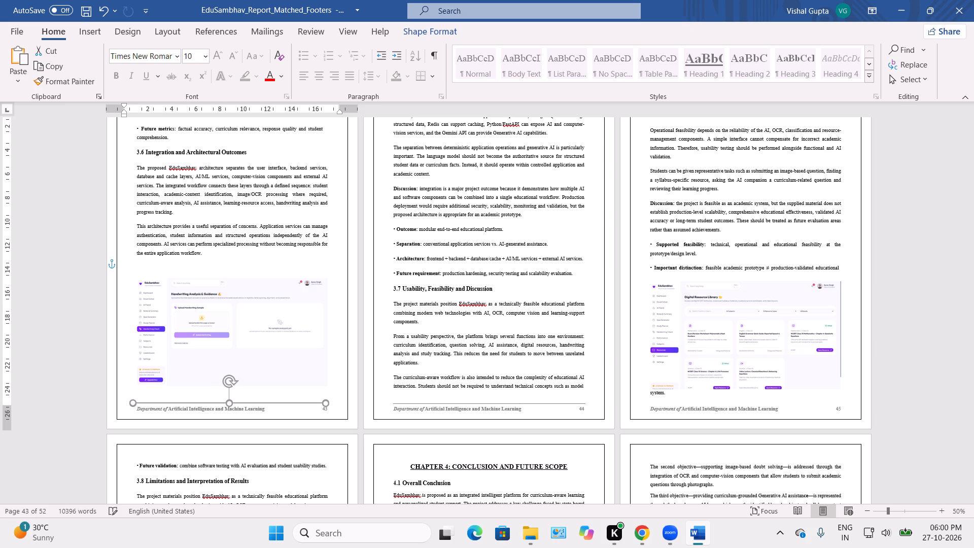
pyautogui.moveTo(262, 402); pyautogui.dragTo(263, 404)
pyautogui.click(300, 220)
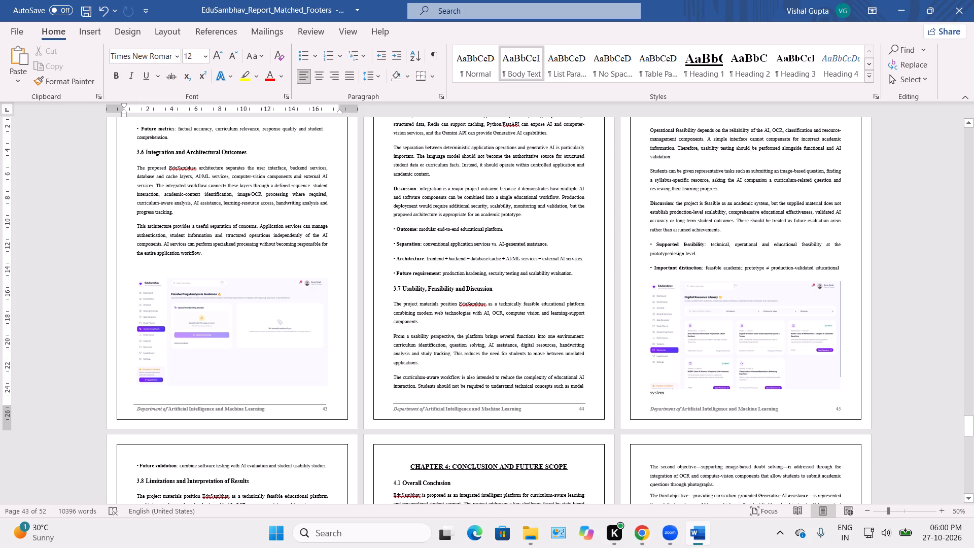
# Delete the leftover word "system." beneath the Digital Resource Library screenshot on page 45, leaving an unbulleted blank line.
pyautogui.click(679, 404)
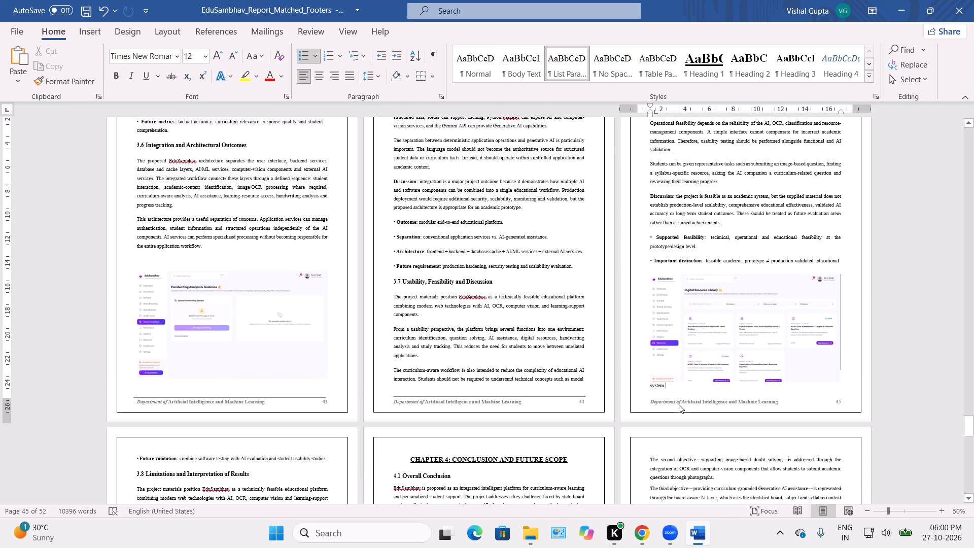
pyautogui.click(688, 350)
pyautogui.click(688, 350)
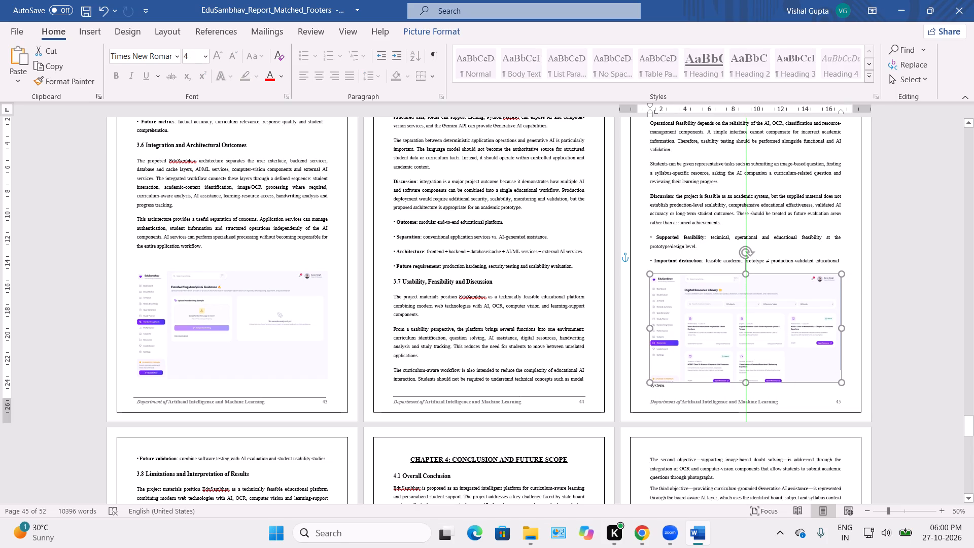
pyautogui.click(672, 386)
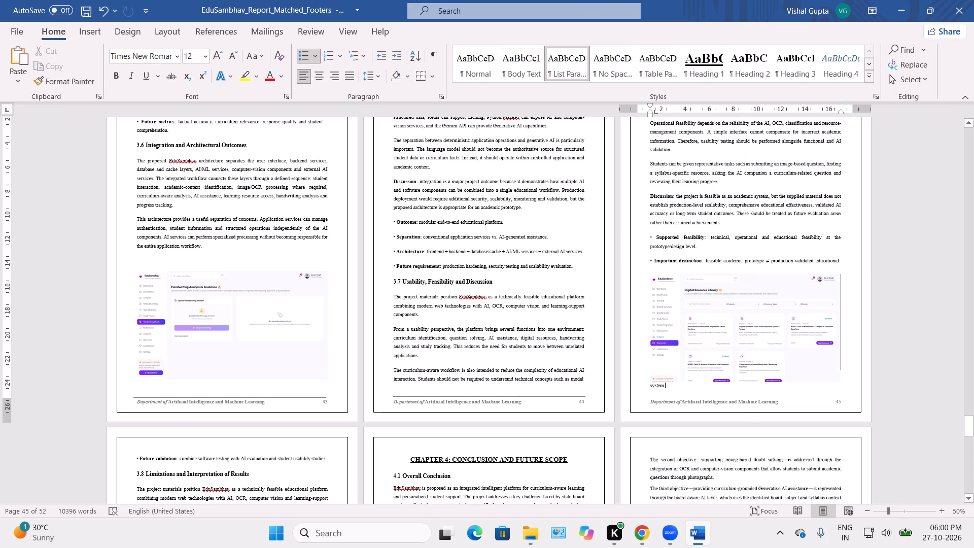
pyautogui.press('BackSpace')
pyautogui.press('BackSpace')
pyautogui.press('BackSpace')
pyautogui.press('BackSpace')
pyautogui.press('BackSpace')
pyautogui.press('BackSpace')
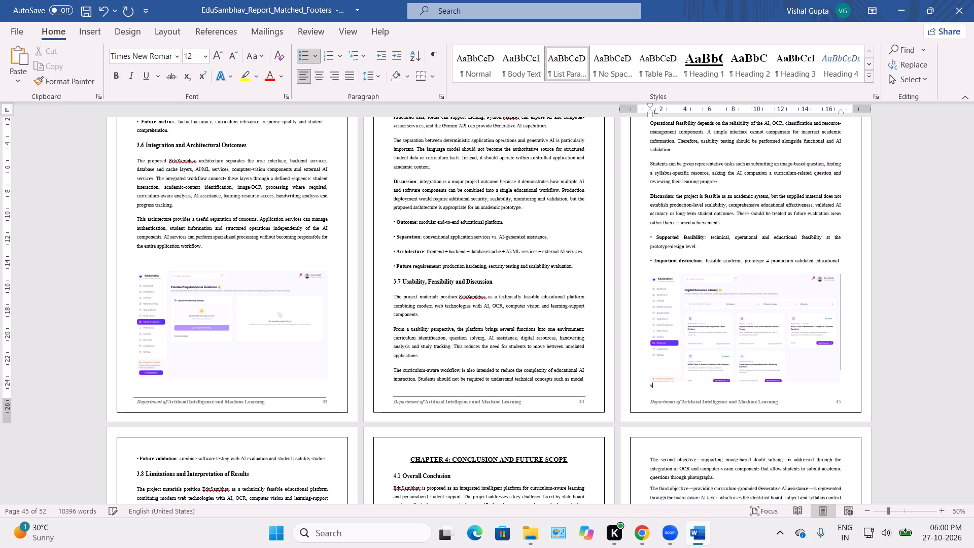
pyautogui.press('BackSpace')
pyautogui.press('Return')
pyautogui.press('BackSpace')
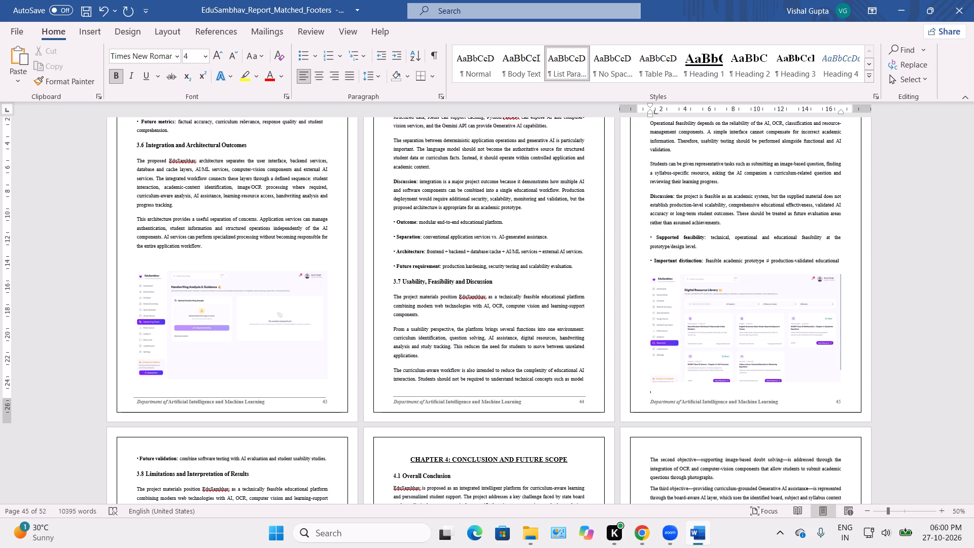
# Paste the copied horizontal line on page 45 and align it between the Digital Resource Library screenshot and the footer.
pyautogui.hotkey('ctrl', 'v')
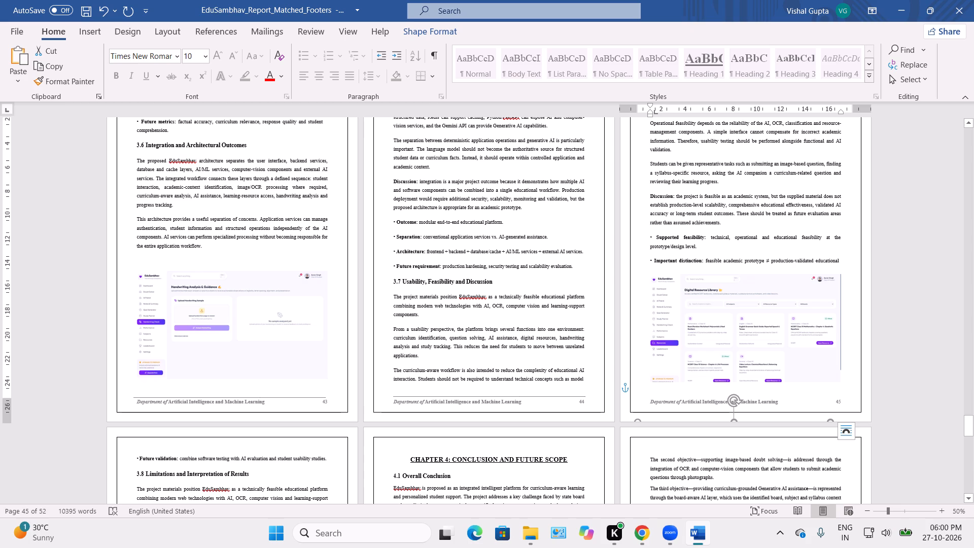
pyautogui.moveTo(728, 422); pyautogui.dragTo(725, 397)
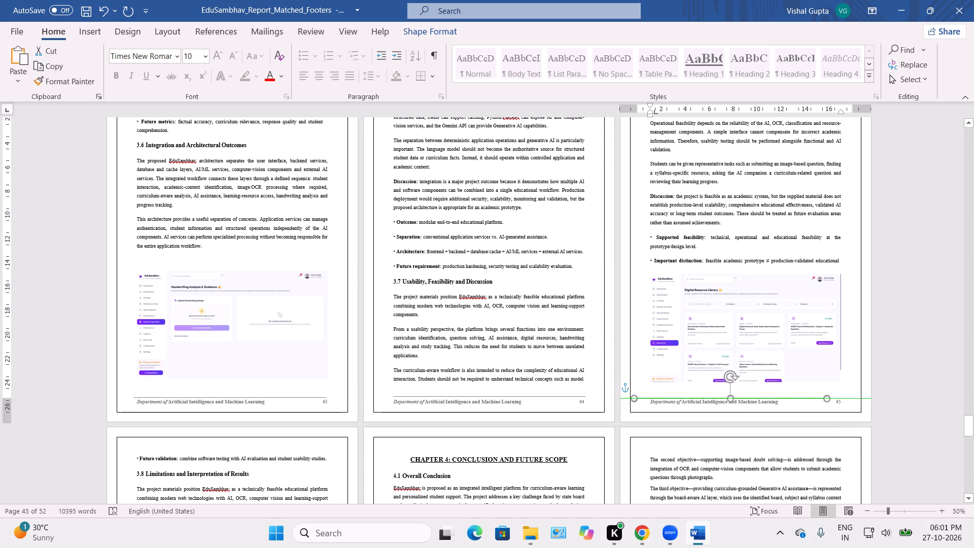
pyautogui.moveTo(725, 397); pyautogui.dragTo(748, 394)
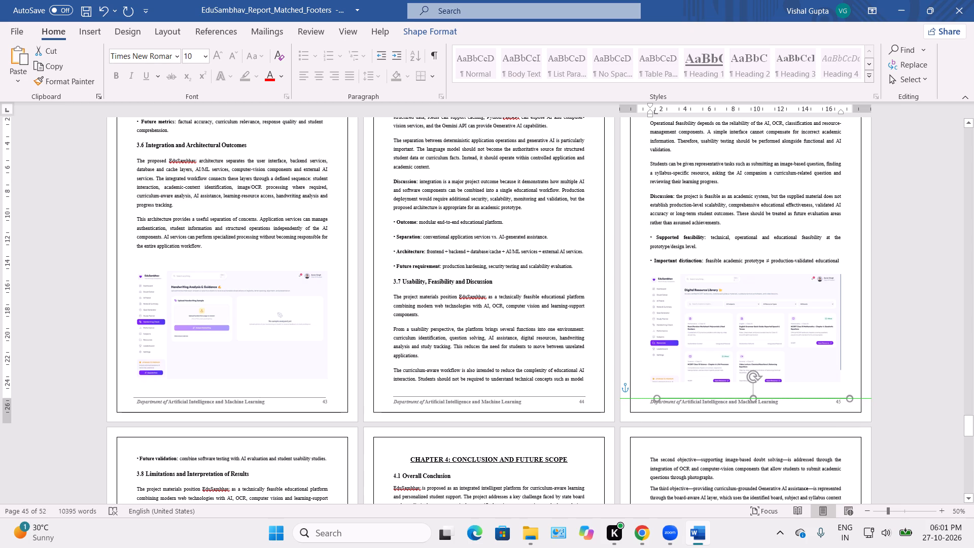
pyautogui.moveTo(748, 394); pyautogui.dragTo(740, 392)
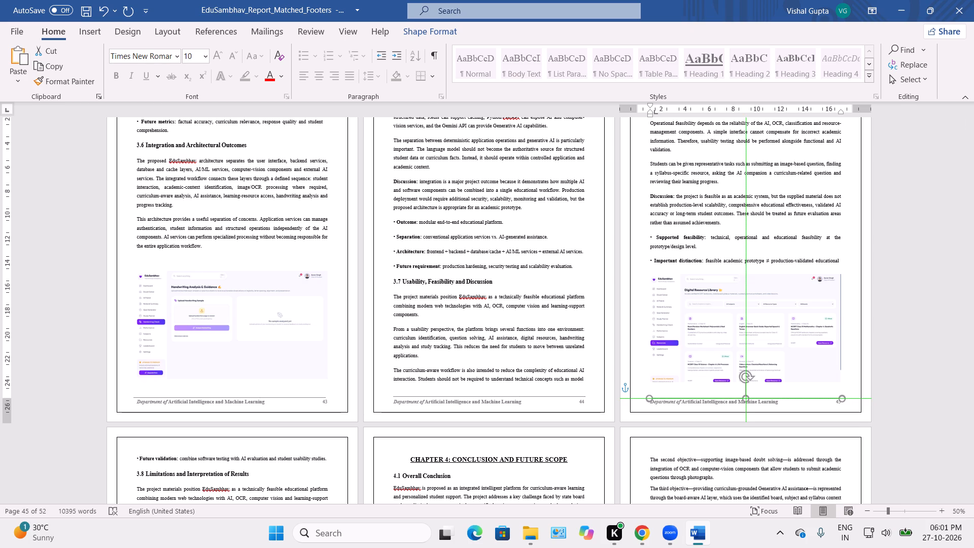
pyautogui.moveTo(740, 392); pyautogui.dragTo(740, 389)
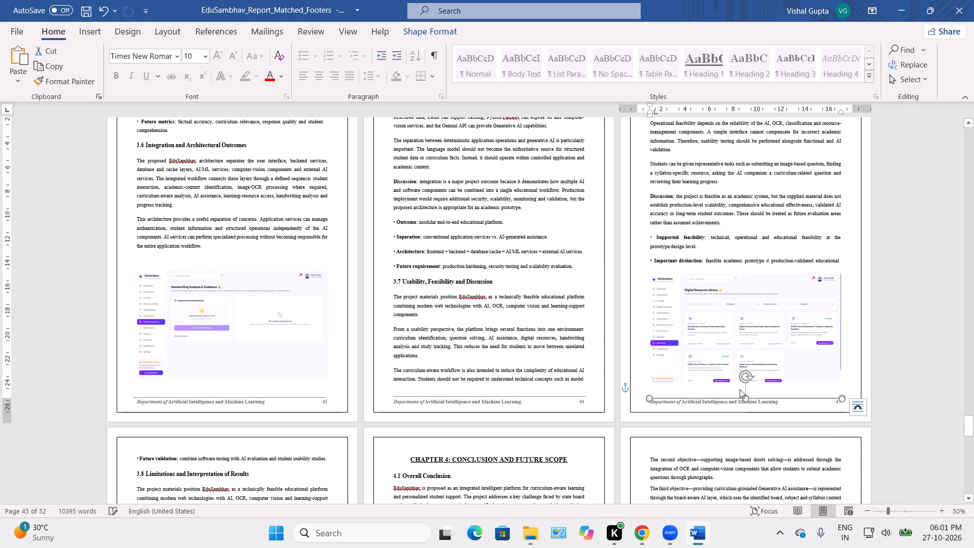
pyautogui.moveTo(774, 397); pyautogui.dragTo(772, 392)
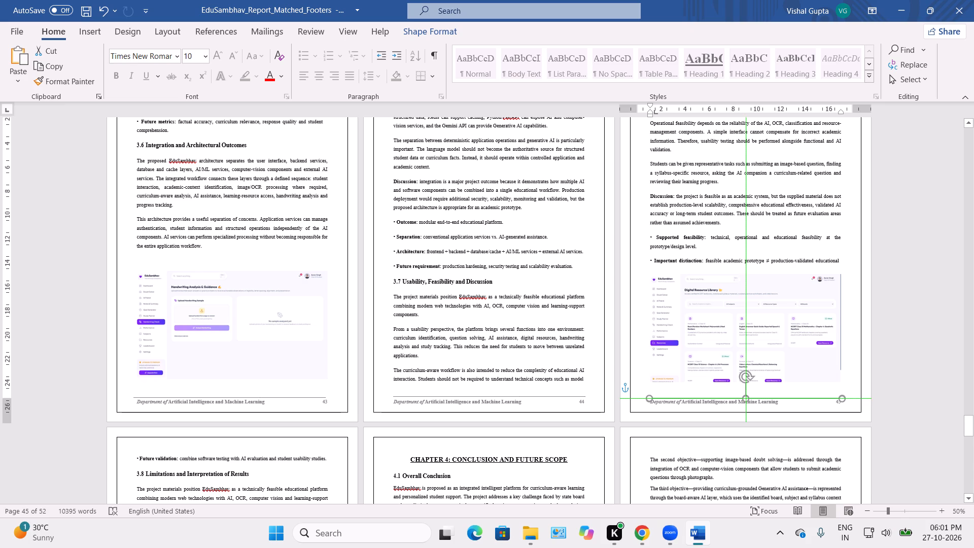
pyautogui.moveTo(772, 392); pyautogui.dragTo(770, 386)
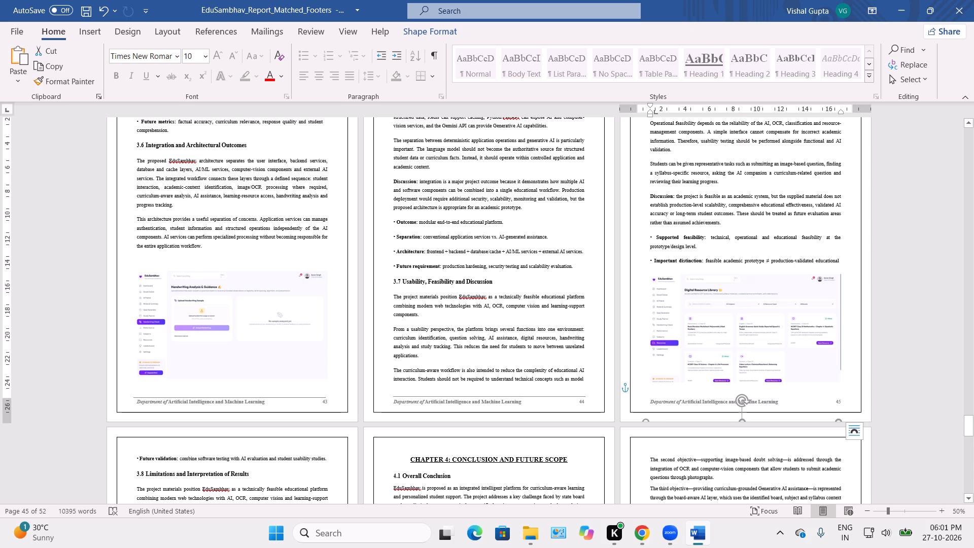
pyautogui.moveTo(728, 421); pyautogui.dragTo(727, 393)
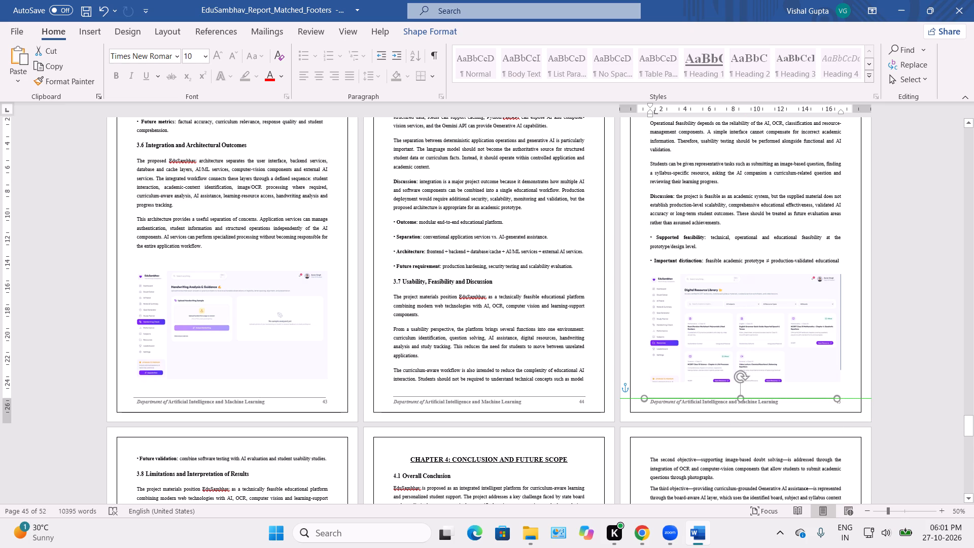
pyautogui.moveTo(727, 393); pyautogui.dragTo(731, 392)
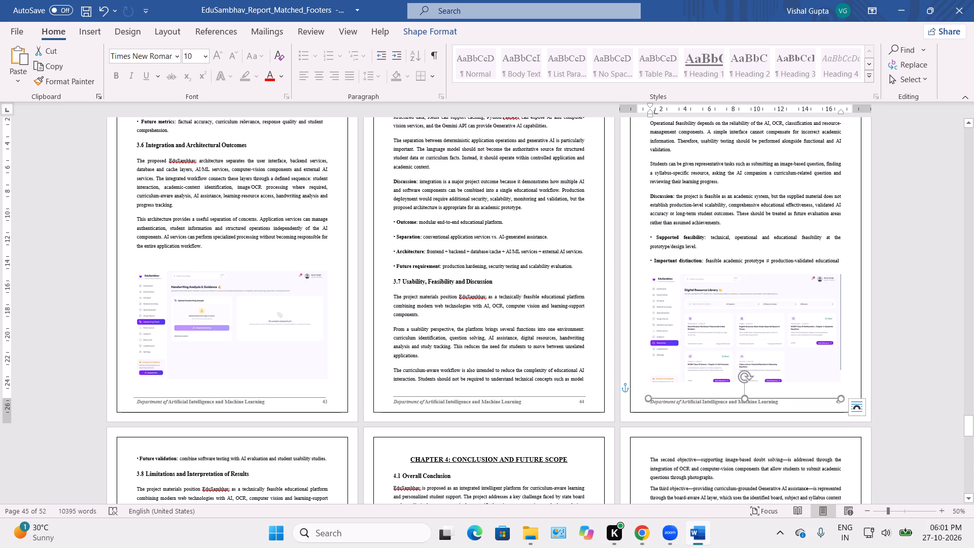
pyautogui.click(902, 355)
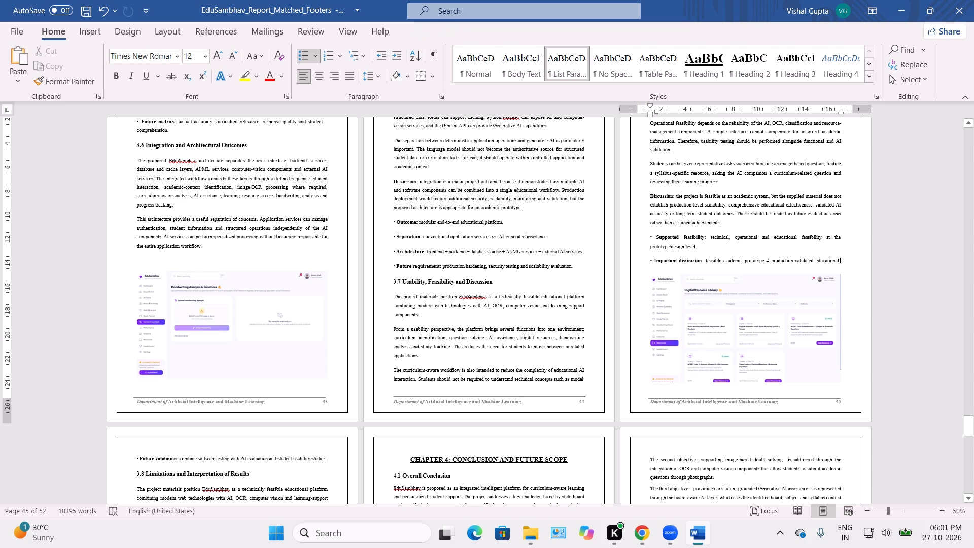
# Paste the horizontal line at the bottom of page 46 and align it just above the footer, level with page 47's line.
pyautogui.scroll(-9, 902, 355)
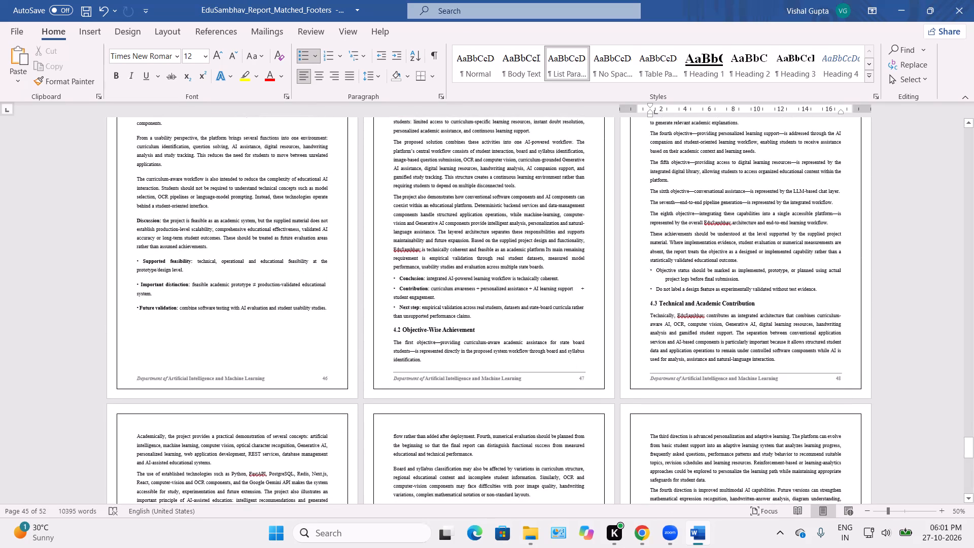
pyautogui.click(181, 369)
pyautogui.hotkey('ctrl', 'v')
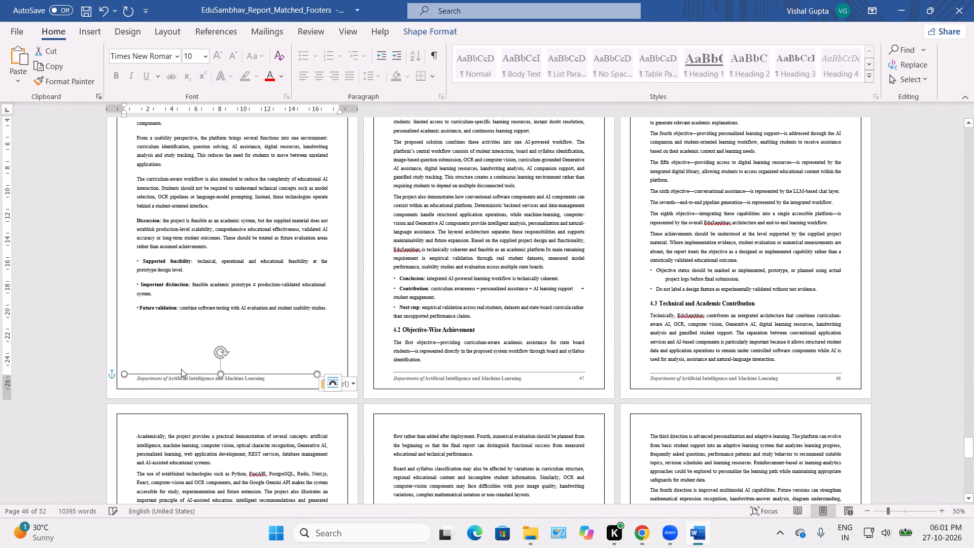
pyautogui.moveTo(180, 373); pyautogui.dragTo(187, 365)
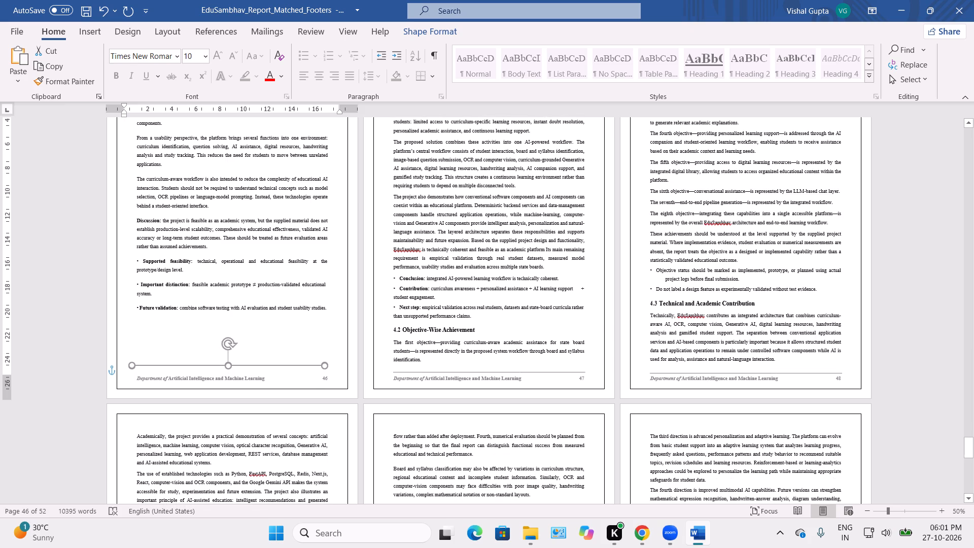
pyautogui.moveTo(187, 365); pyautogui.dragTo(191, 370)
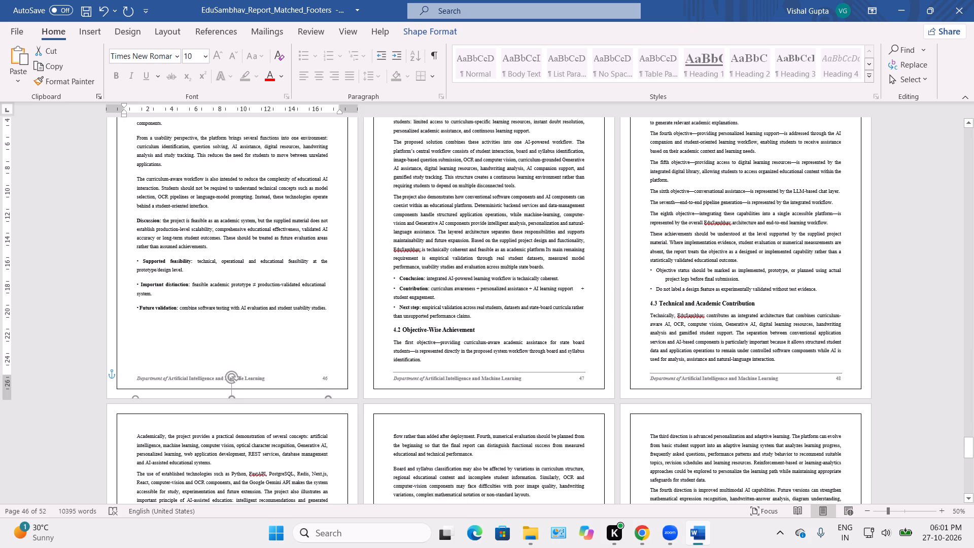
pyautogui.moveTo(191, 370); pyautogui.dragTo(191, 369)
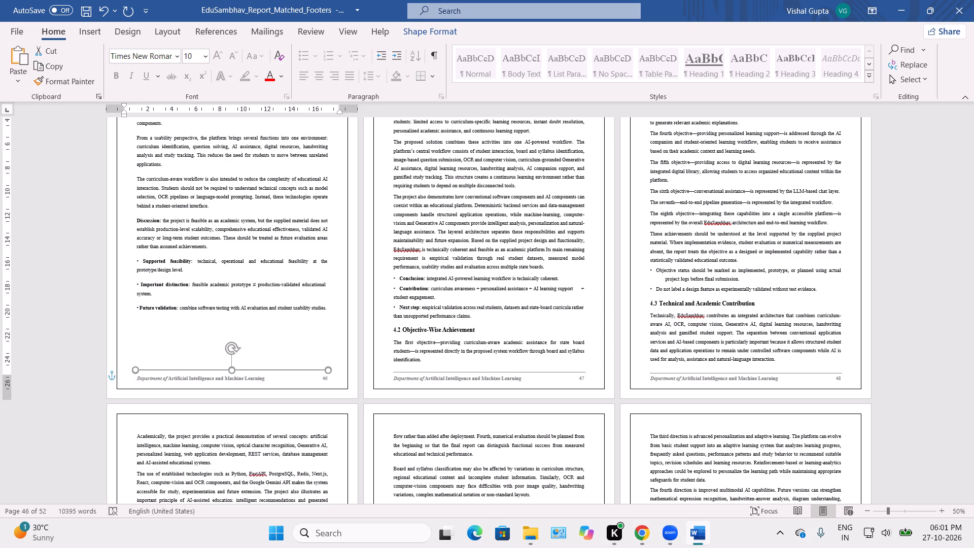
pyautogui.moveTo(191, 369); pyautogui.dragTo(190, 369)
pyautogui.moveTo(190, 369); pyautogui.dragTo(189, 369)
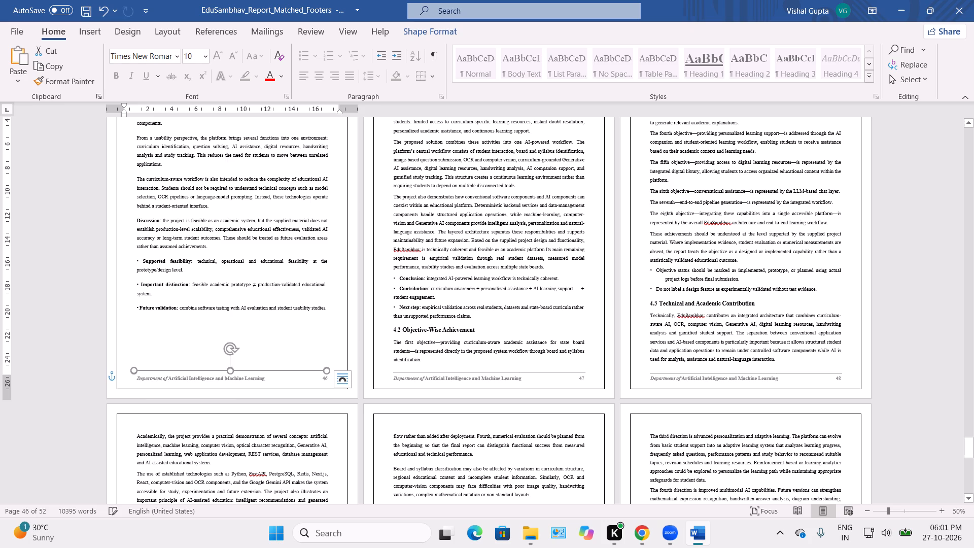
pyautogui.click(189, 369)
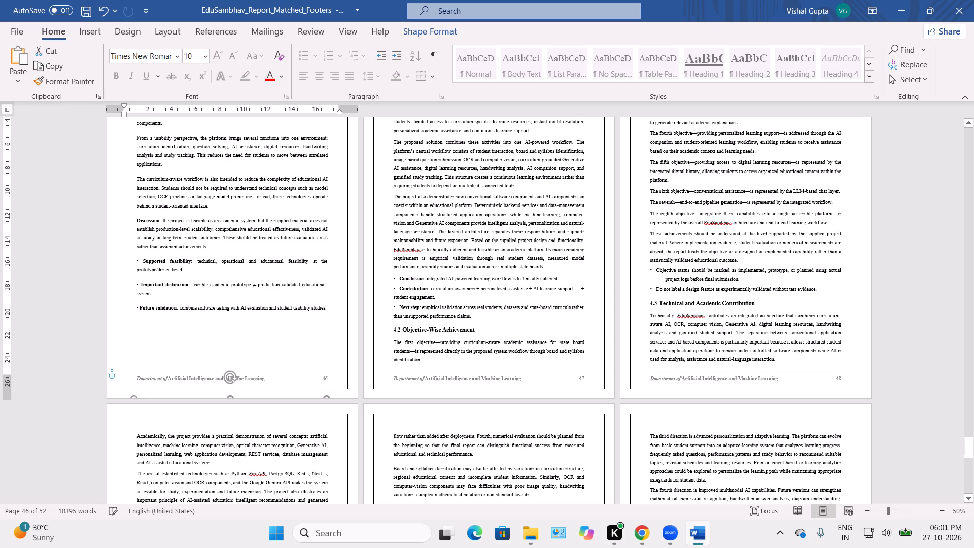
pyautogui.click(100, 377)
pyautogui.click(90, 387)
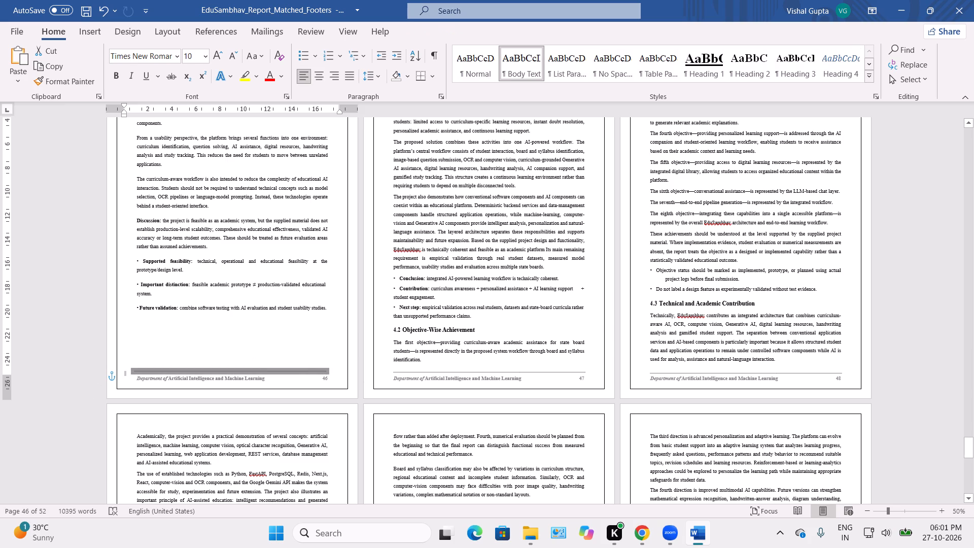
pyautogui.click(407, 332)
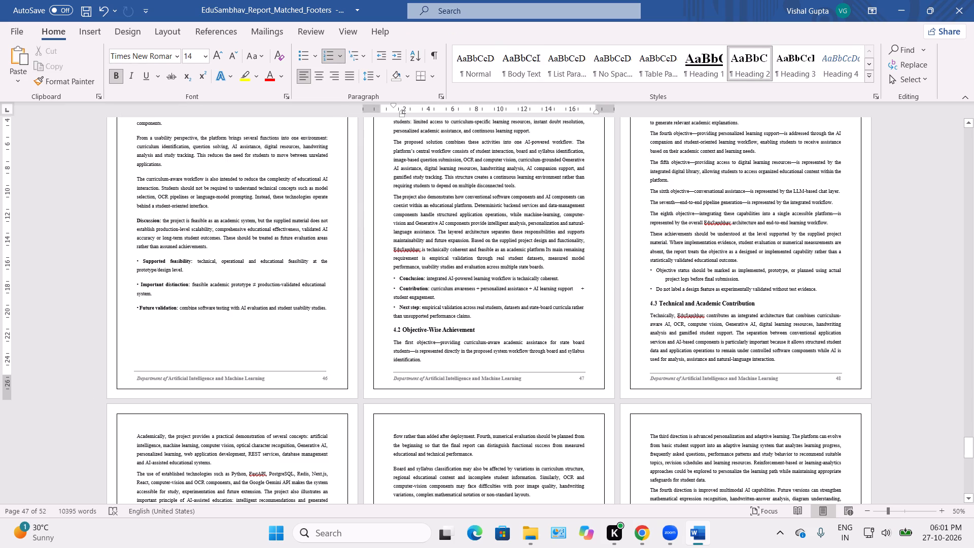
# Look back through the Chapter 3 pages from 45 to 37, checking each footer for its horizontal line.
pyautogui.scroll(3, 542, 334)
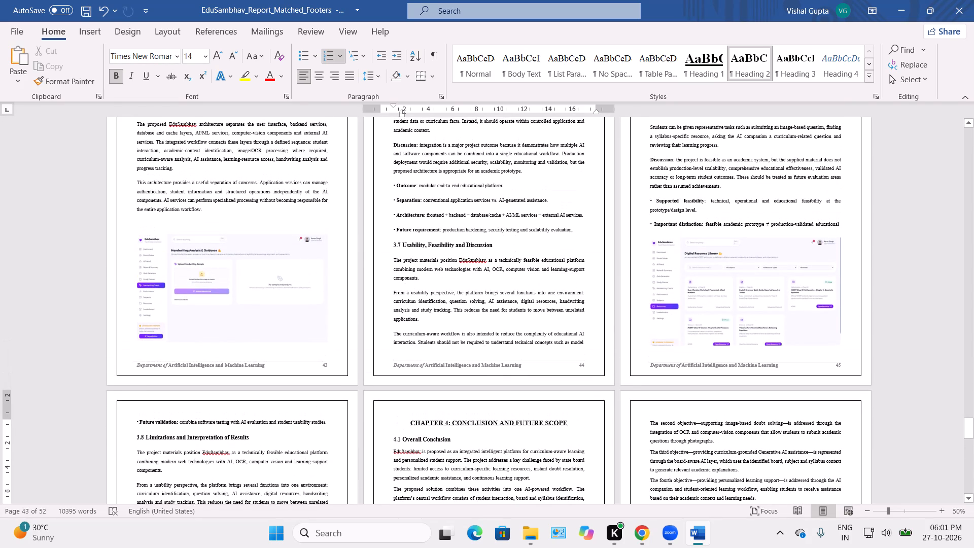
pyautogui.scroll(6, 542, 334)
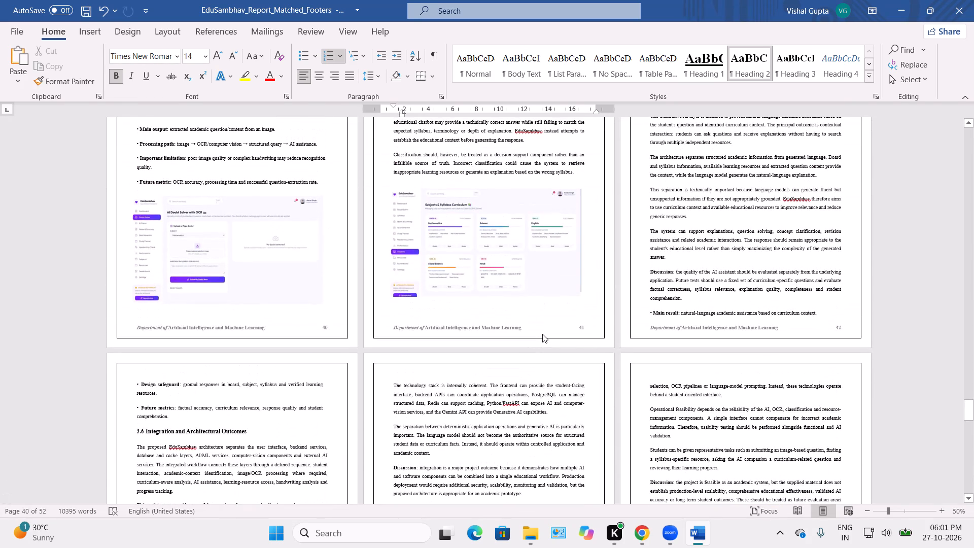
pyautogui.scroll(-3, 542, 334)
pyautogui.scroll(1, 542, 334)
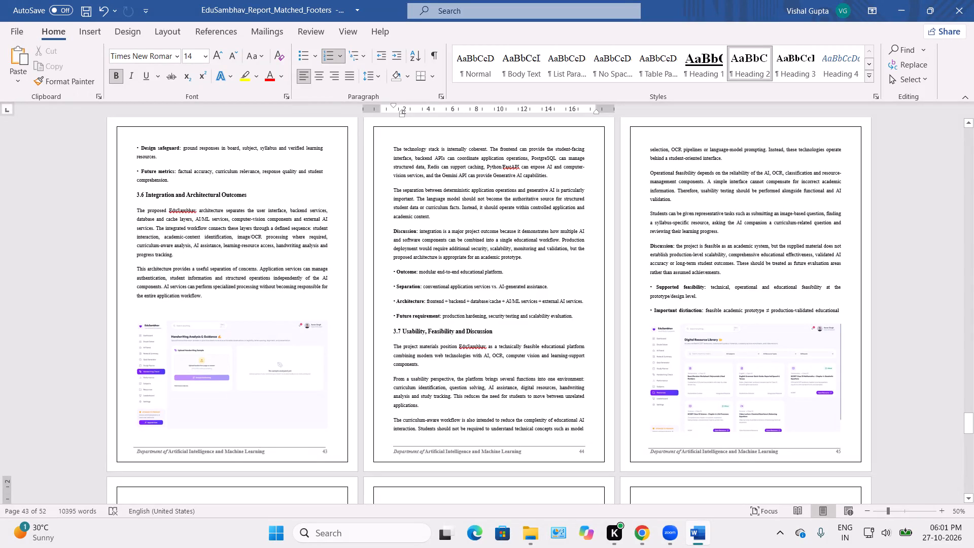
pyautogui.scroll(9, 512, 315)
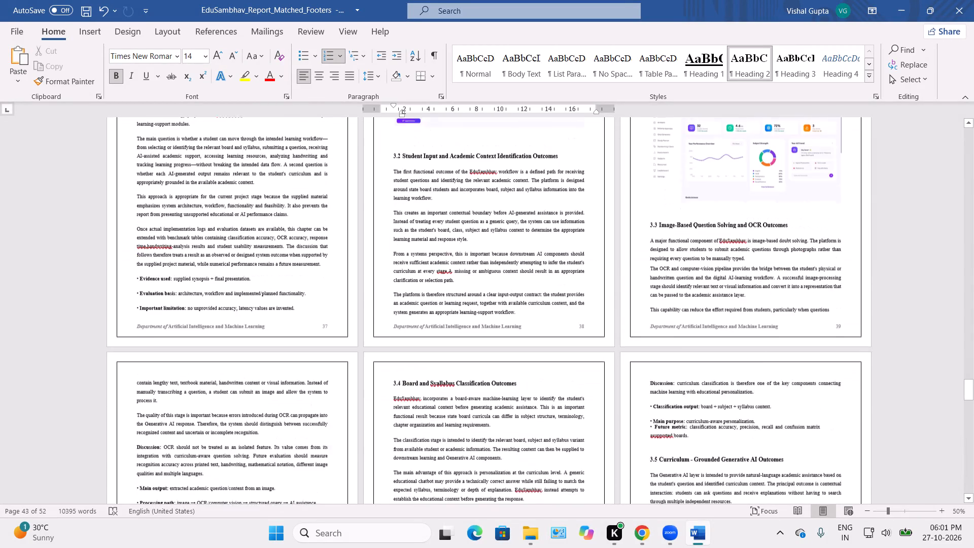
# Paste the copied horizontal line on page 37 and align it with the text margins just above the footer.
pyautogui.scroll(3, 512, 315)
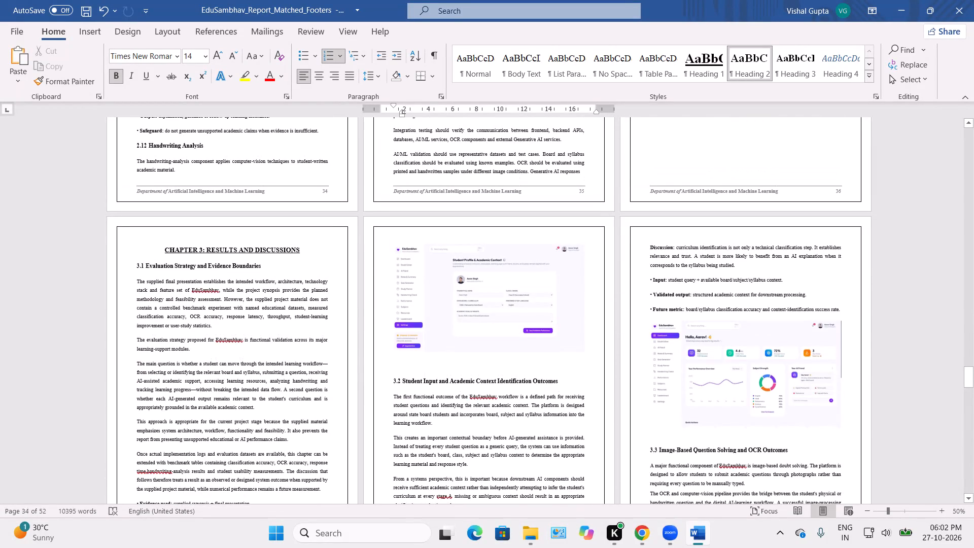
pyautogui.scroll(4, 512, 315)
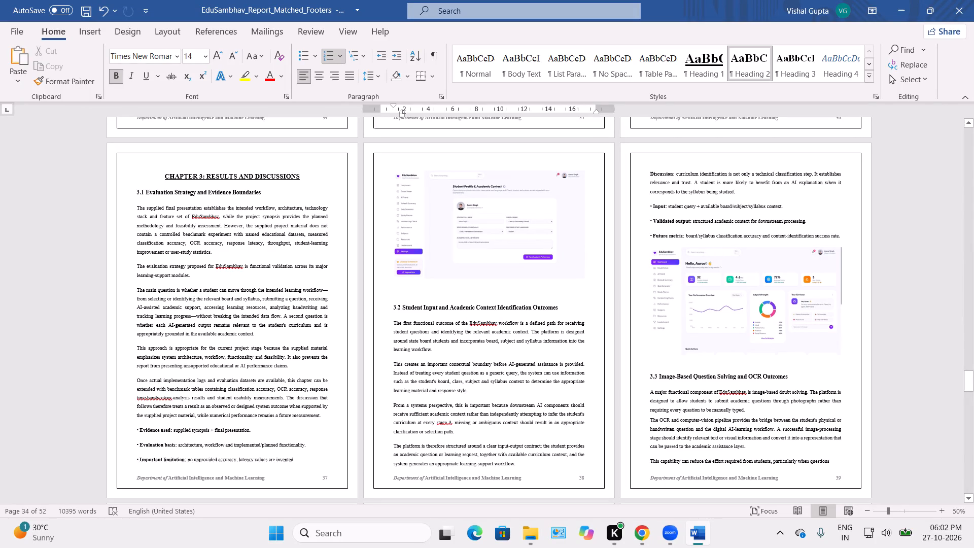
pyautogui.click(264, 469)
pyautogui.hotkey('ctrl', 'v')
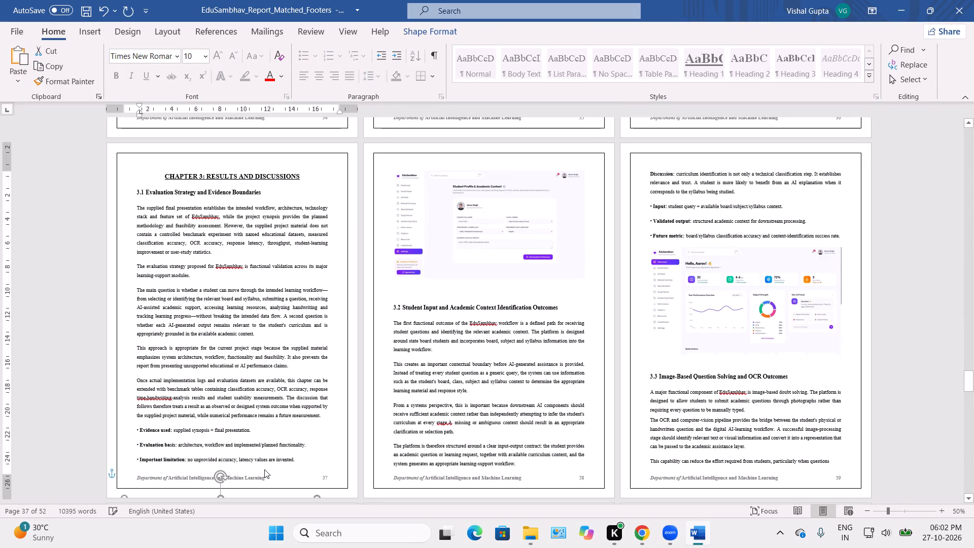
pyautogui.scroll(-1, 258, 492)
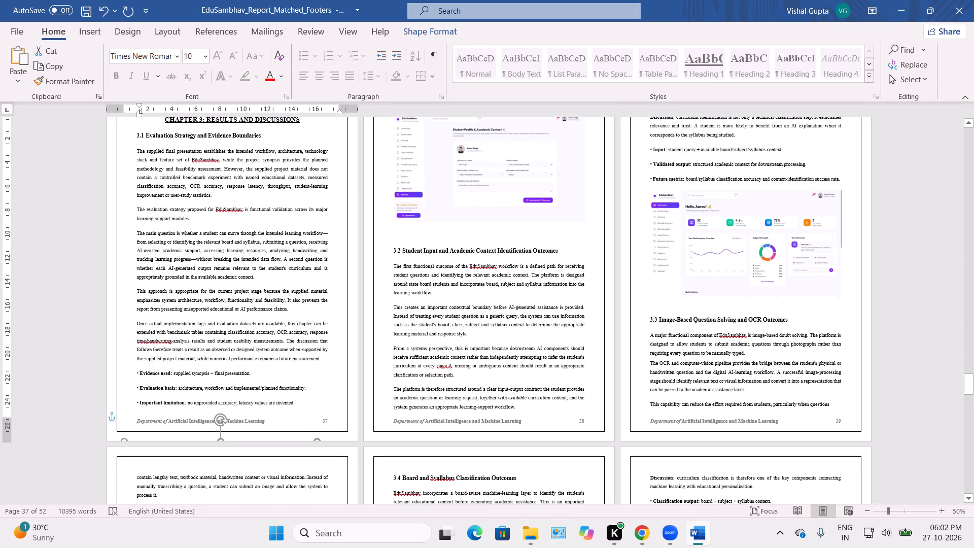
pyautogui.moveTo(243, 439); pyautogui.dragTo(258, 413)
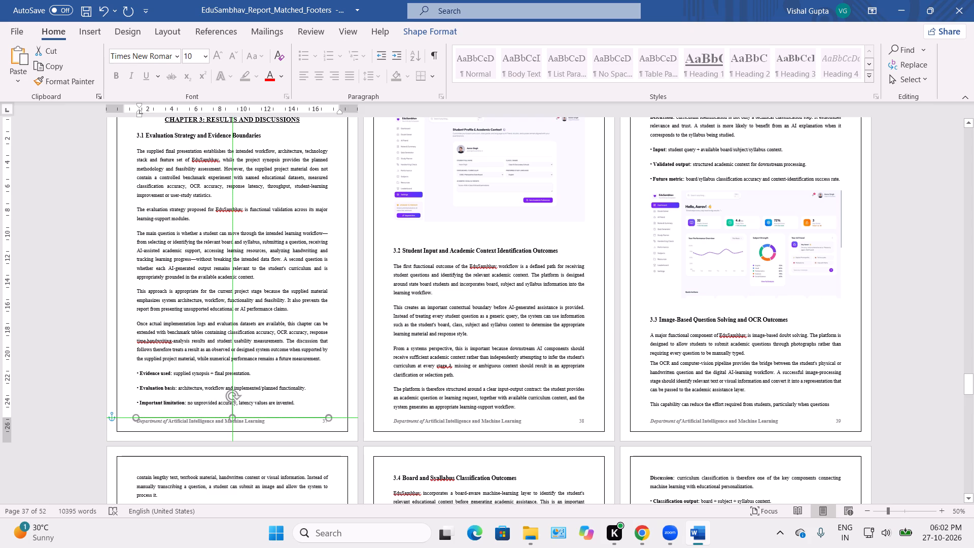
pyautogui.moveTo(258, 413); pyautogui.dragTo(257, 413)
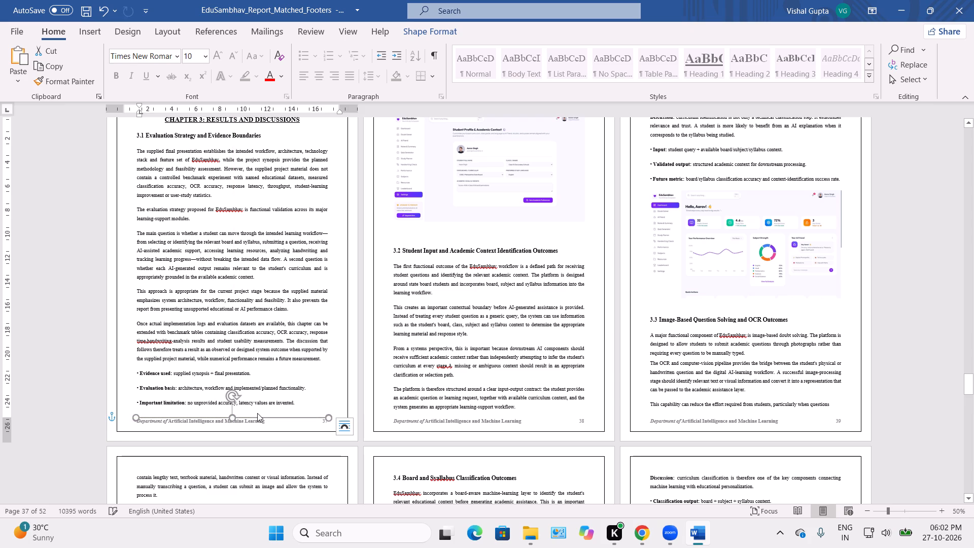
# Paste the horizontal line on page 38 and align it between the last paragraph and the footer, level with page 37's line.
pyautogui.click(424, 412)
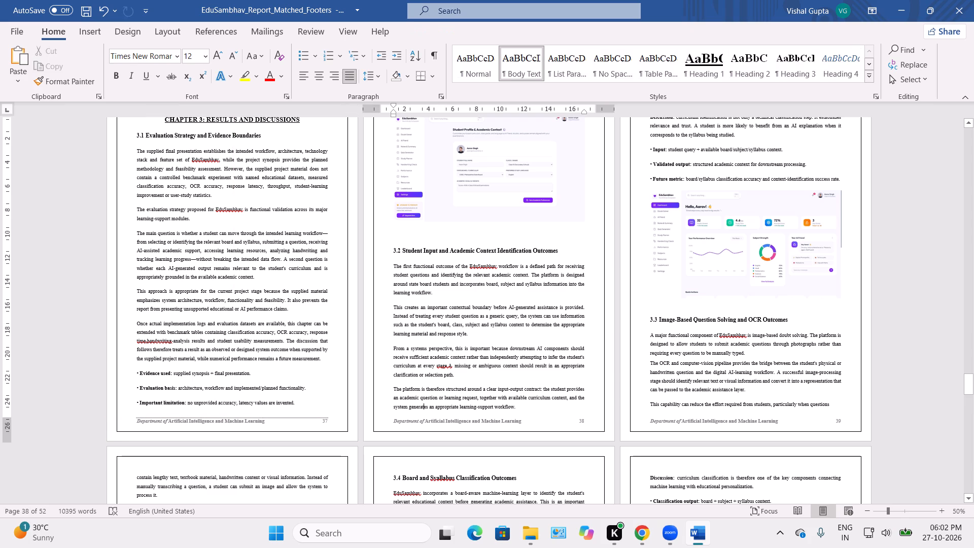
pyautogui.press('Down')
pyautogui.hotkey('ctrl', 'v')
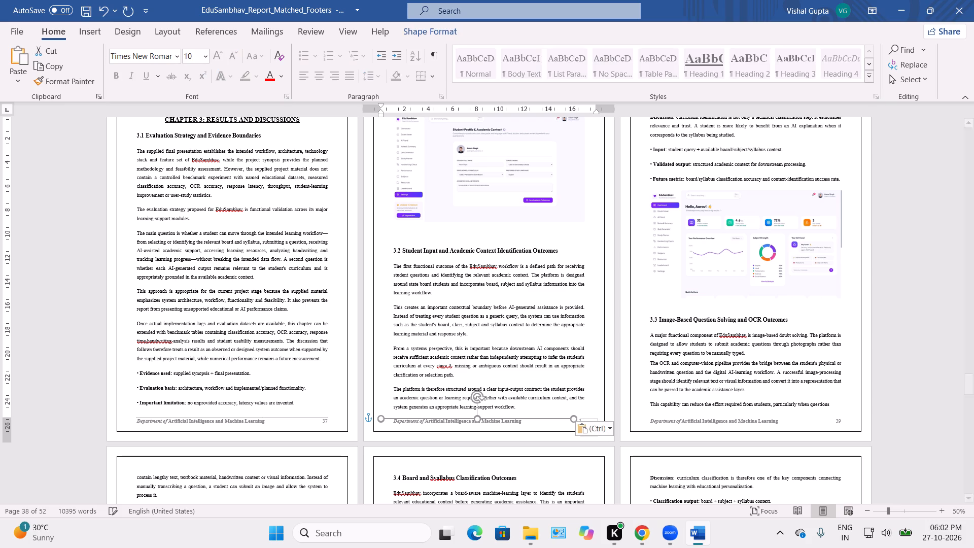
pyautogui.moveTo(446, 417); pyautogui.dragTo(455, 416)
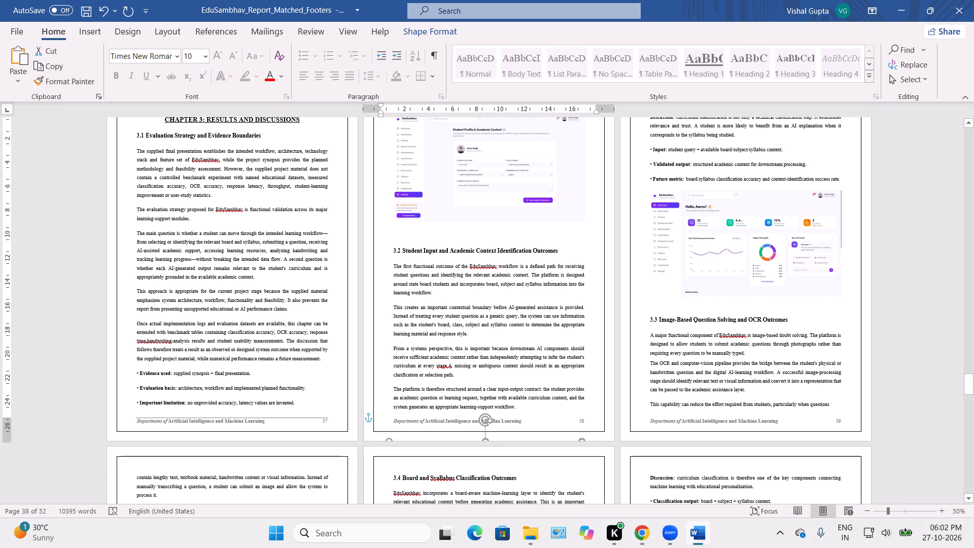
pyautogui.moveTo(455, 416); pyautogui.dragTo(457, 410)
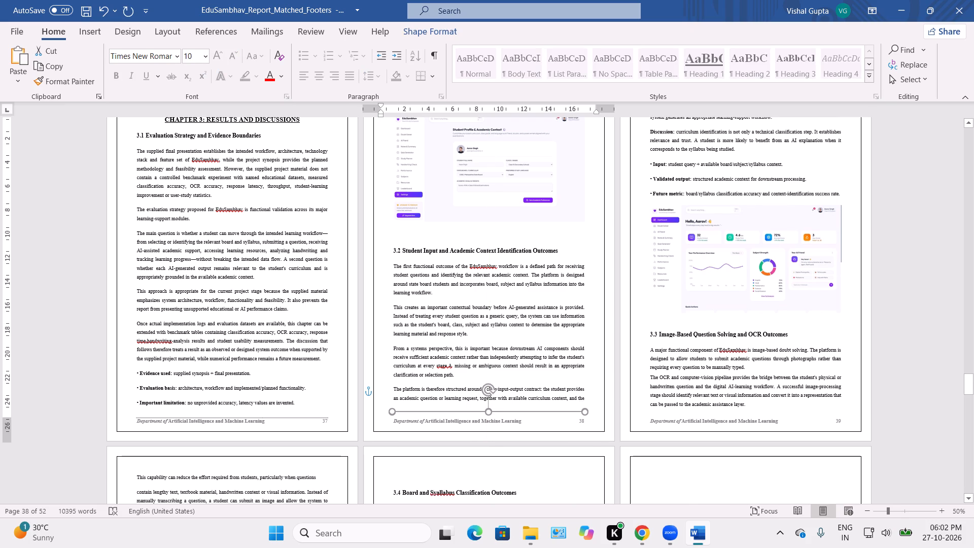
pyautogui.moveTo(457, 410); pyautogui.dragTo(457, 412)
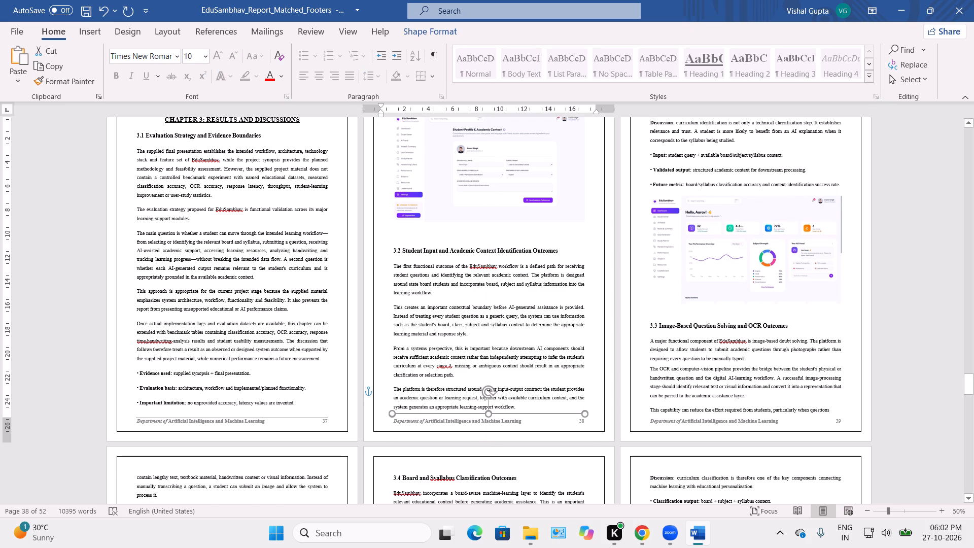
pyautogui.moveTo(457, 412); pyautogui.dragTo(457, 414)
pyautogui.click(693, 403)
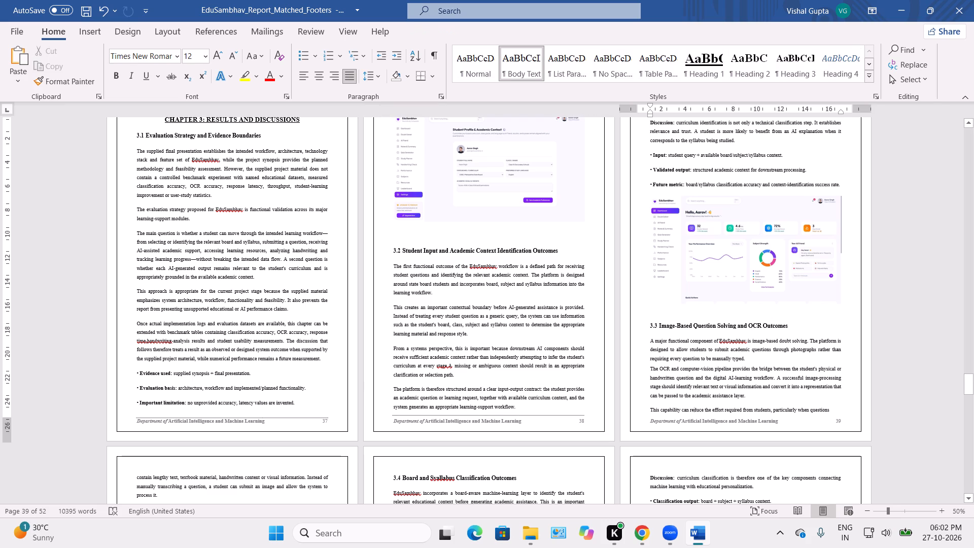
pyautogui.click(548, 415)
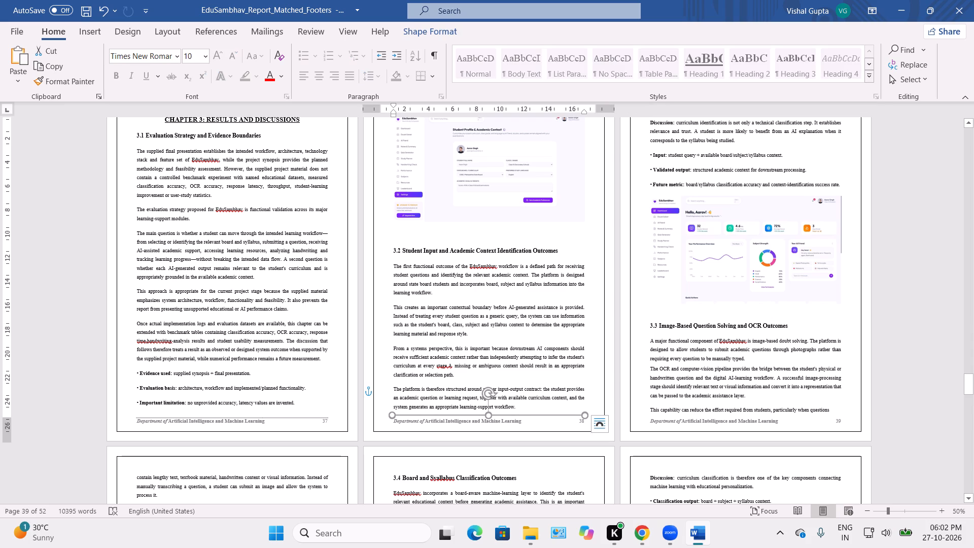
pyautogui.click(548, 415)
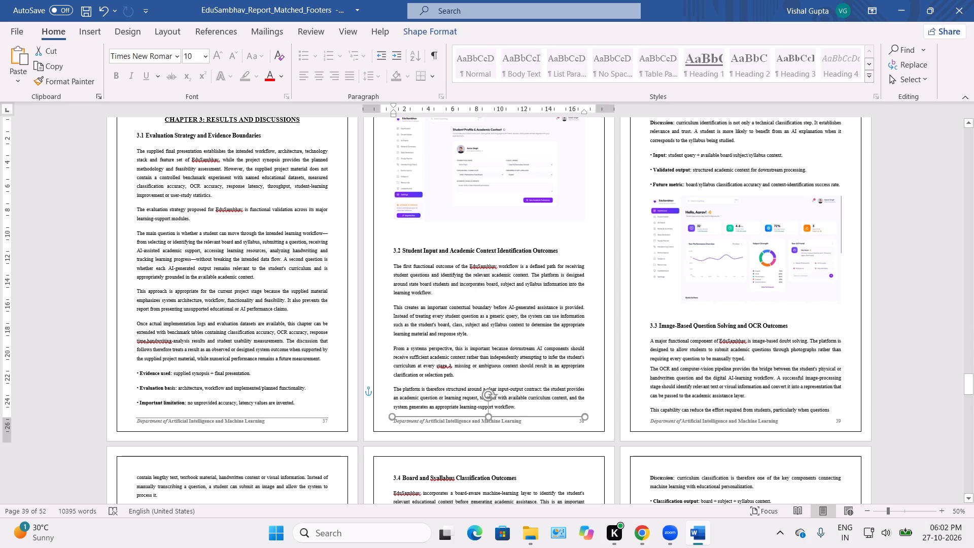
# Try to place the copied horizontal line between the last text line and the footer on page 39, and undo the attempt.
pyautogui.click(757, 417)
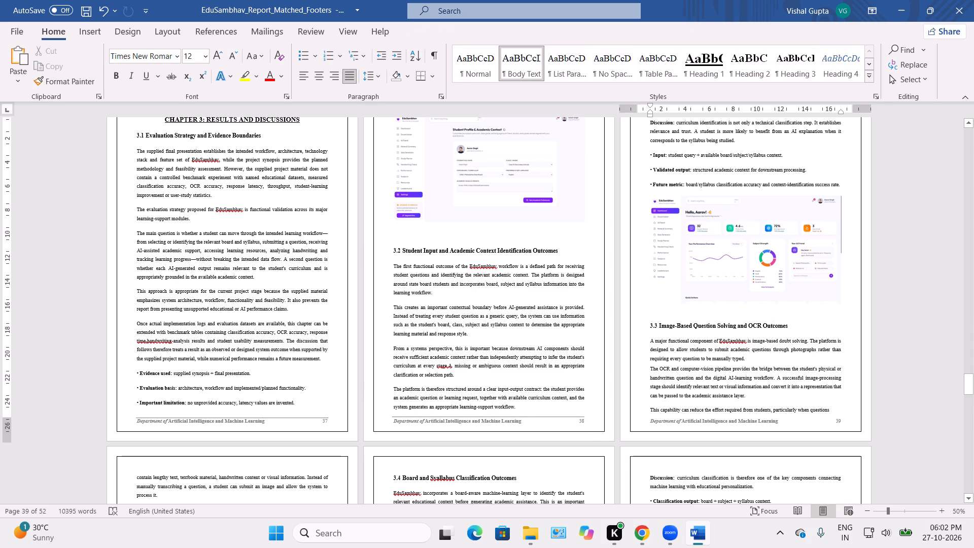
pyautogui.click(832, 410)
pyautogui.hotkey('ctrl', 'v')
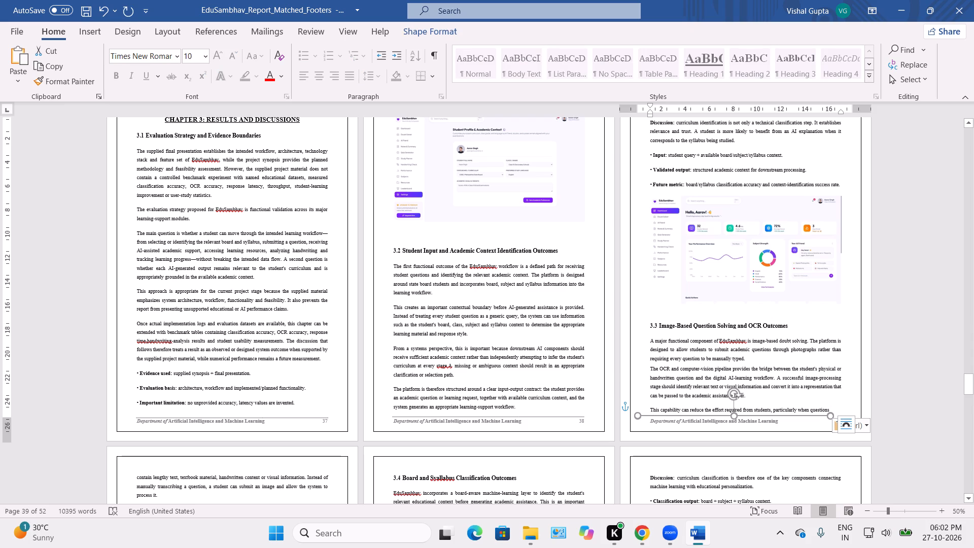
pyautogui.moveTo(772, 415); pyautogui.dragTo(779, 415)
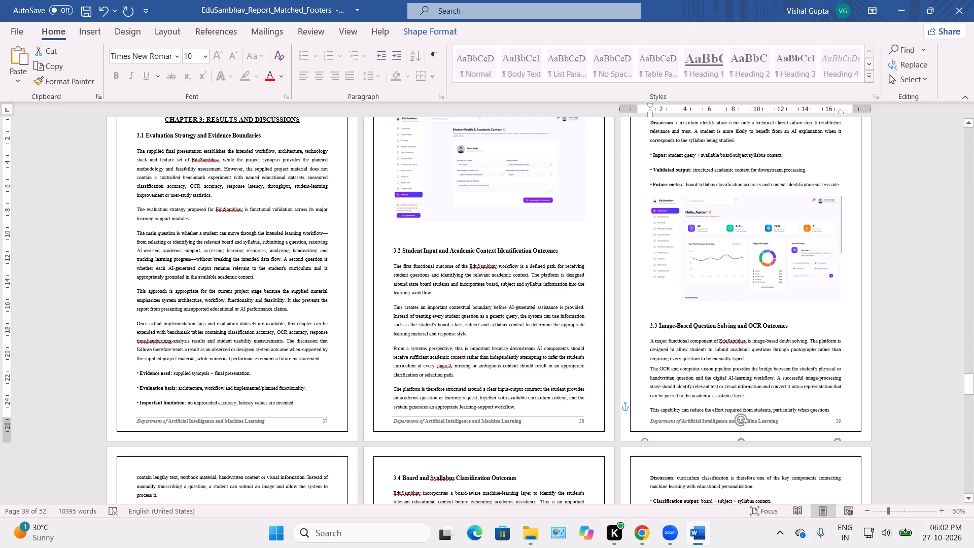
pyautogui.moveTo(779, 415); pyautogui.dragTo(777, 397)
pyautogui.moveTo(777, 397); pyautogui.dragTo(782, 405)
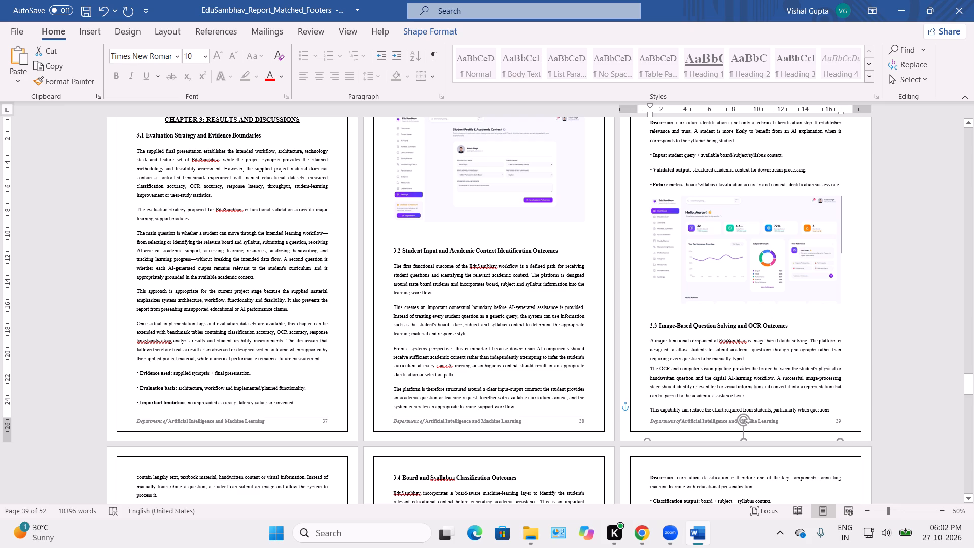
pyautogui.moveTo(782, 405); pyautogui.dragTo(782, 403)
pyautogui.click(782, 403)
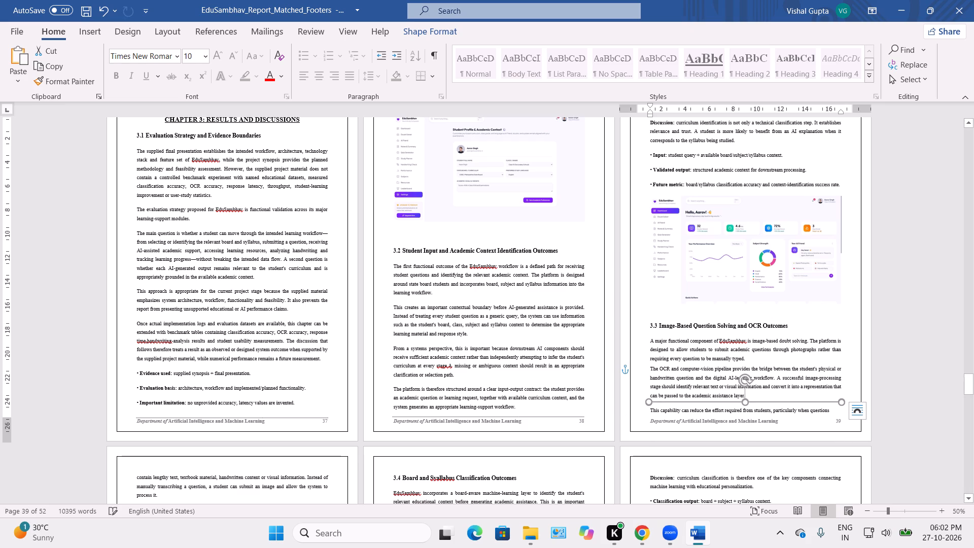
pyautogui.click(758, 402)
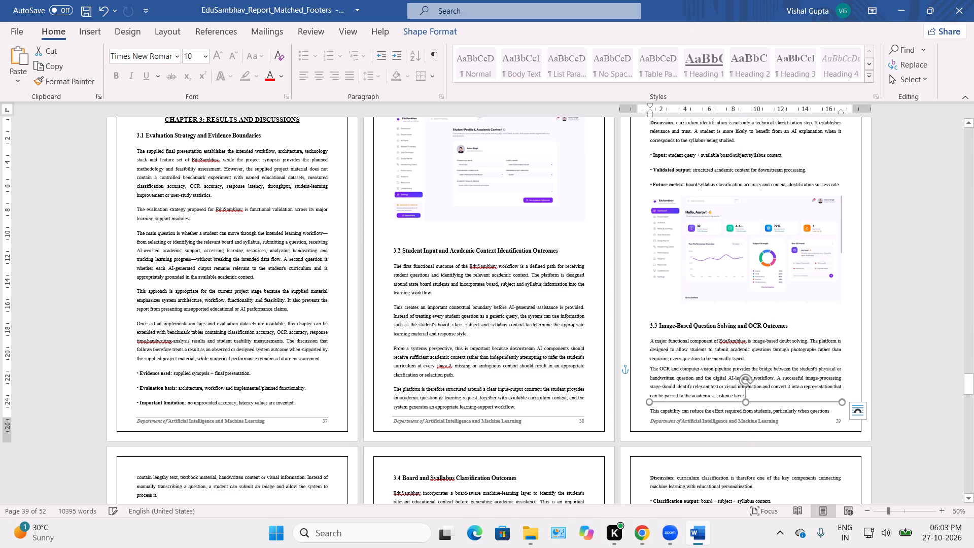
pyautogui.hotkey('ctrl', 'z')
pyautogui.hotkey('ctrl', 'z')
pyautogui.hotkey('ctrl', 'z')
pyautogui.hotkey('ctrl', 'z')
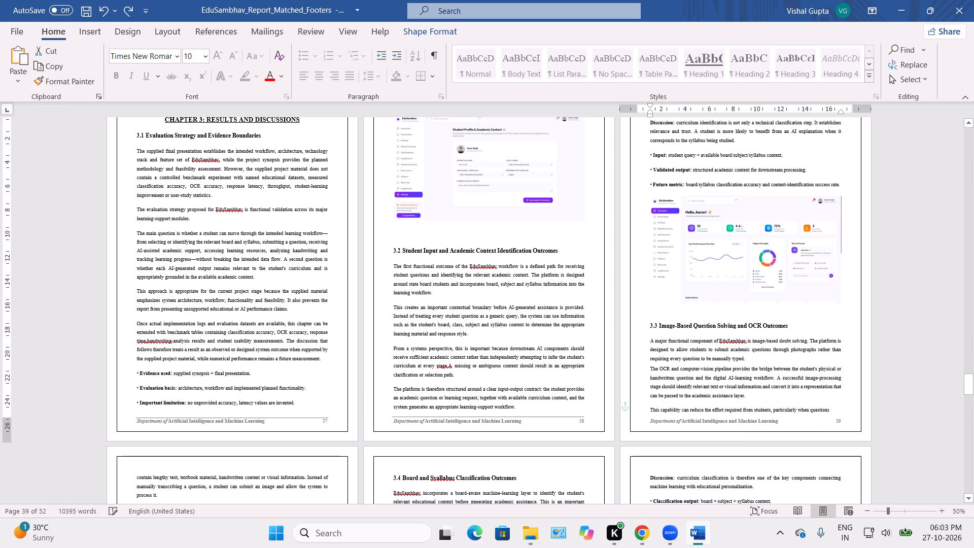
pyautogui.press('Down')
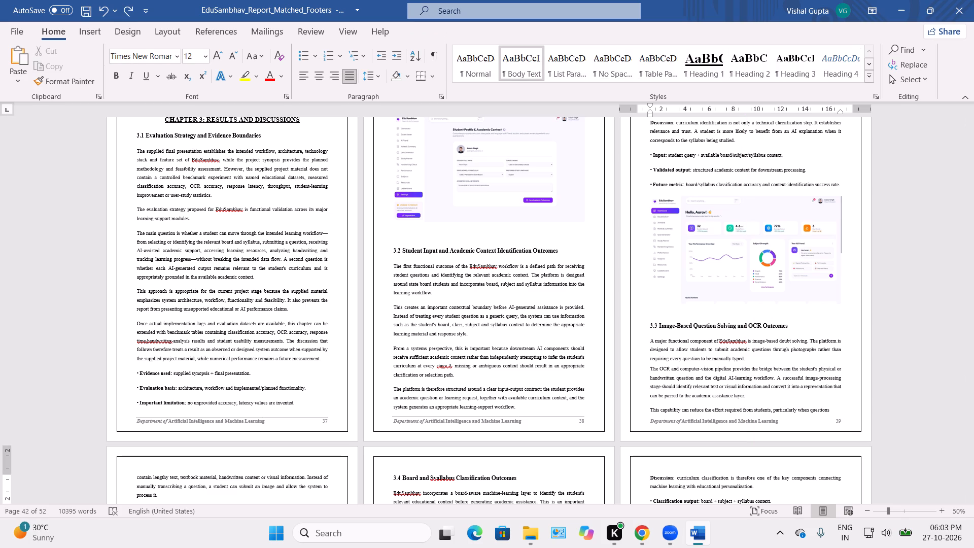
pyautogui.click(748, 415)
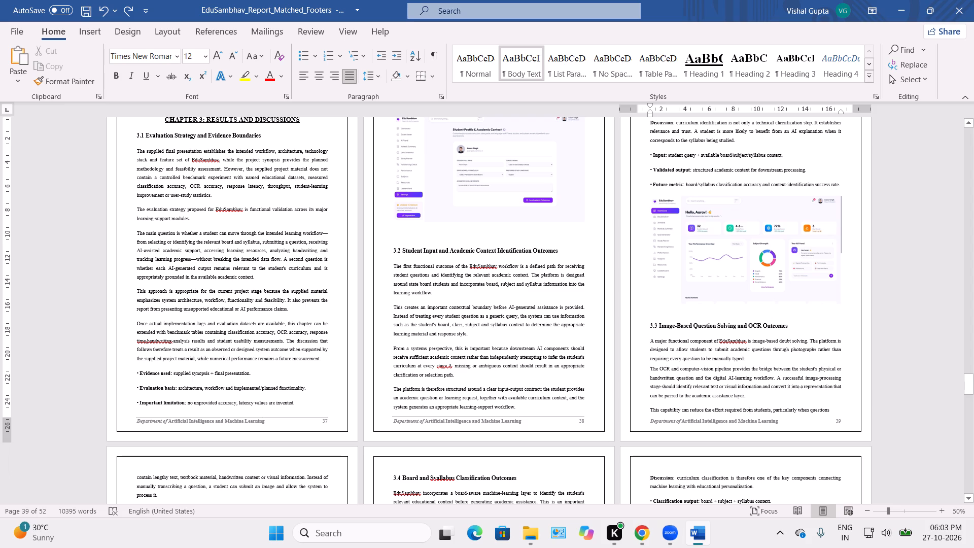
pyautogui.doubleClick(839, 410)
# Look through pages 40 to 48 and back, checking which footers still lack the horizontal line.
pyautogui.scroll(-5, 684, 433)
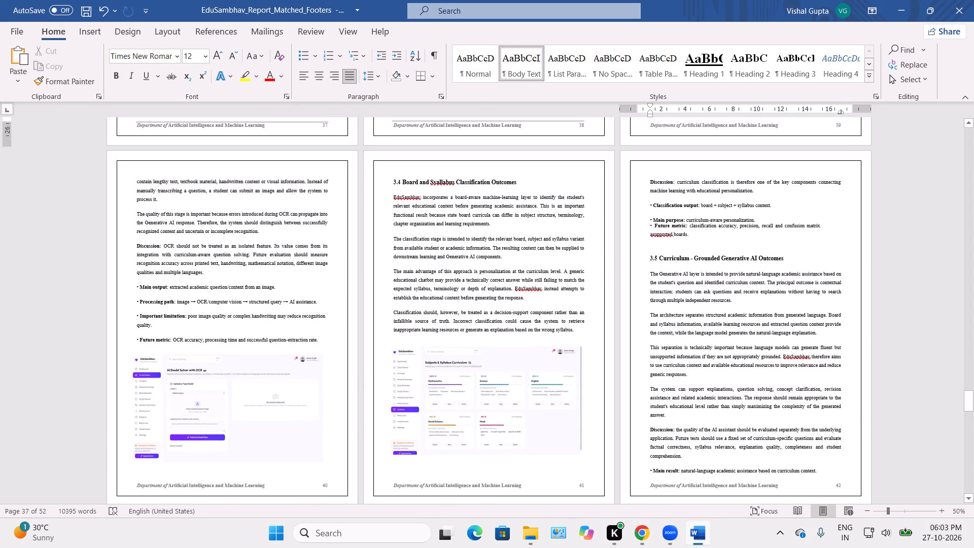
pyautogui.scroll(-4, 684, 433)
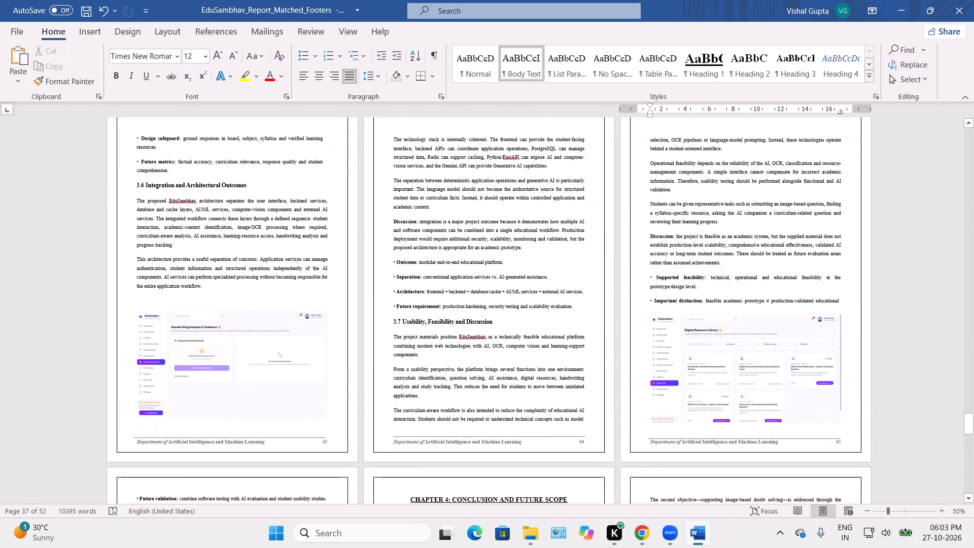
pyautogui.scroll(-4, 684, 433)
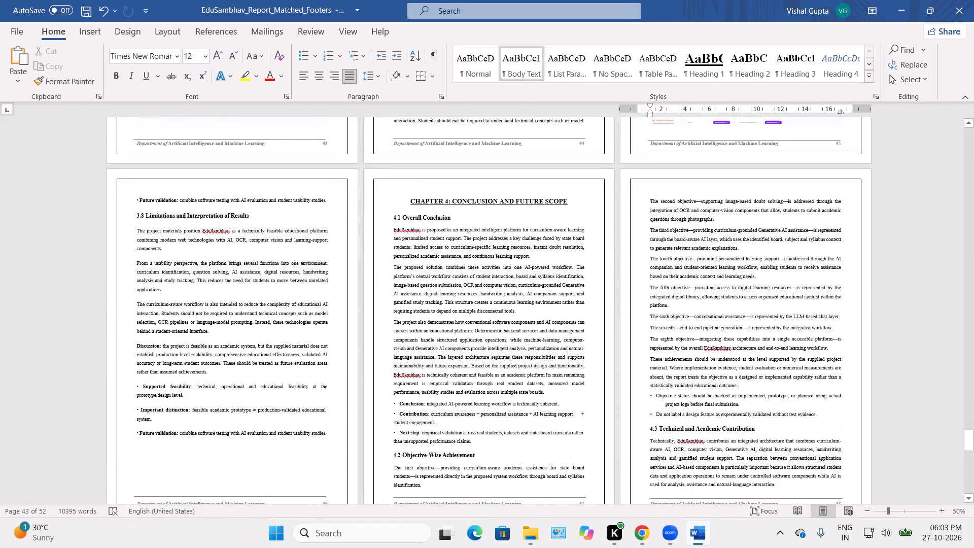
pyautogui.hscroll(2, 684, 433)
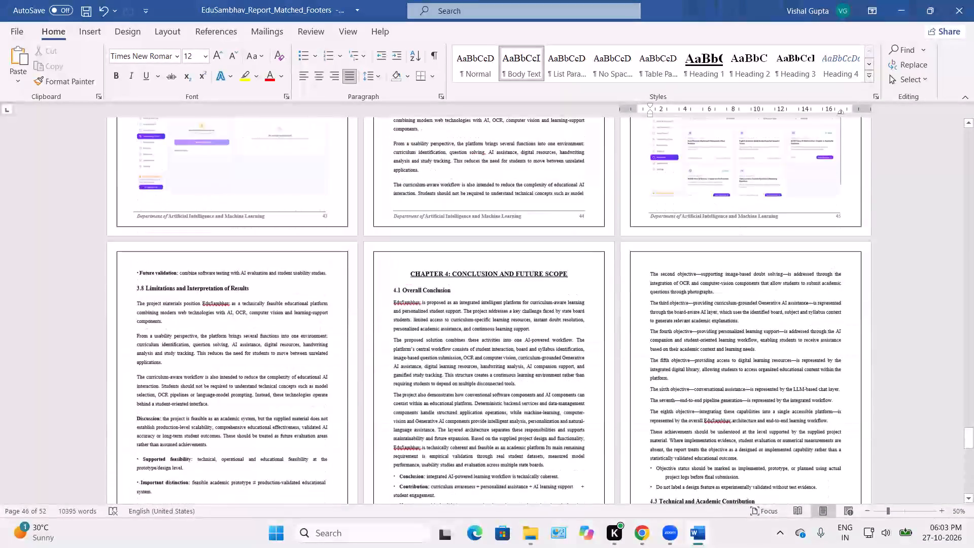
pyautogui.scroll(4, 684, 433)
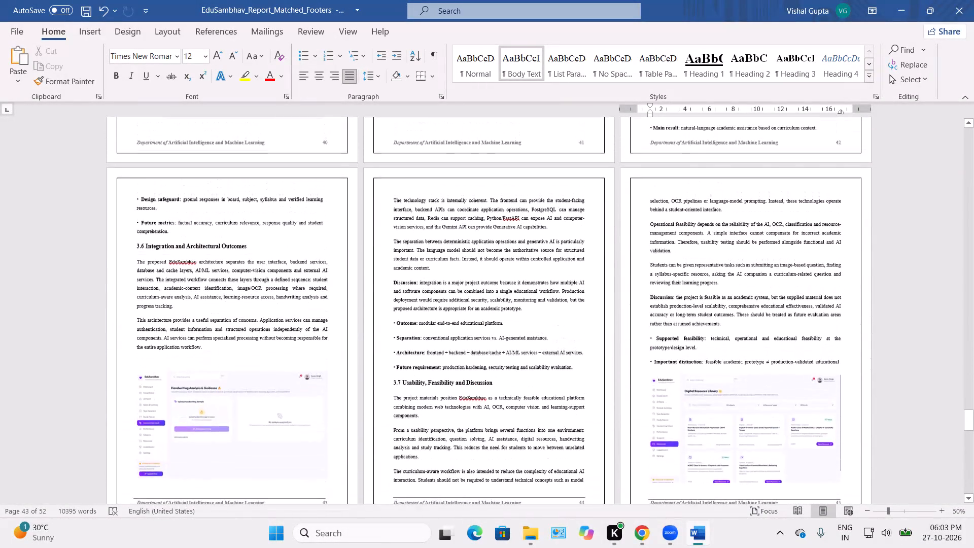
pyautogui.scroll(3, 684, 433)
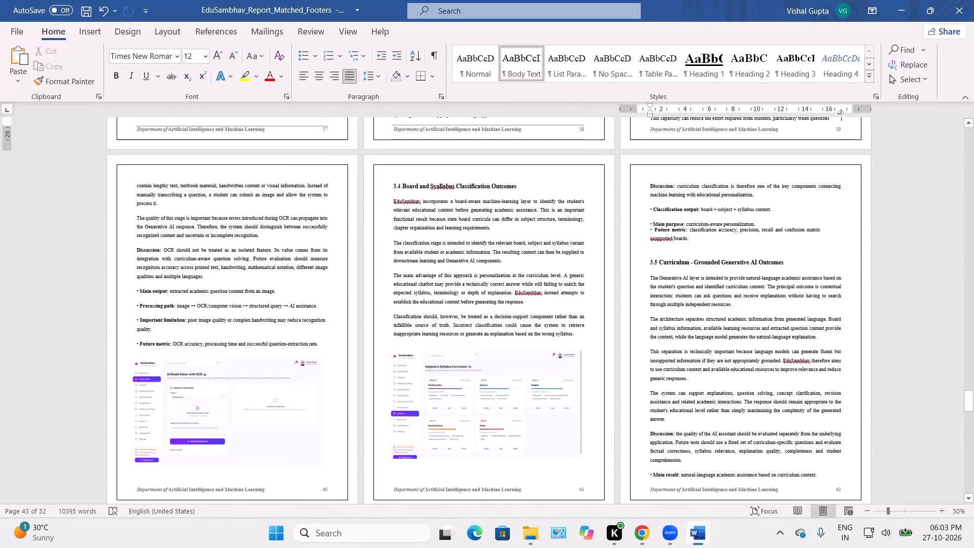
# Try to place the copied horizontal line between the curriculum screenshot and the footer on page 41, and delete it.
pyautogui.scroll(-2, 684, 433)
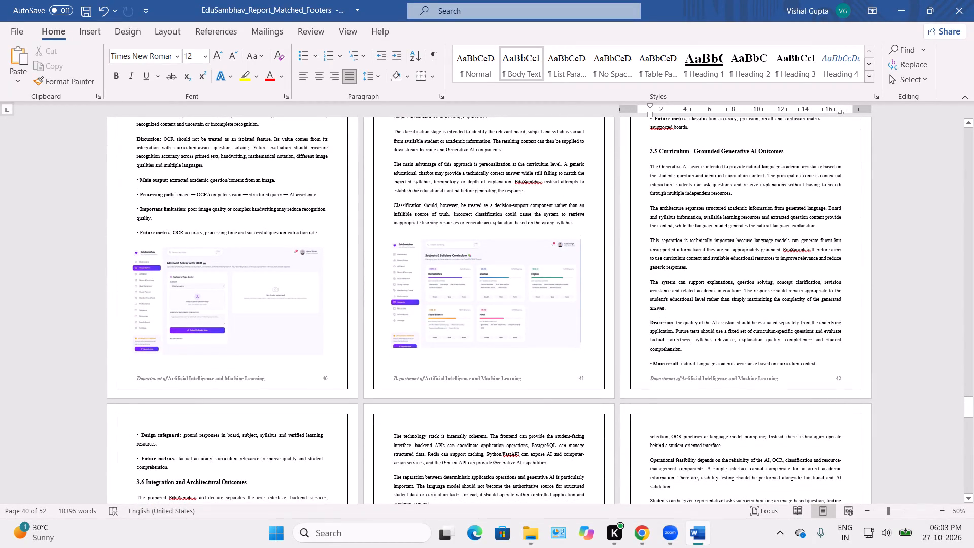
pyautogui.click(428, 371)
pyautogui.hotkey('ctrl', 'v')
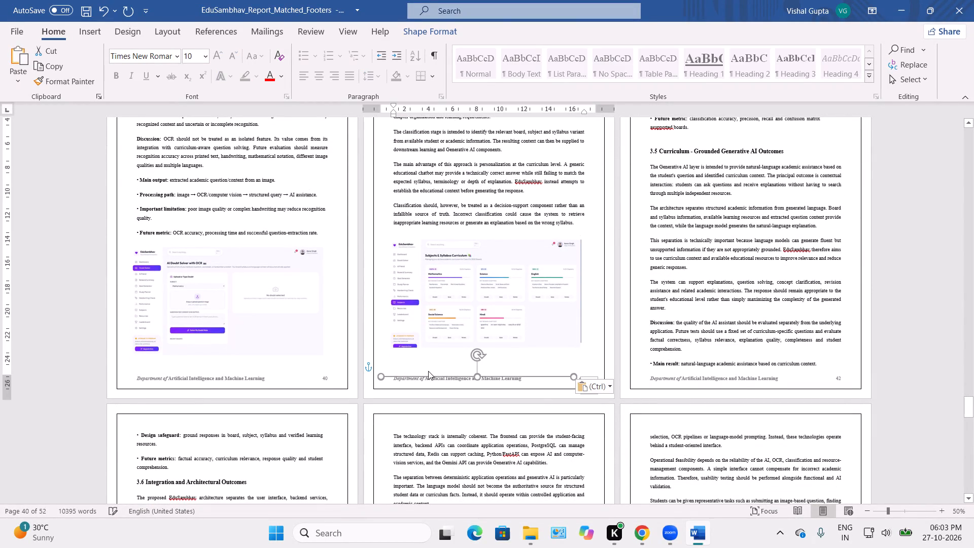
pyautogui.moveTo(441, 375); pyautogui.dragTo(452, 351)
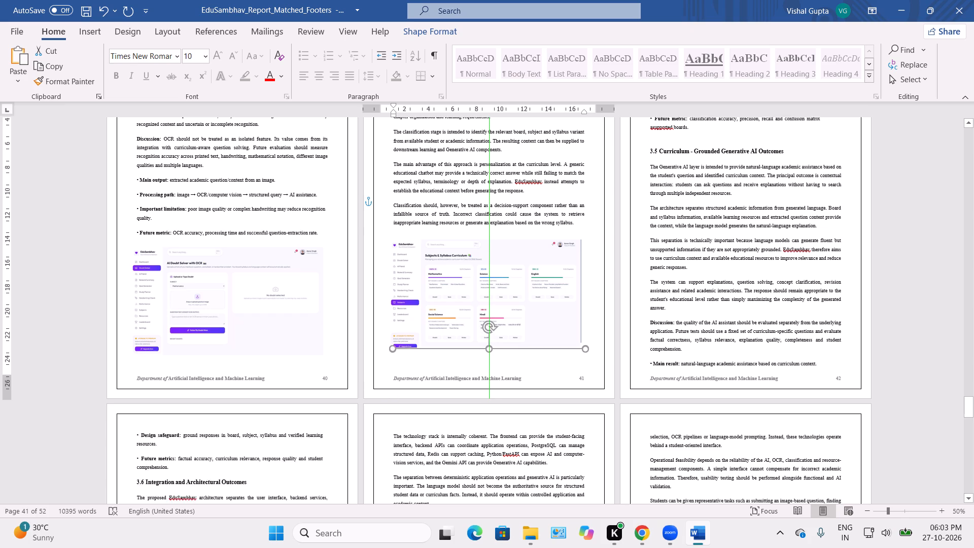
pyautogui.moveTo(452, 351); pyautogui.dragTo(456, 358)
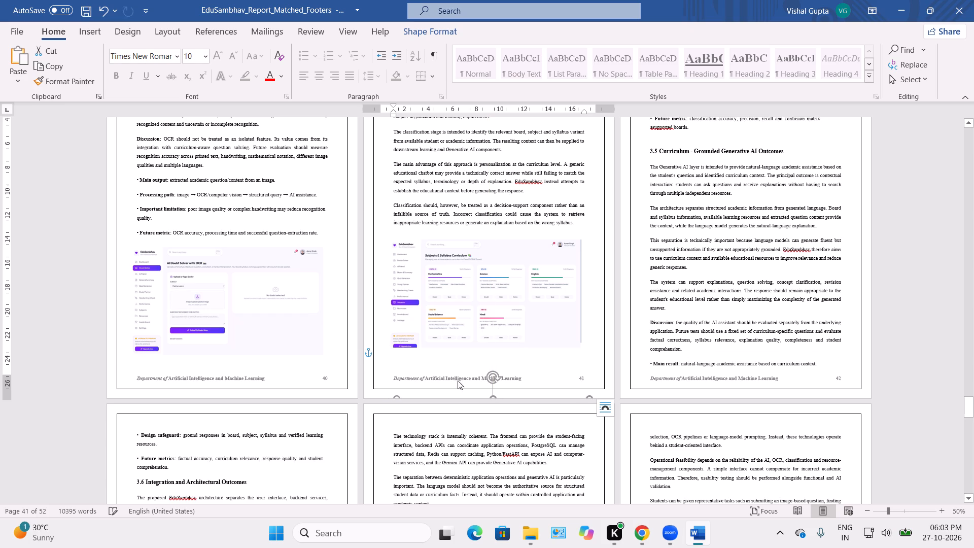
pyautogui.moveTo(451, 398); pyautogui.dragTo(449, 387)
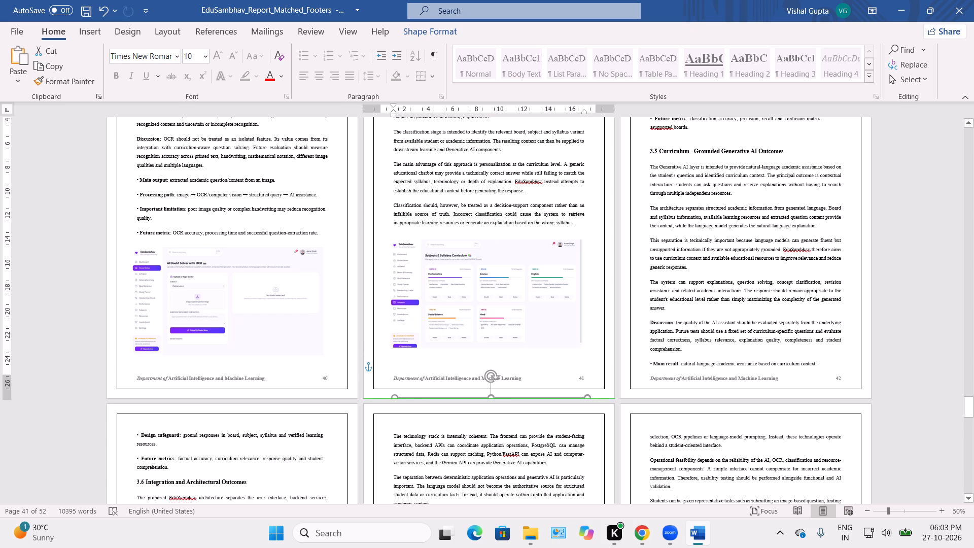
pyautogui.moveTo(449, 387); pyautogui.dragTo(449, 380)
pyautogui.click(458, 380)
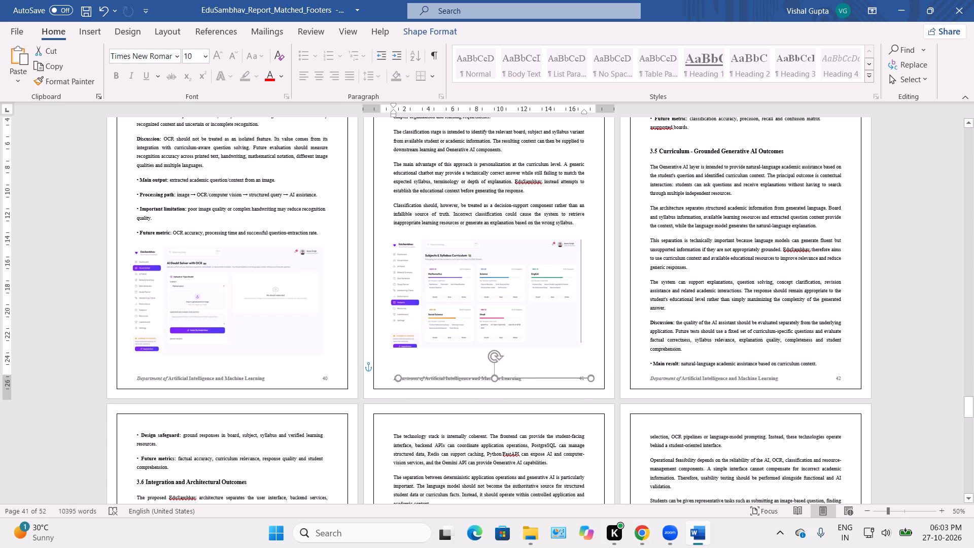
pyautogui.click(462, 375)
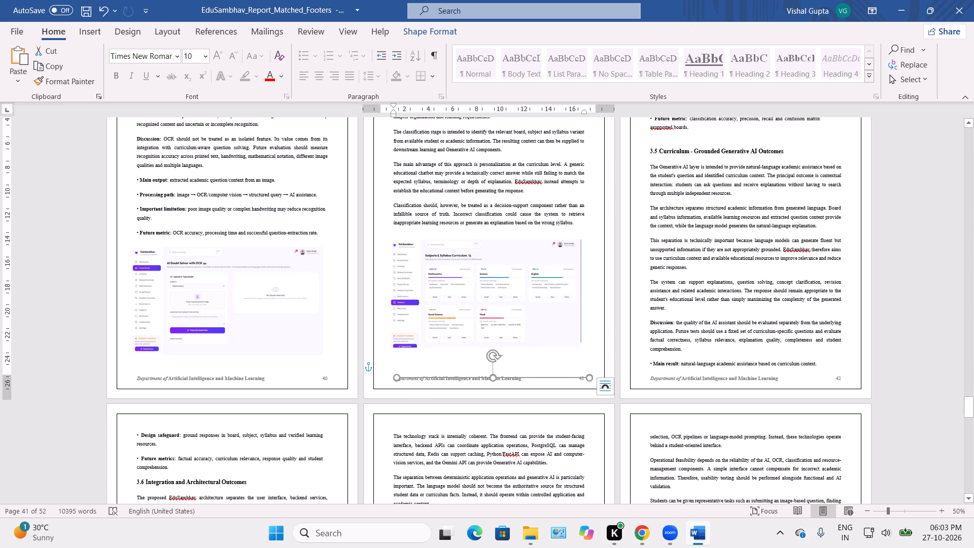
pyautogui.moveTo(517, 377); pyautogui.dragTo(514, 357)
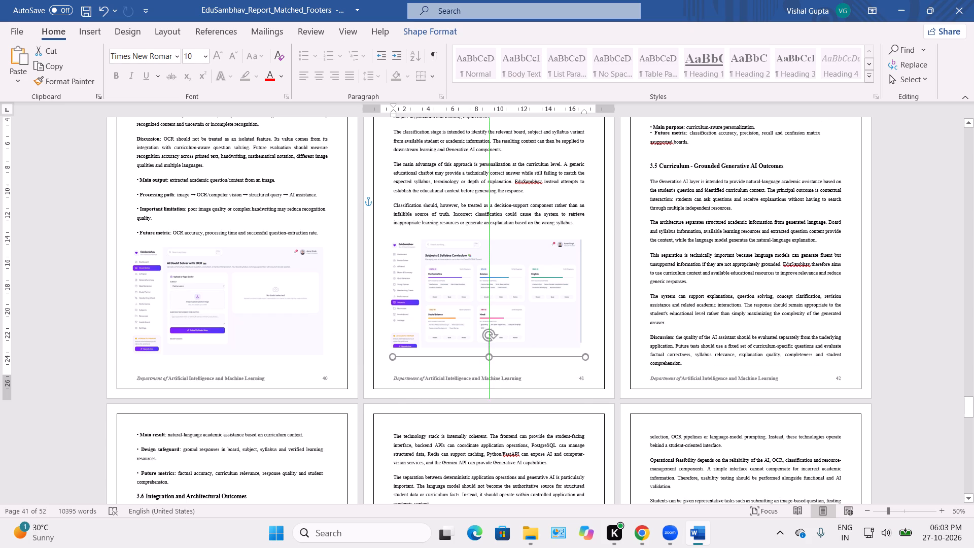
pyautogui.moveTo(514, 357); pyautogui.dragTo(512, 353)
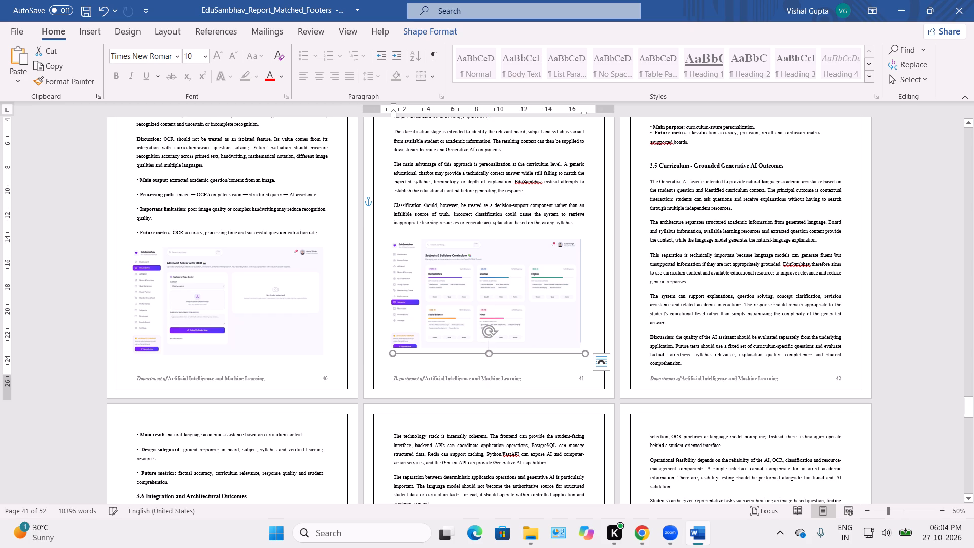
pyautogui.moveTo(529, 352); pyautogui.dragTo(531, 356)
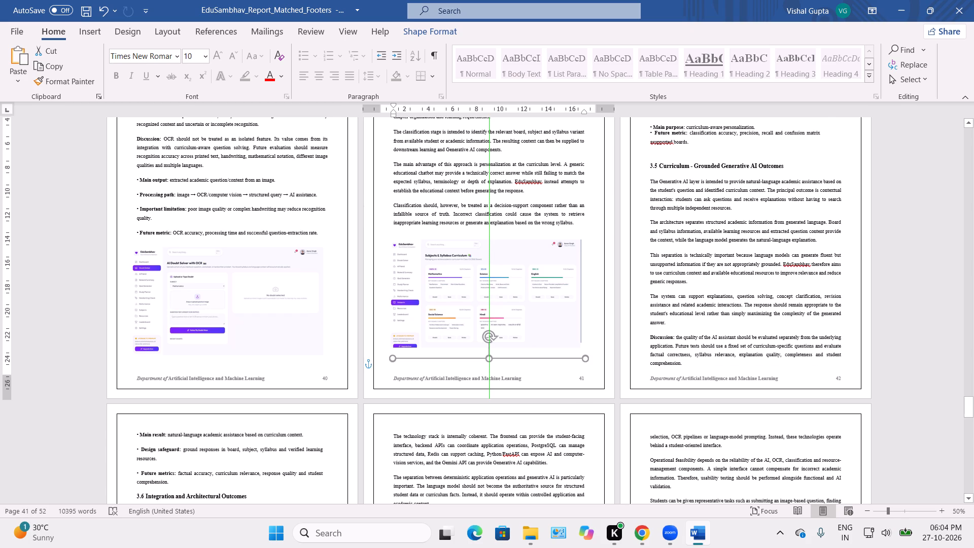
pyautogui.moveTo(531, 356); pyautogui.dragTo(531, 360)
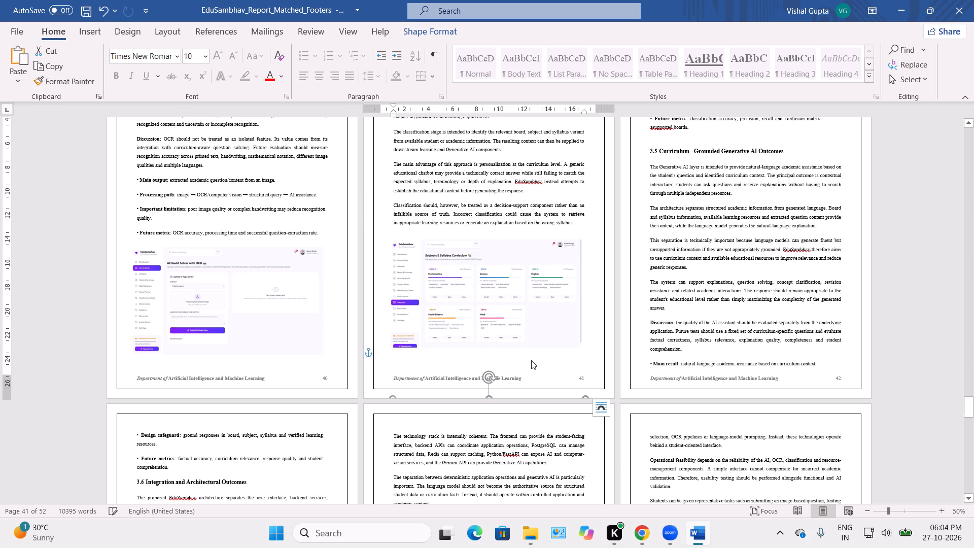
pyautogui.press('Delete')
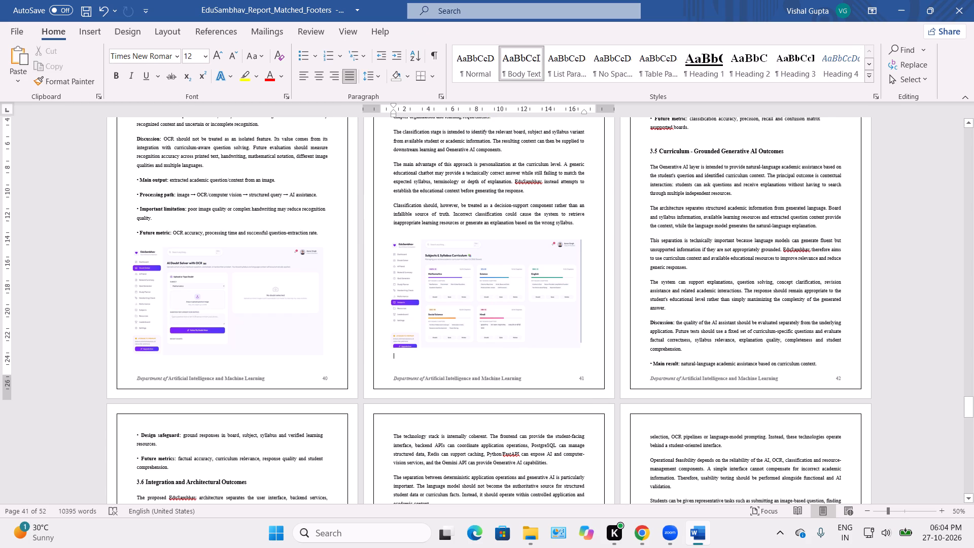
# Look through pages 28 to 42, comparing the horizontal lines above the footers.
pyautogui.scroll(2, 531, 360)
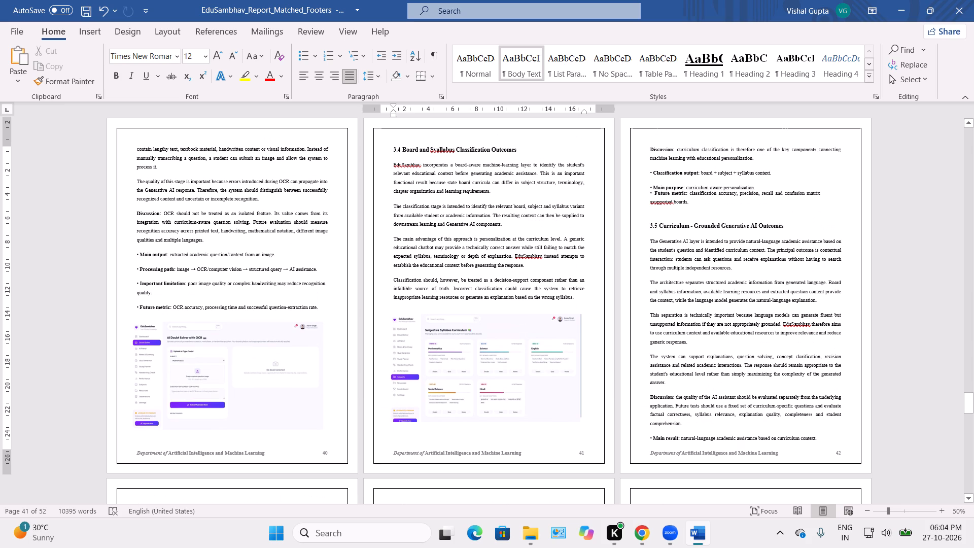
pyautogui.scroll(-2, 531, 360)
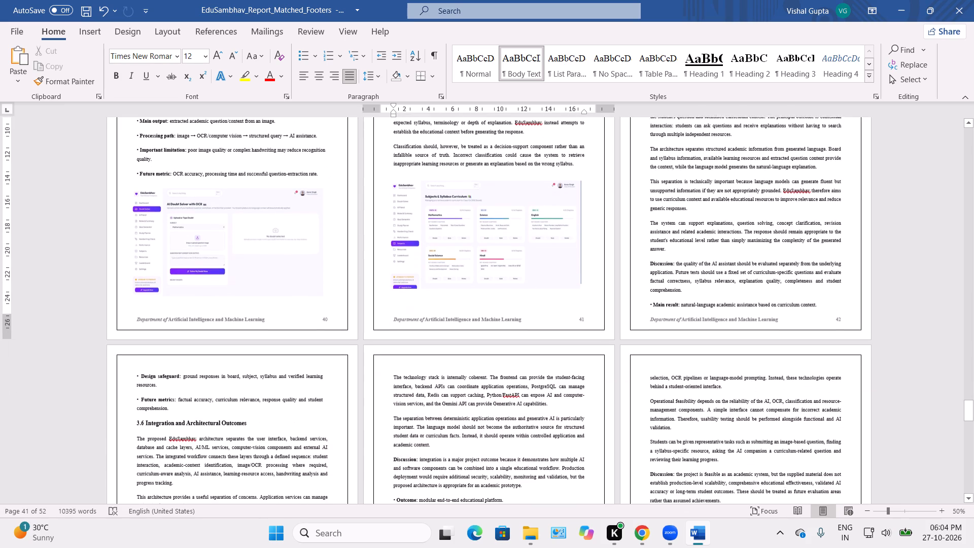
pyautogui.scroll(3, 531, 360)
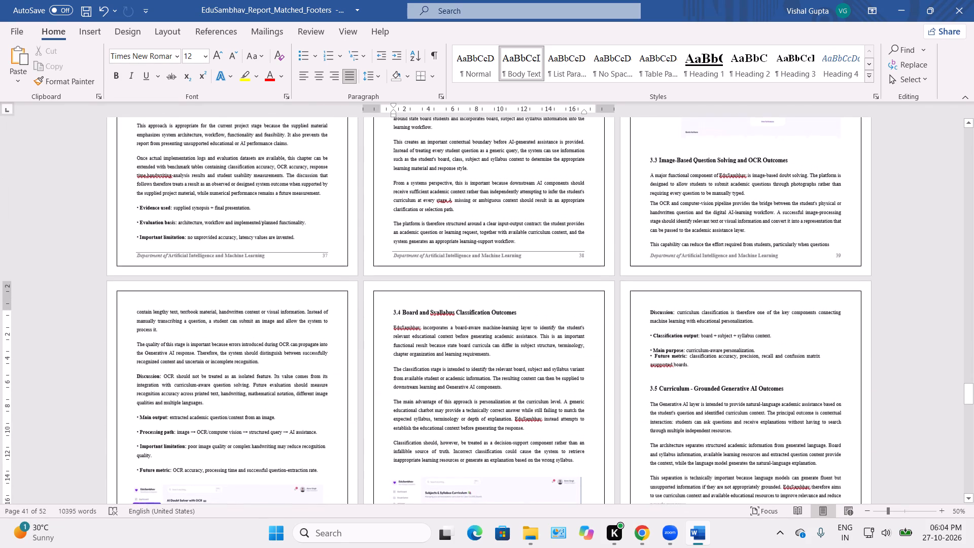
pyautogui.scroll(2, 531, 360)
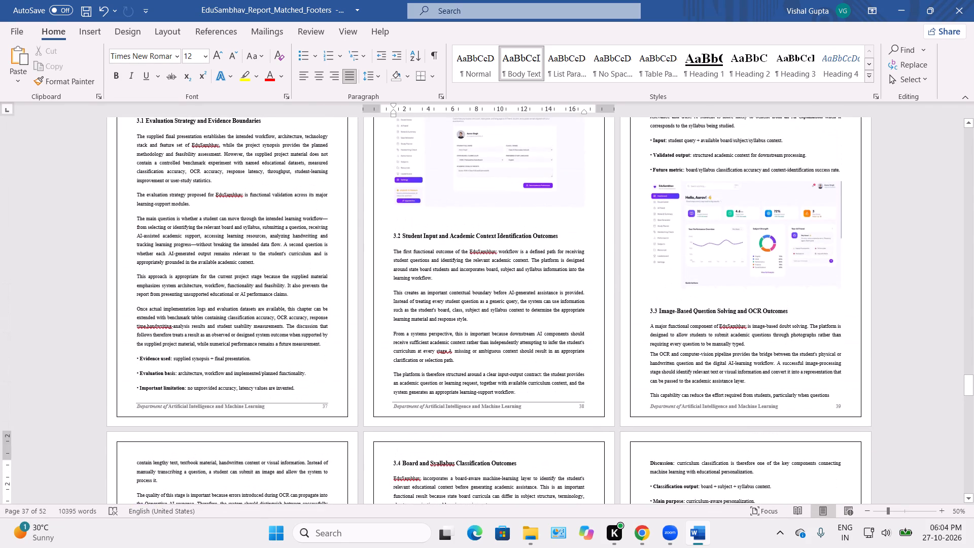
pyautogui.scroll(5, 531, 360)
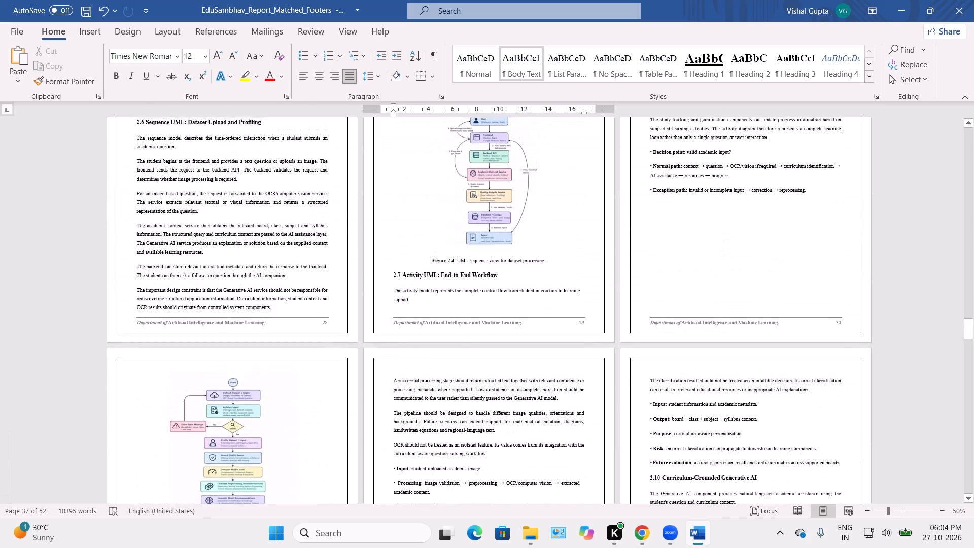
pyautogui.scroll(3, 531, 360)
pyautogui.scroll(-7, 531, 360)
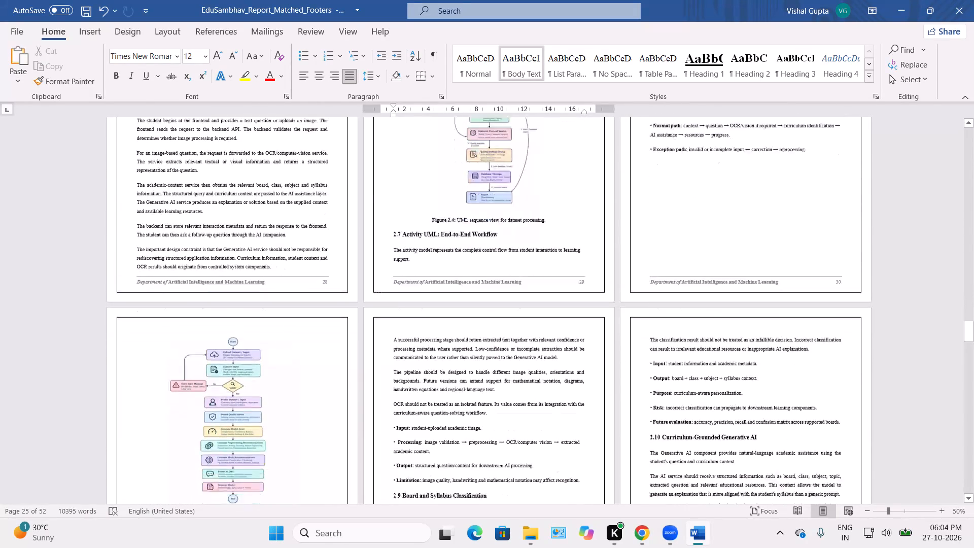
pyautogui.scroll(-3, 531, 360)
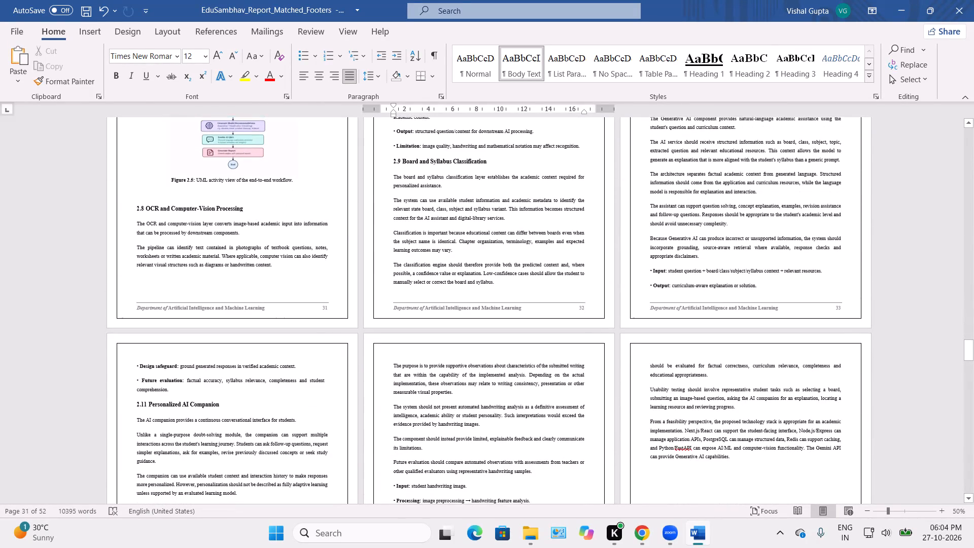
pyautogui.scroll(-3, 531, 360)
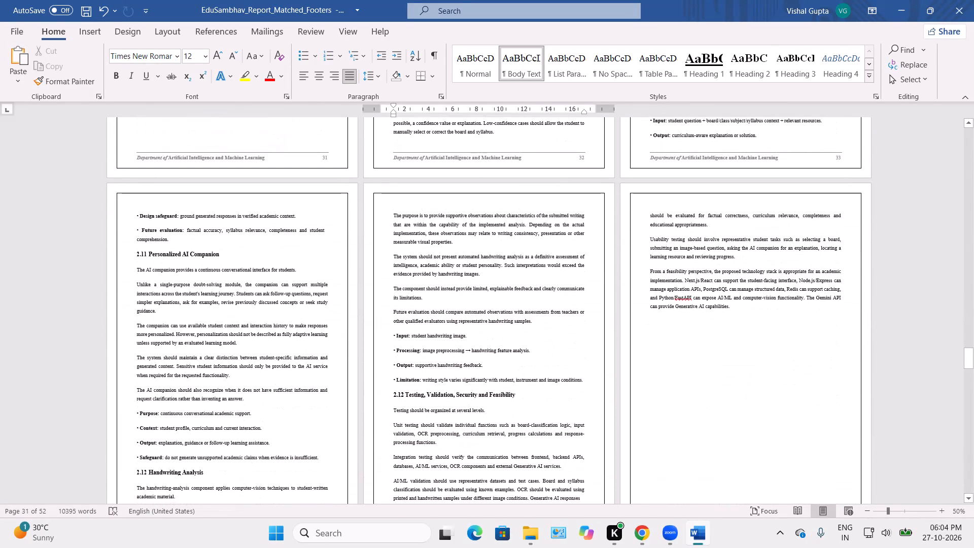
pyautogui.scroll(-3, 531, 360)
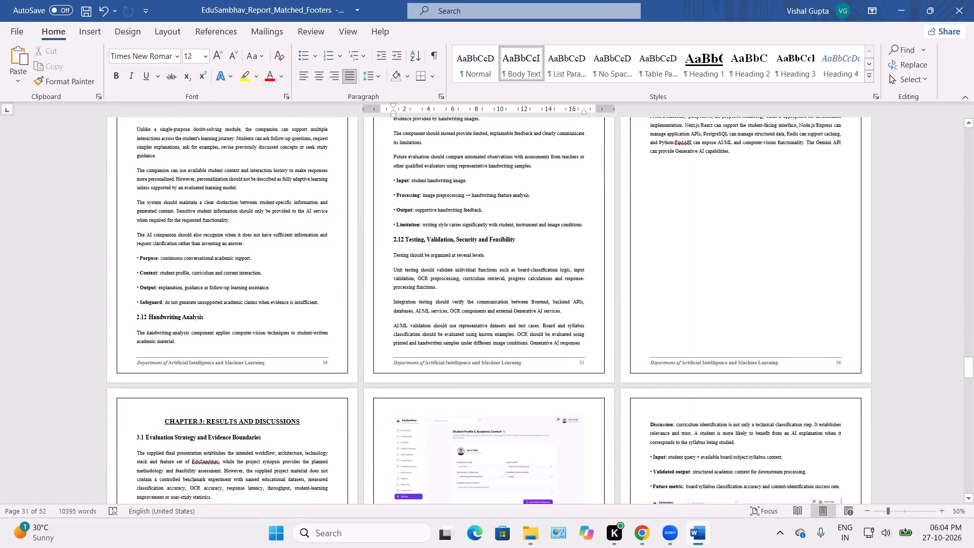
pyautogui.scroll(-4, 531, 360)
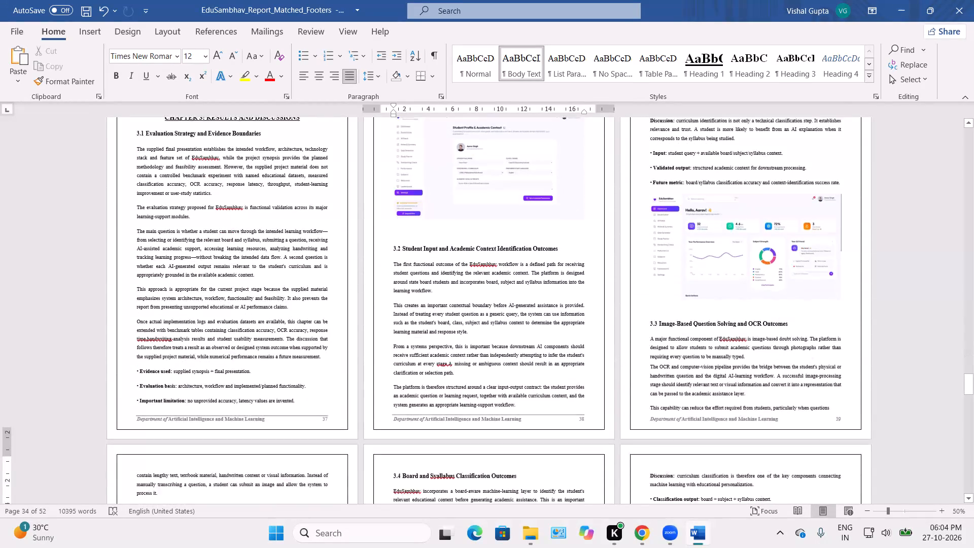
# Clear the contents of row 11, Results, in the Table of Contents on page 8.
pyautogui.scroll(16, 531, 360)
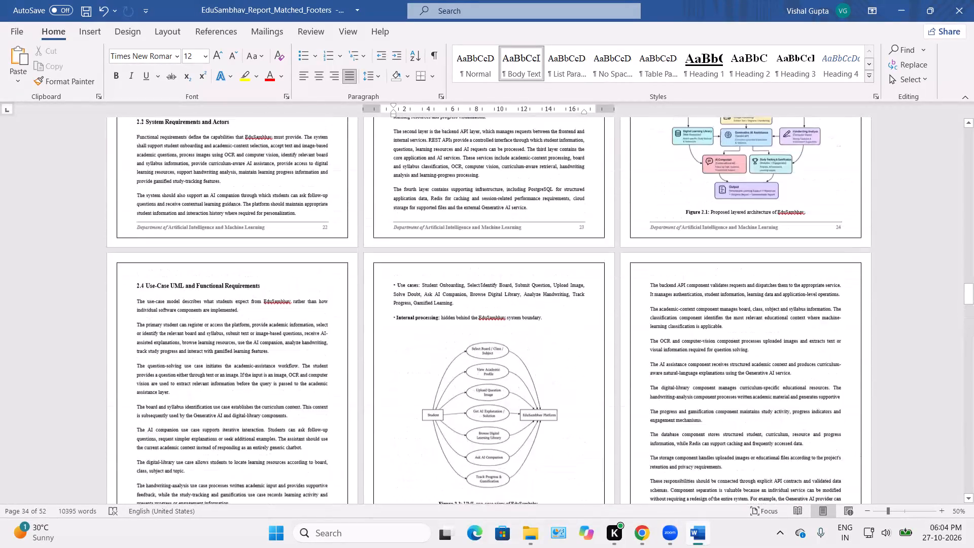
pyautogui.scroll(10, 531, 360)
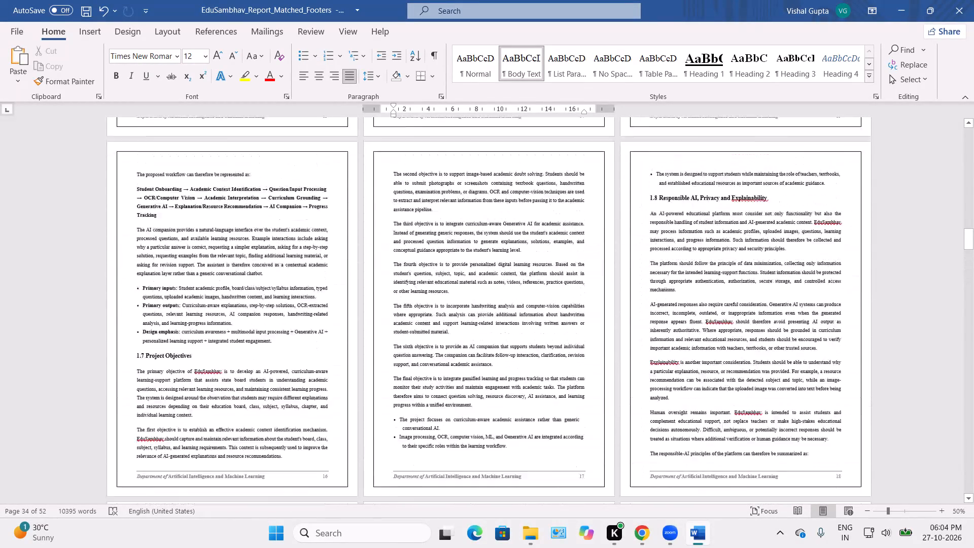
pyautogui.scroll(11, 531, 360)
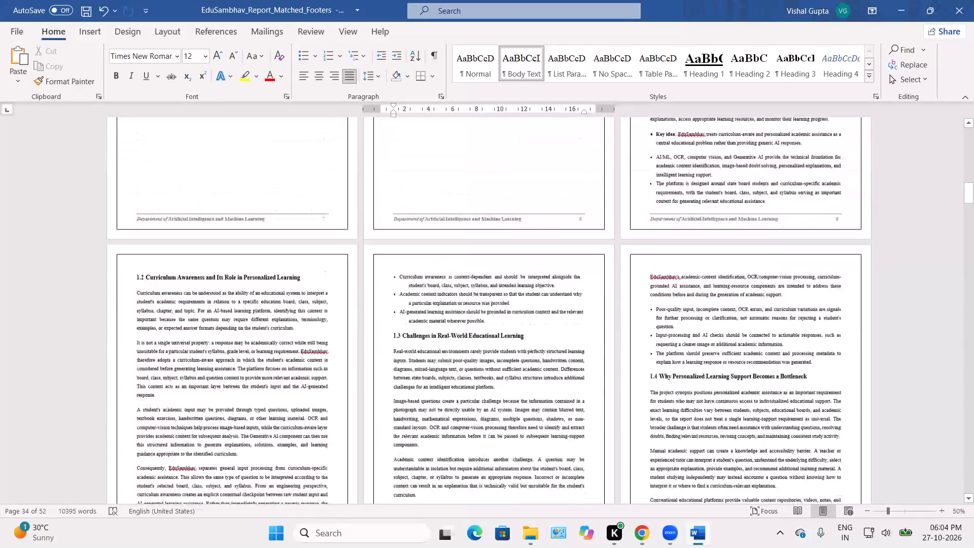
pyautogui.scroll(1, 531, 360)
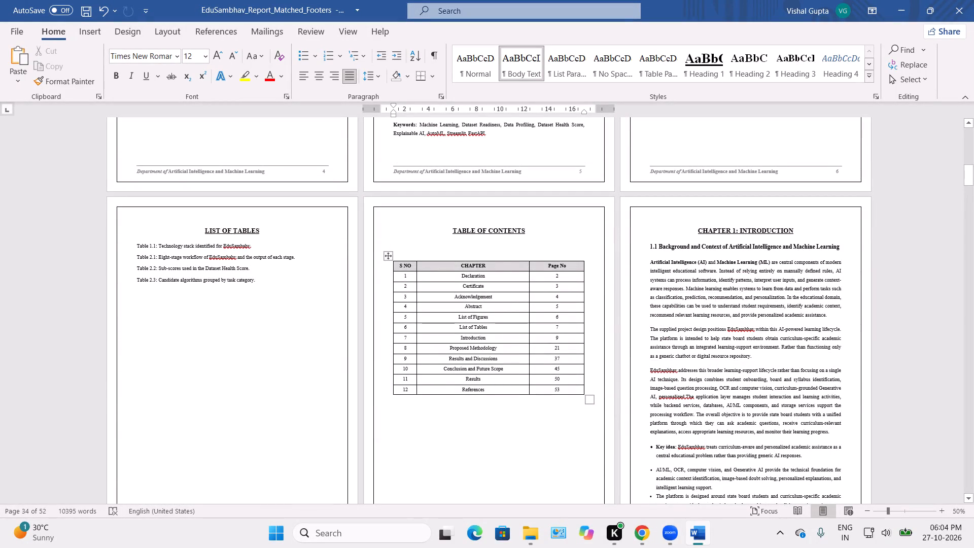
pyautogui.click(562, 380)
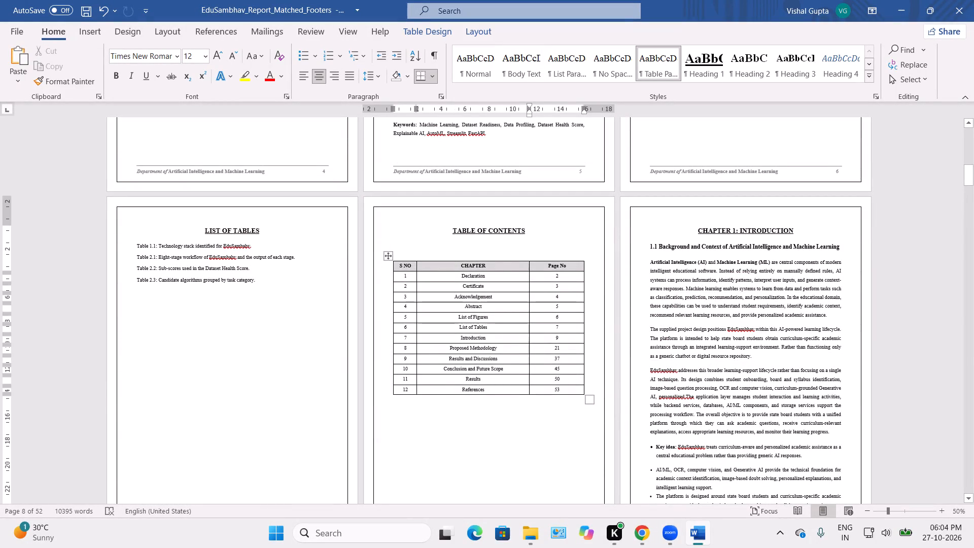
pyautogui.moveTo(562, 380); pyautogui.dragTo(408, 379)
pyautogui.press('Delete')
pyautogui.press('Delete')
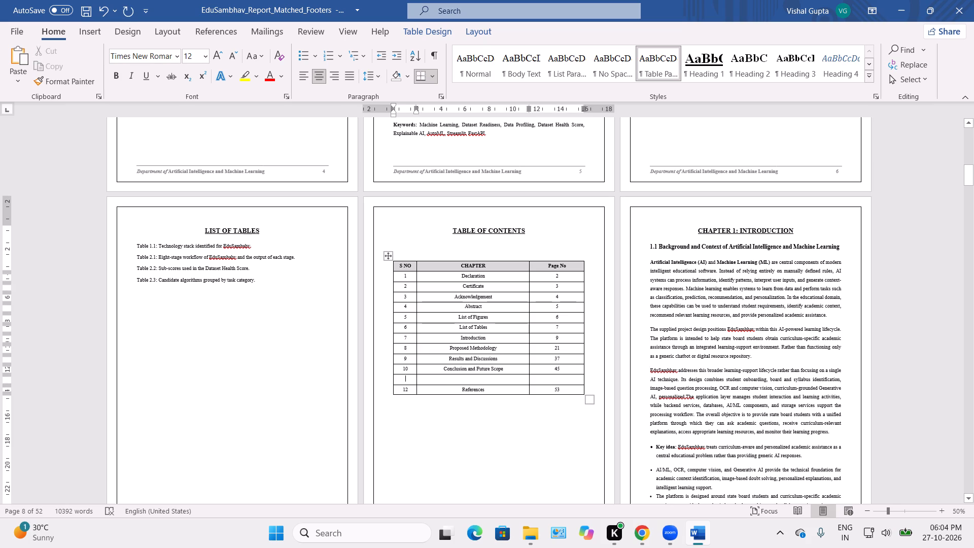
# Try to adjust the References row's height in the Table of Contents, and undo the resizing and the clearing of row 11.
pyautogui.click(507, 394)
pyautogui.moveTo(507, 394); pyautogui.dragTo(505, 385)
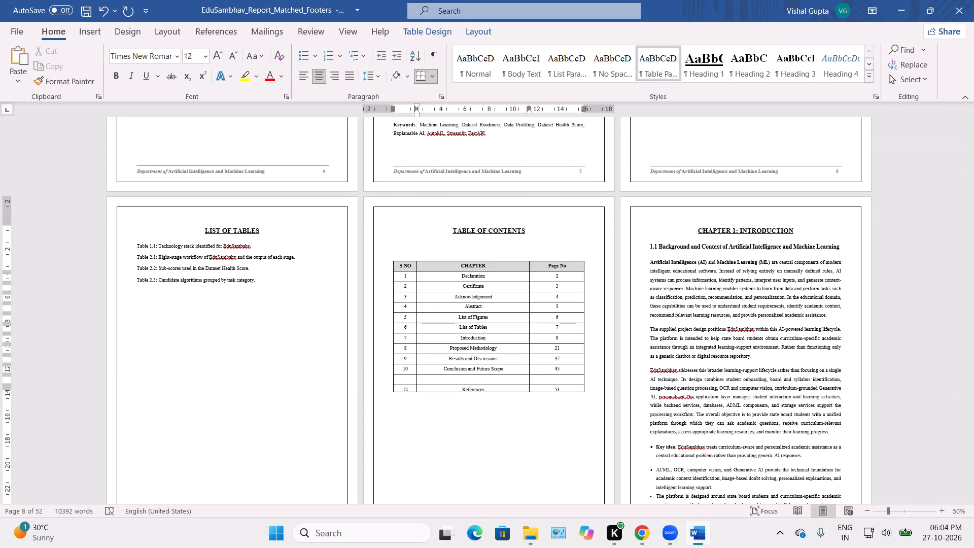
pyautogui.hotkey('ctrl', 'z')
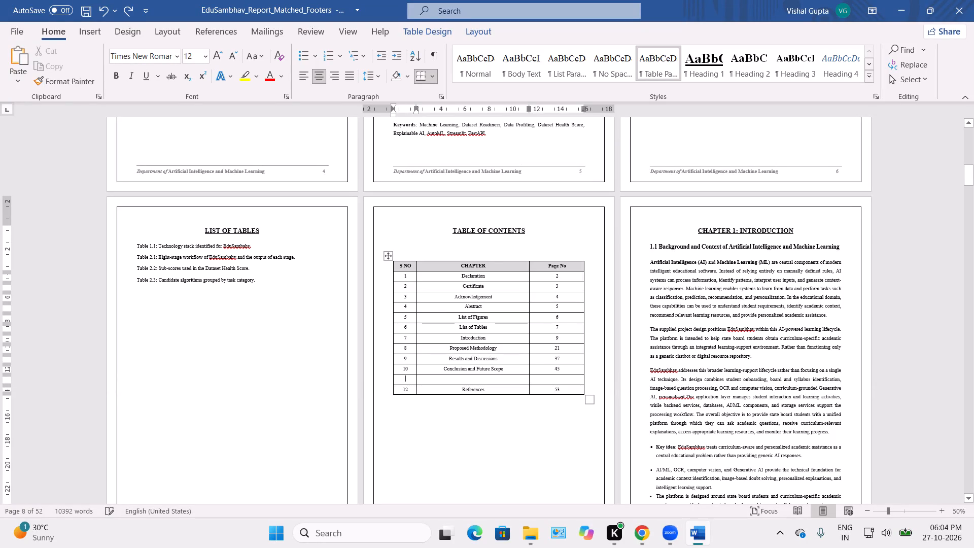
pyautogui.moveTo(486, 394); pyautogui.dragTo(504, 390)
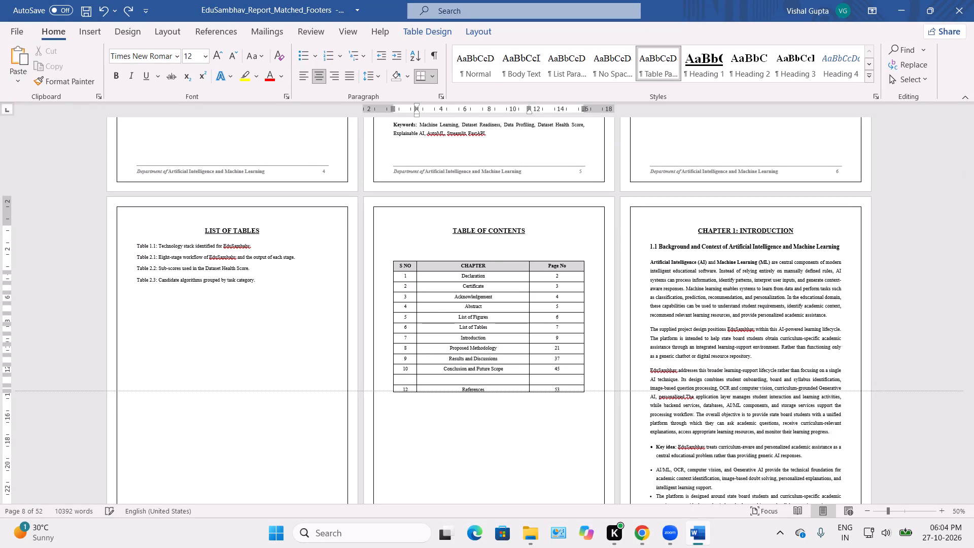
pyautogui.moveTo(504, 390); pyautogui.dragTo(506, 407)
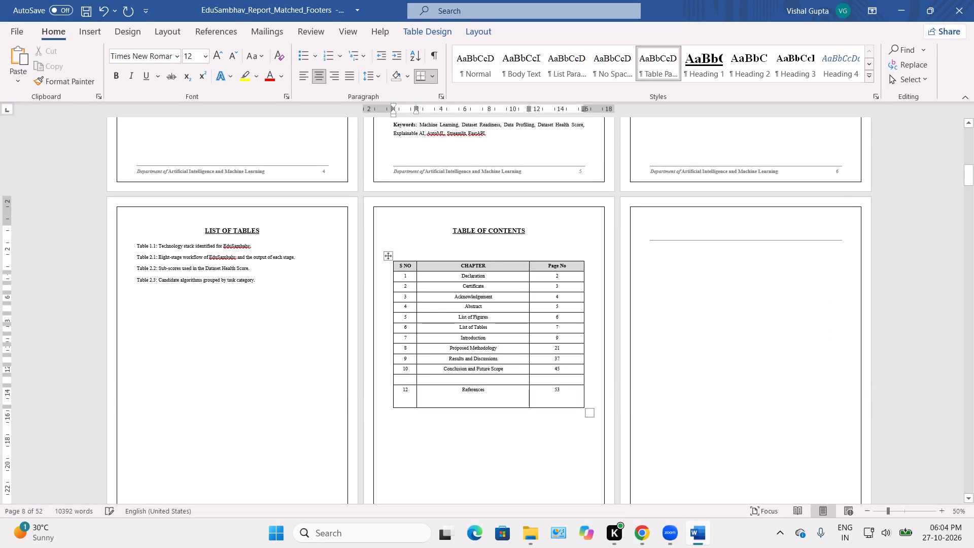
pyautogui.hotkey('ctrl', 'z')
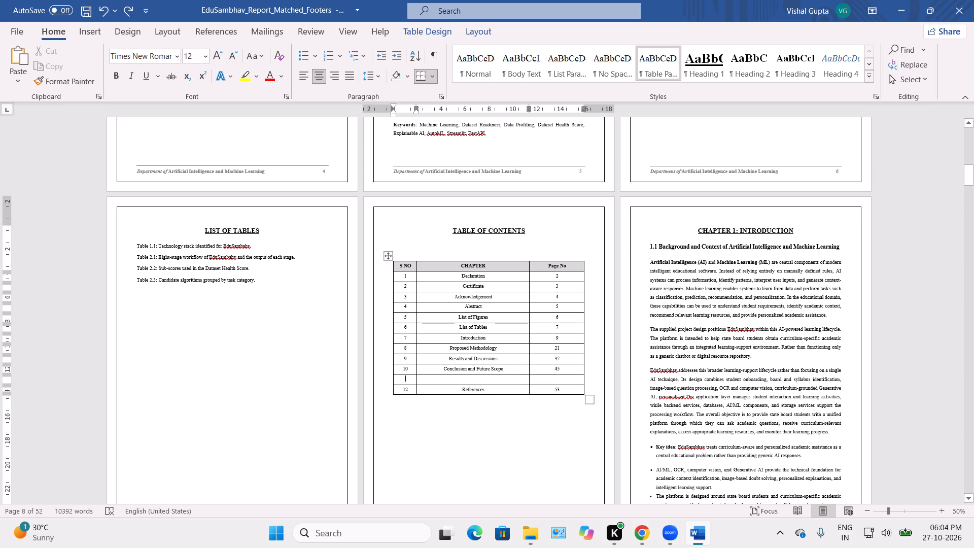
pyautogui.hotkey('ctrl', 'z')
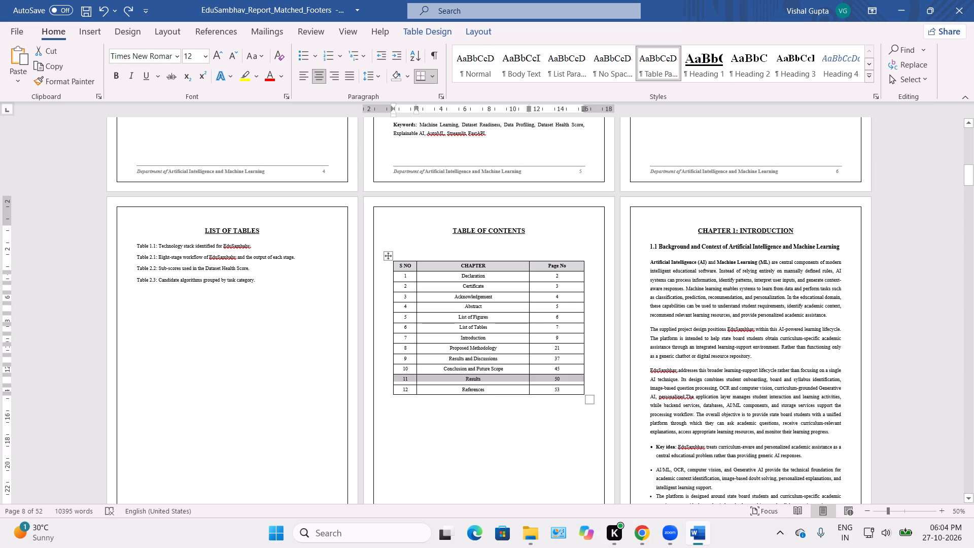
# Delete the entire row 12, References, from the Table of Contents on page 8.
pyautogui.click(518, 418)
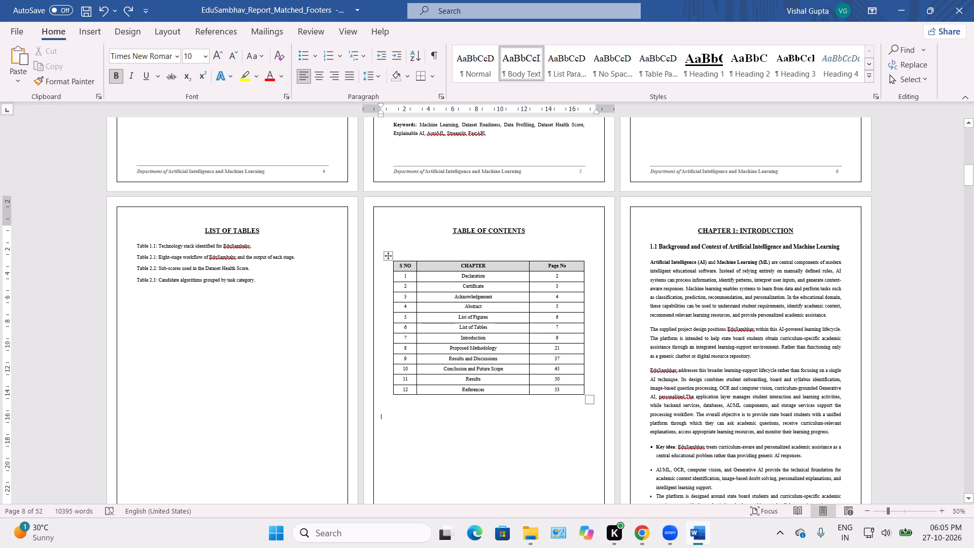
pyautogui.click(447, 390)
pyautogui.rightClick(447, 390)
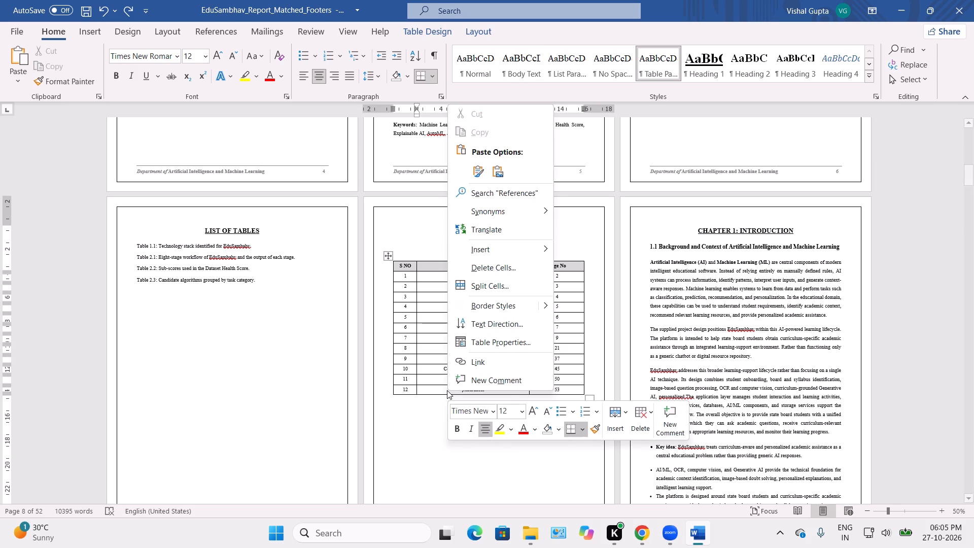
pyautogui.click(503, 269)
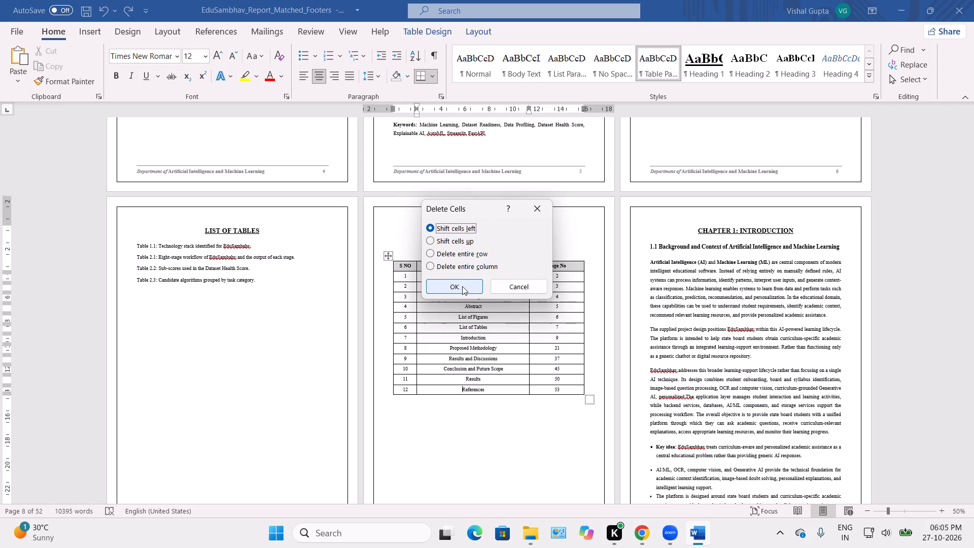
pyautogui.click(429, 253)
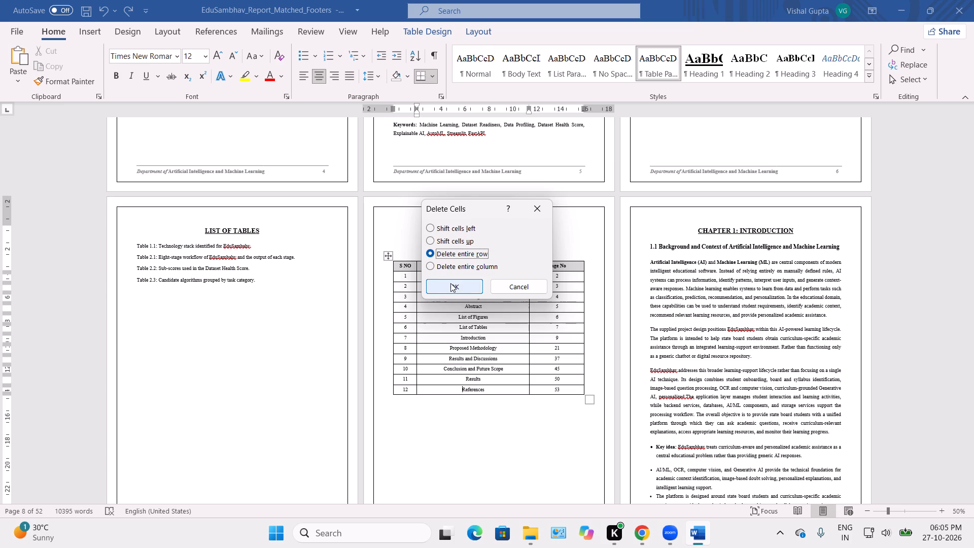
pyautogui.click(450, 283)
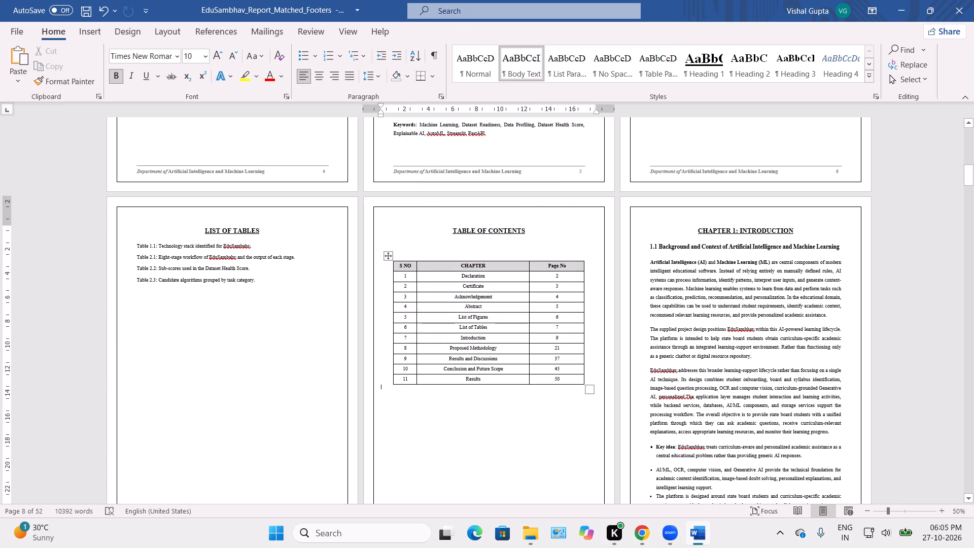
# Change the chapter name in row 11 of the Table of Contents to "Refrences" and save the document.
pyautogui.click(504, 379)
pyautogui.press('BackSpace')
pyautogui.press('BackSpace')
pyautogui.press('BackSpace')
pyautogui.press('BackSpace')
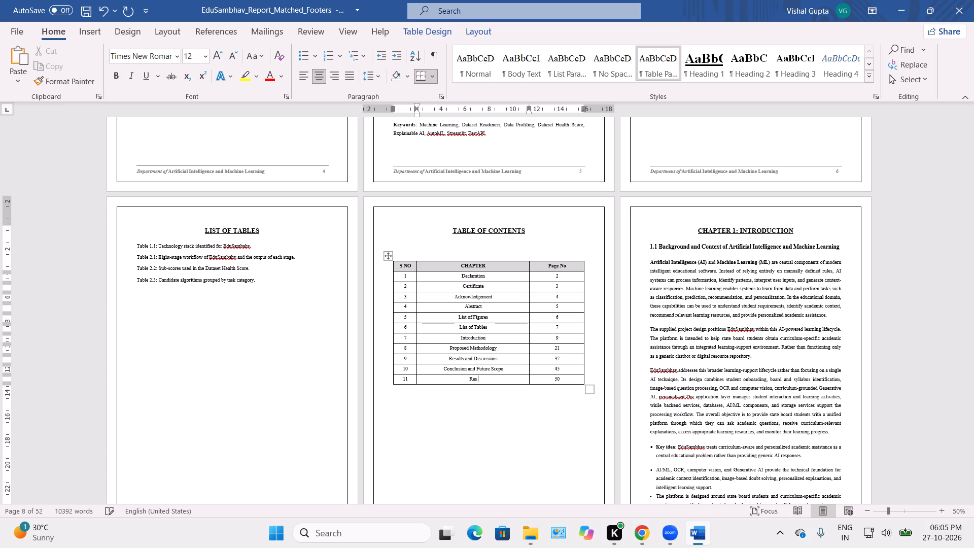
pyautogui.press('BackSpace')
pyautogui.write('fe')
pyautogui.press('BackSpace')
pyautogui.write('rences')
pyautogui.hotkey('ctrl', 's')
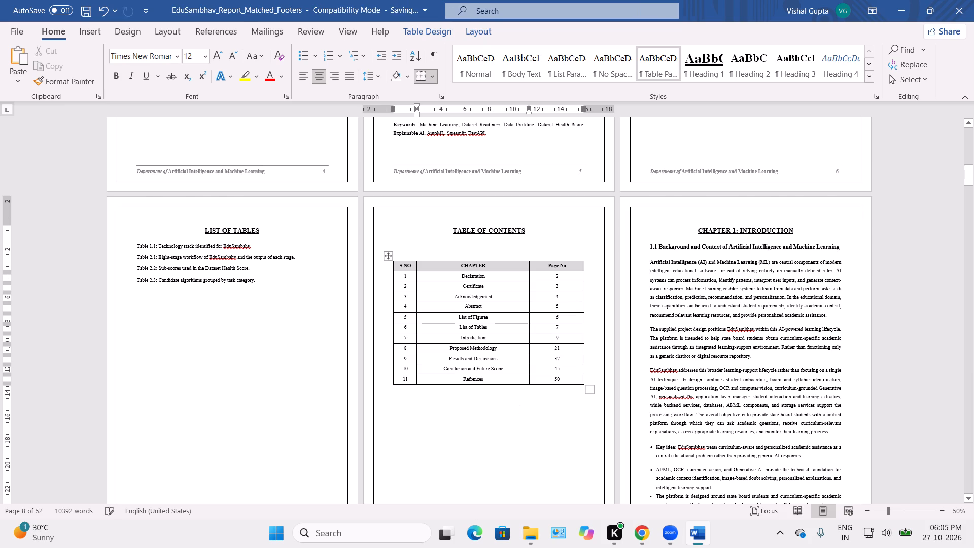
# Look up the page of the References section, set row 11's page number in the Table of Contents to 52, and save.
pyautogui.scroll(-3, 519, 404)
pyautogui.scroll(2, 519, 404)
pyautogui.scroll(-2, 519, 404)
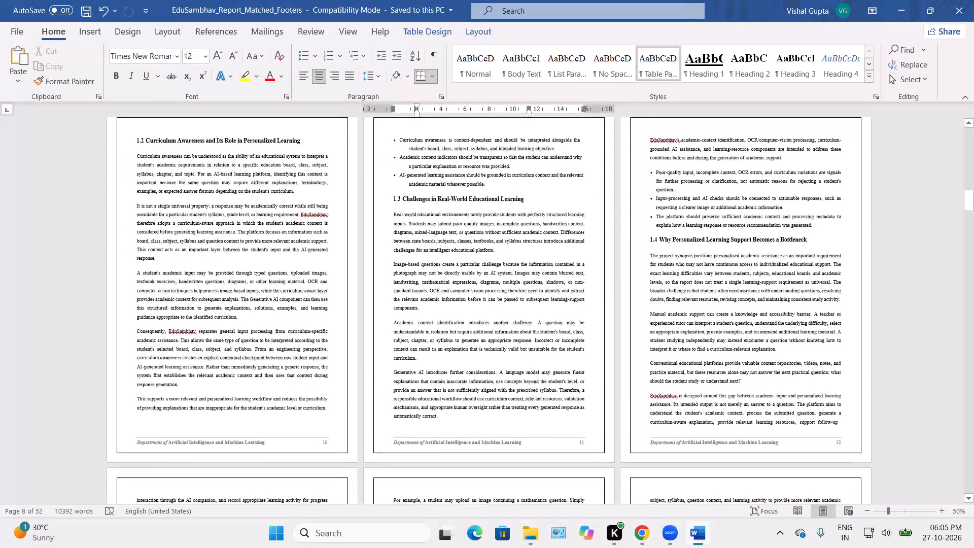
pyautogui.scroll(-14, 519, 404)
pyautogui.scroll(-20, 519, 404)
pyautogui.scroll(-20, 519, 404)
pyautogui.scroll(-20, 519, 404)
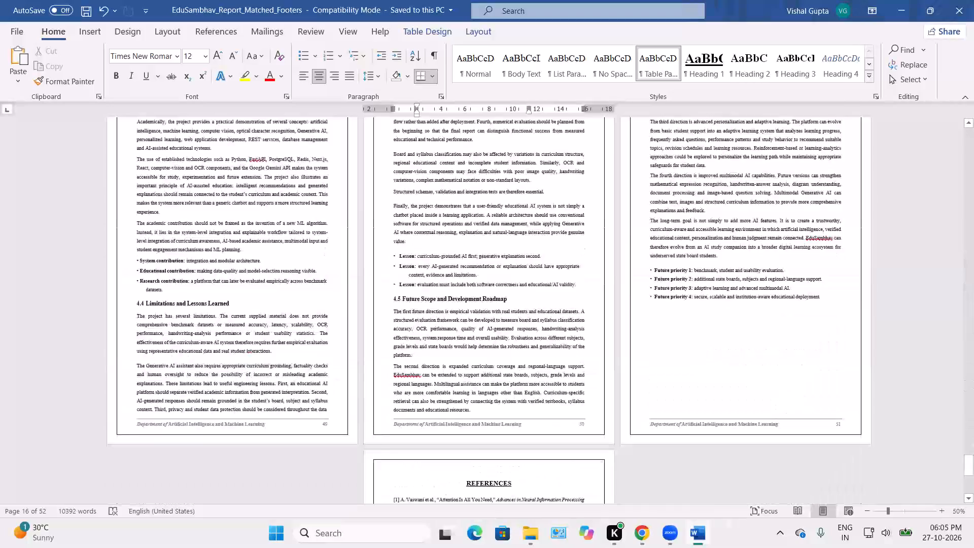
pyautogui.scroll(-20, 519, 404)
pyautogui.scroll(-20, 519, 404)
pyautogui.scroll(-14, 519, 404)
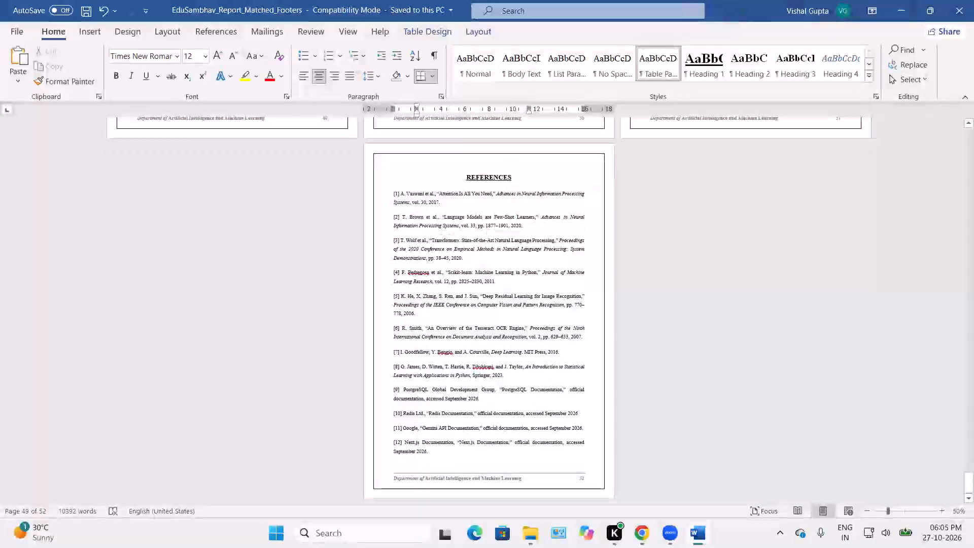
pyautogui.scroll(15, 519, 404)
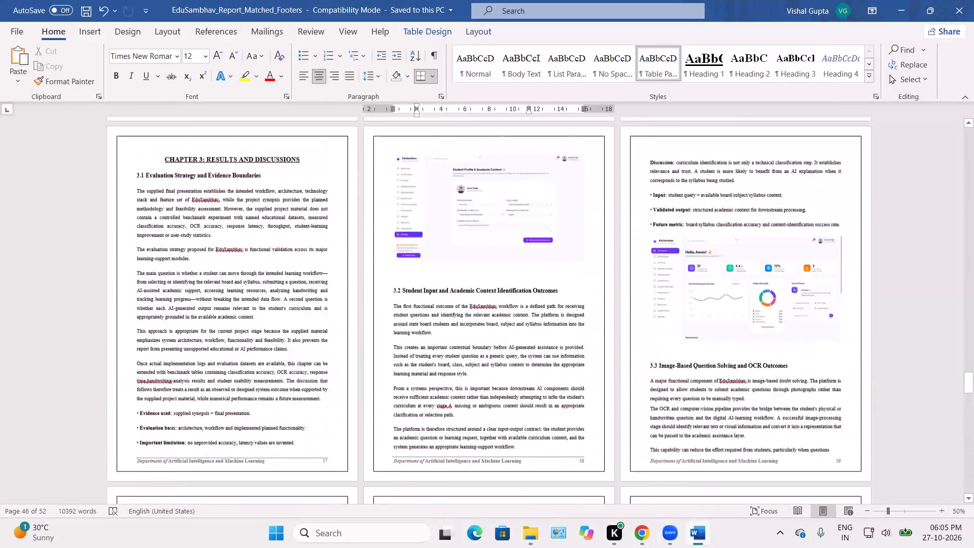
pyautogui.scroll(7, 519, 404)
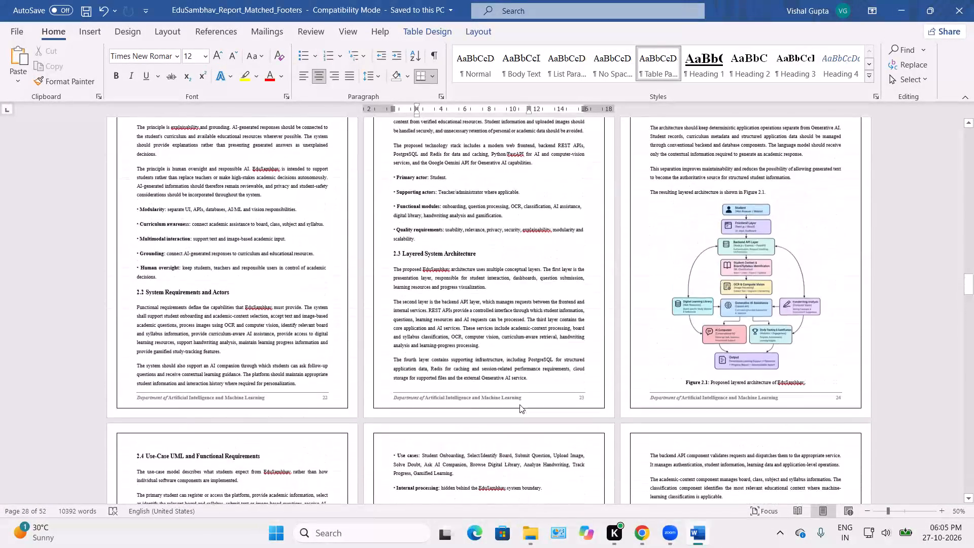
pyautogui.scroll(16, 519, 404)
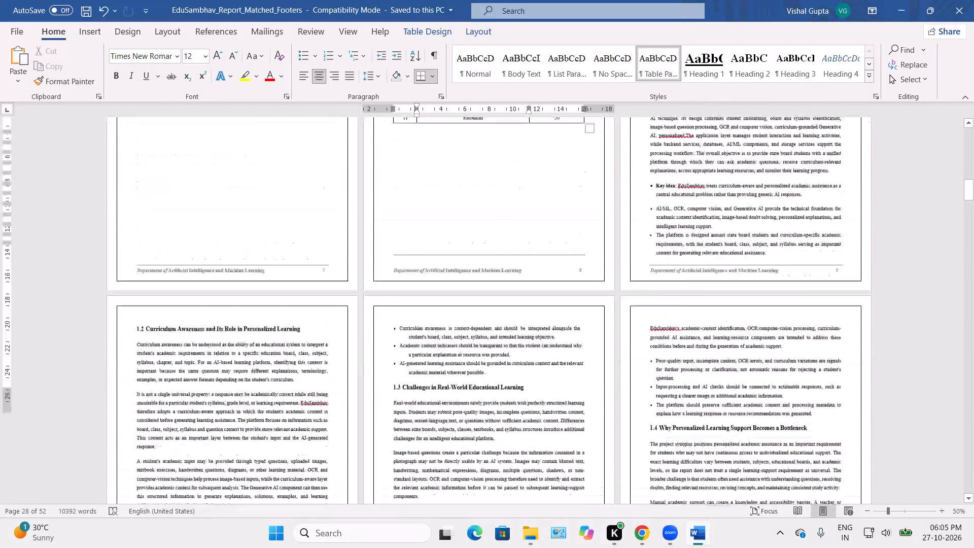
pyautogui.scroll(-1, 519, 404)
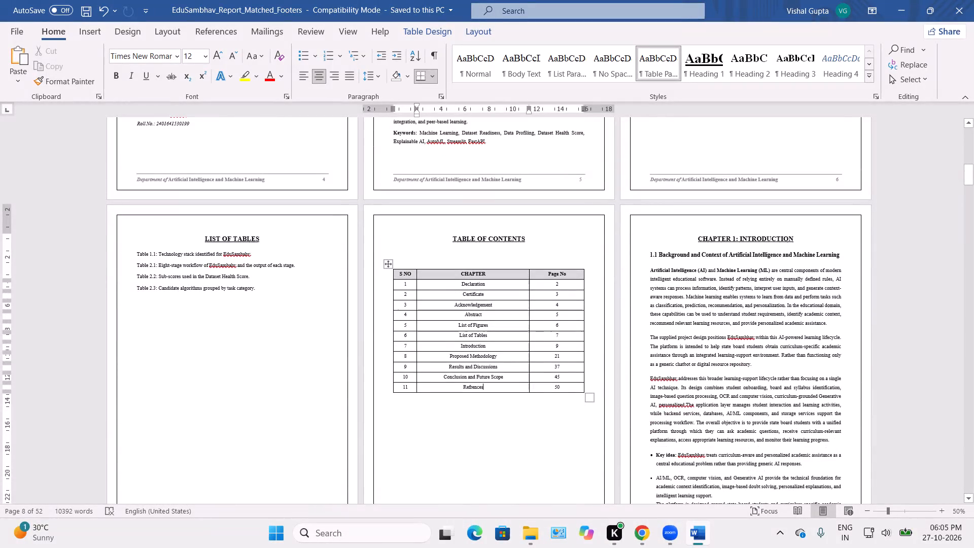
pyautogui.click(563, 387)
pyautogui.press('BackSpace')
pyautogui.press('2')
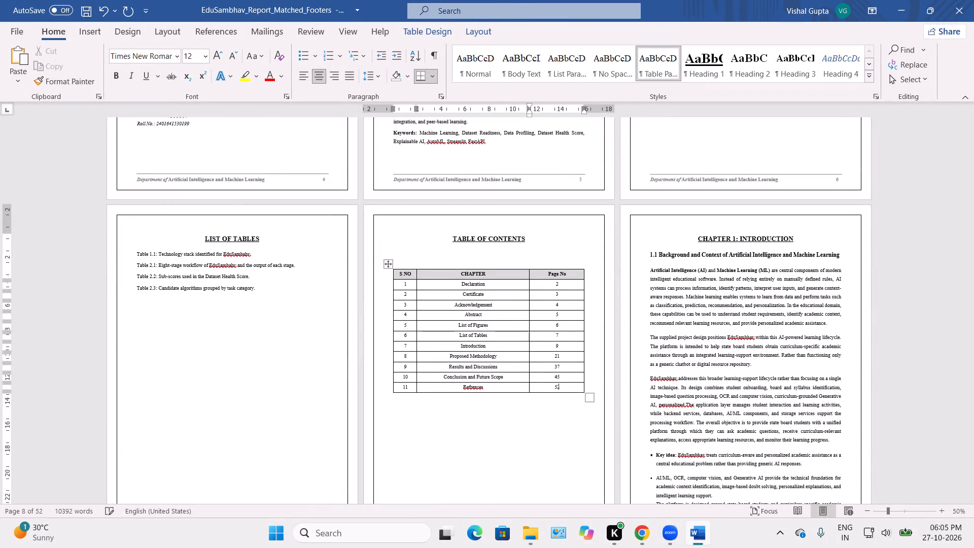
pyautogui.hotkey('ctrl', 's')
# Look through the report from the Table of Contents to the Chapter 2 pages and back, examining layout and footers.
pyautogui.scroll(-5, 637, 421)
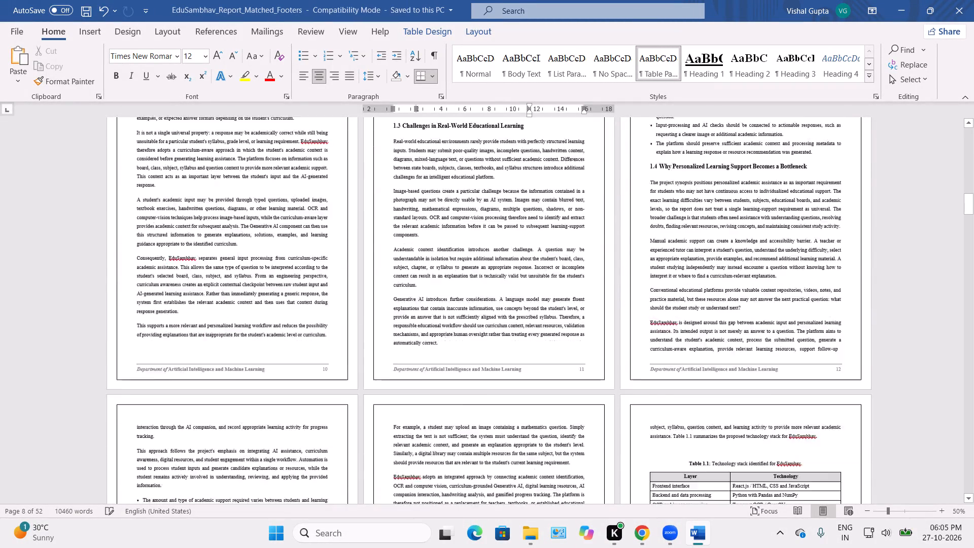
pyautogui.scroll(-5, 637, 421)
pyautogui.scroll(3, 637, 421)
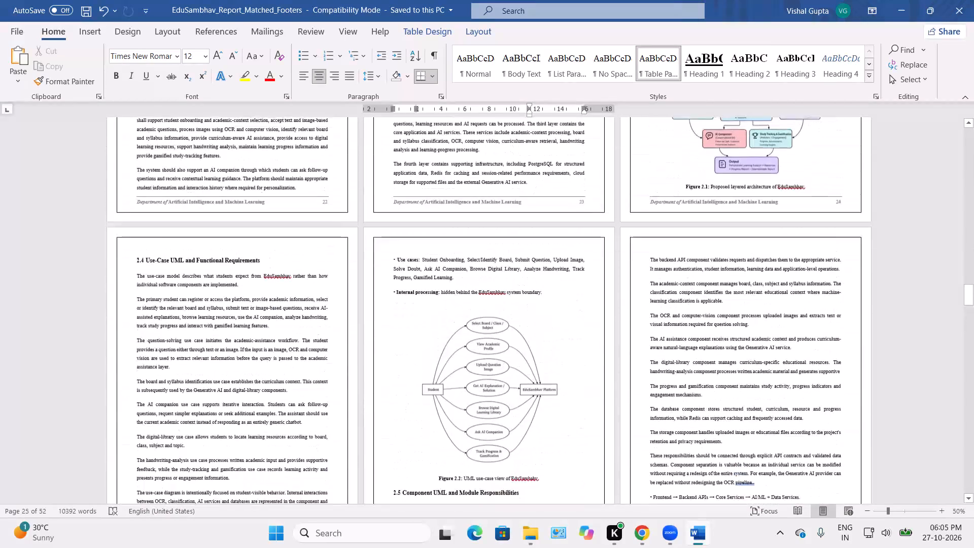
pyautogui.scroll(7, 637, 421)
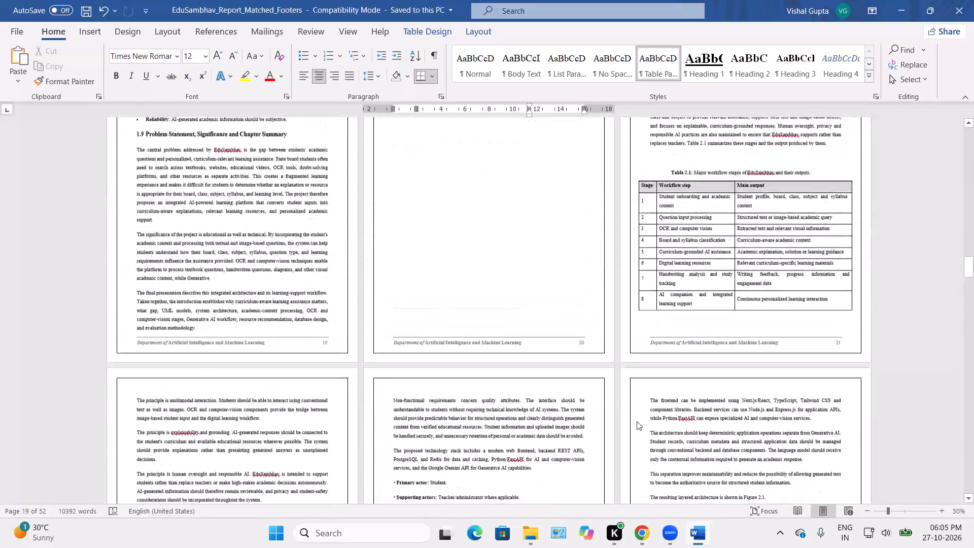
pyautogui.scroll(9, 637, 421)
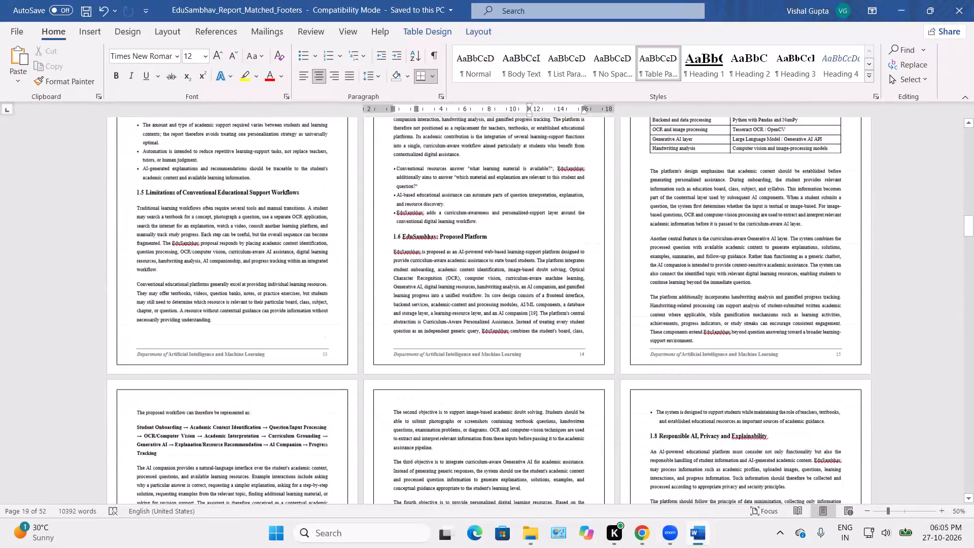
pyautogui.scroll(6, 637, 421)
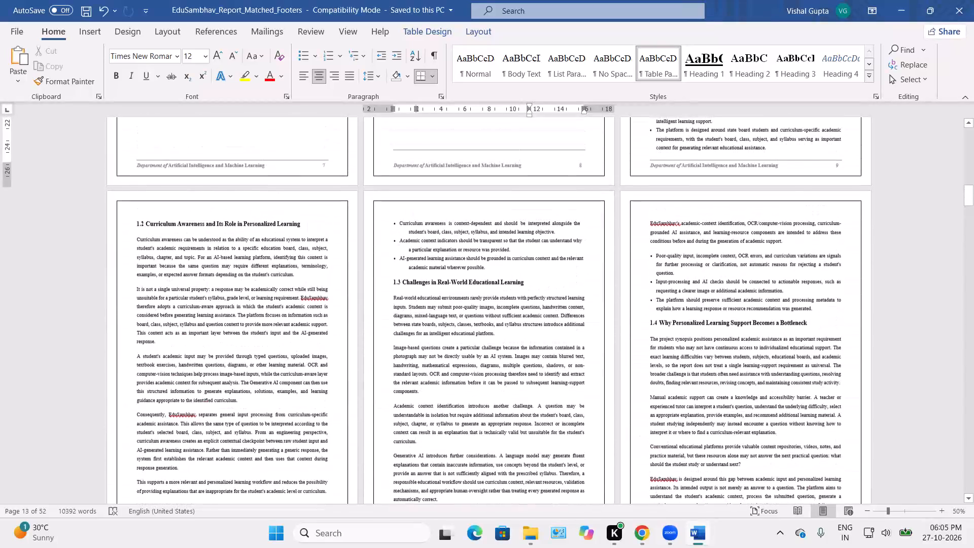
pyautogui.scroll(2, 637, 421)
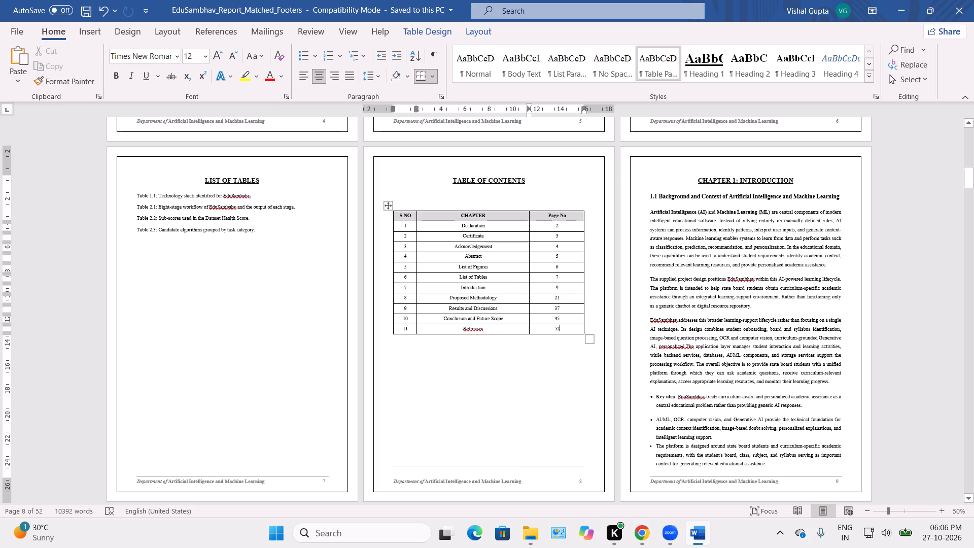
# Move the horizontal line on the Table of Contents page down, just above the footer text like on the neighbouring pages.
pyautogui.click(540, 466)
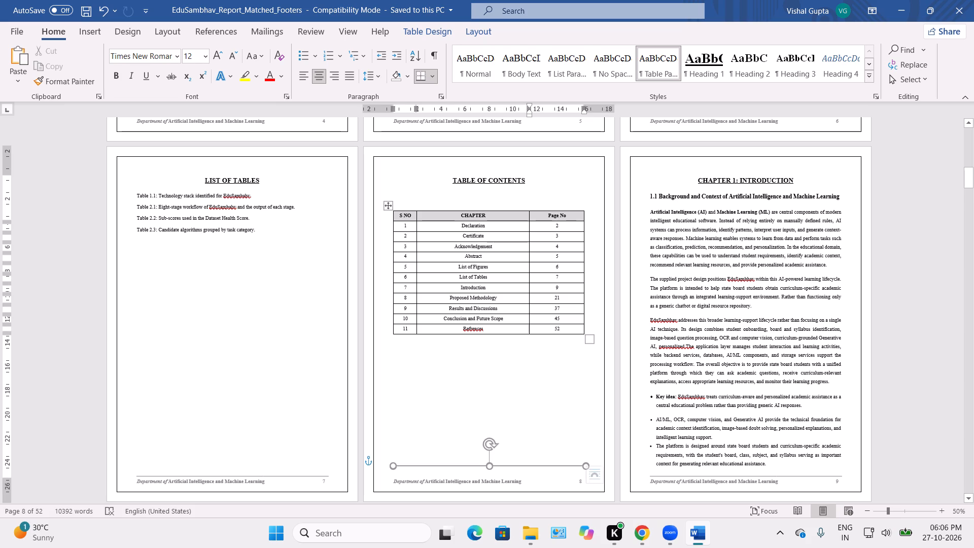
pyautogui.moveTo(540, 466); pyautogui.dragTo(541, 474)
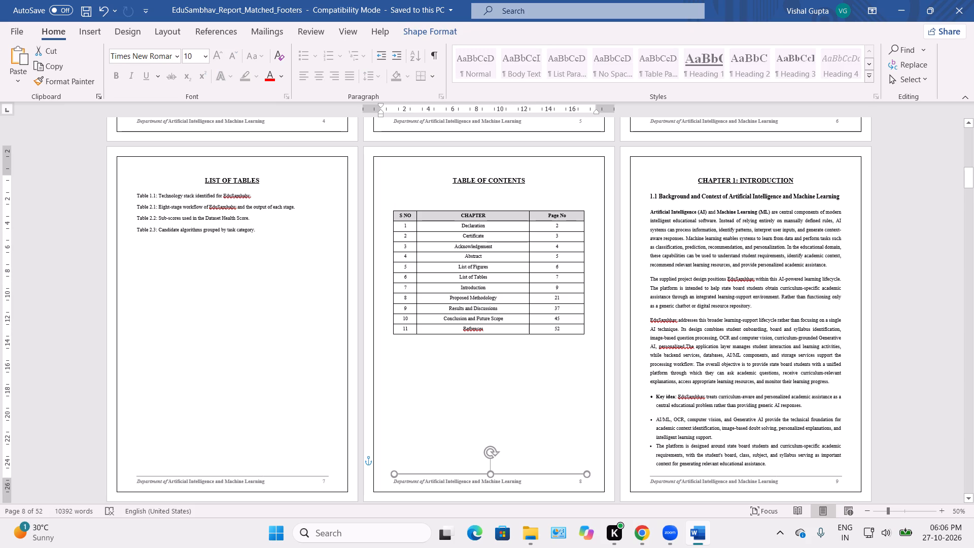
pyautogui.moveTo(541, 474); pyautogui.dragTo(541, 474)
pyautogui.click(560, 425)
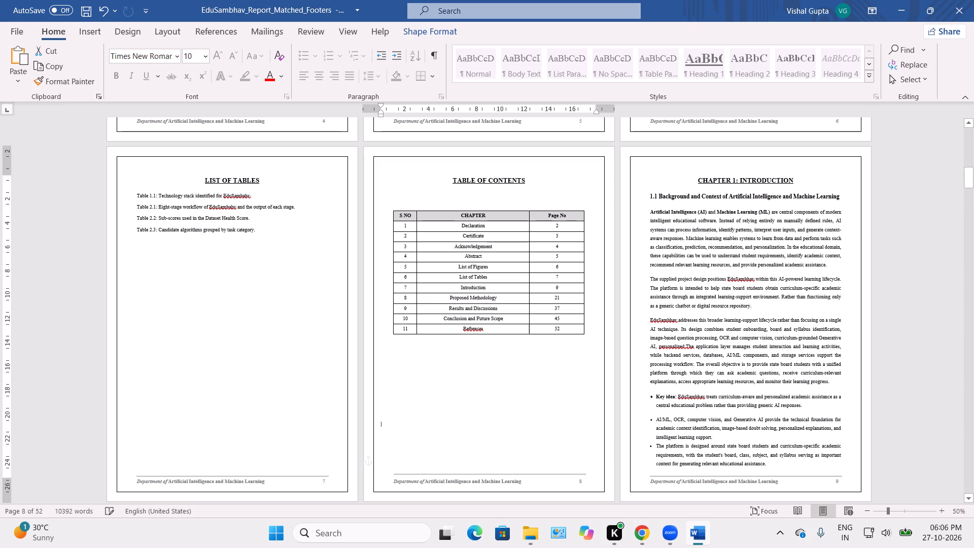
# Review the front pages of the report, examining the cover, Declaration and Certificate details.
pyautogui.scroll(5, 673, 439)
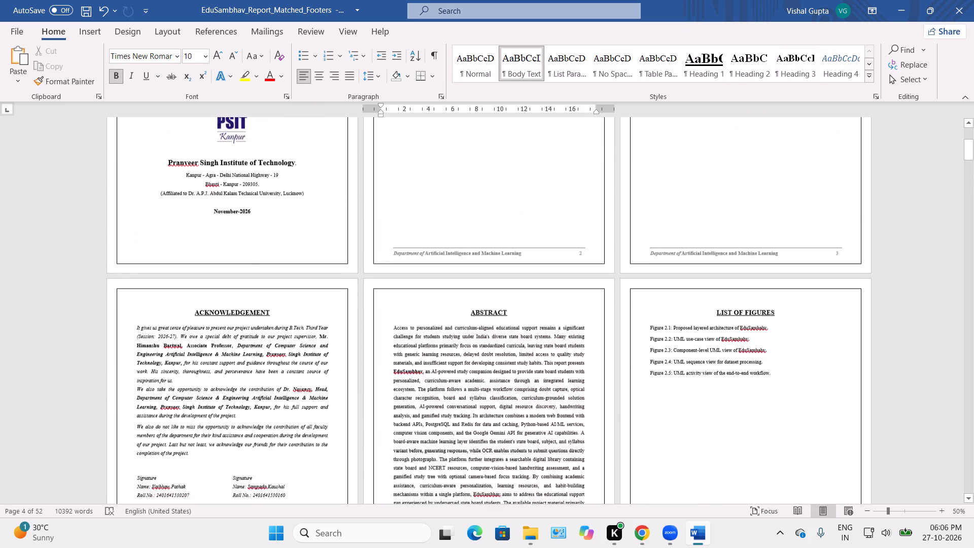
pyautogui.scroll(5, 673, 439)
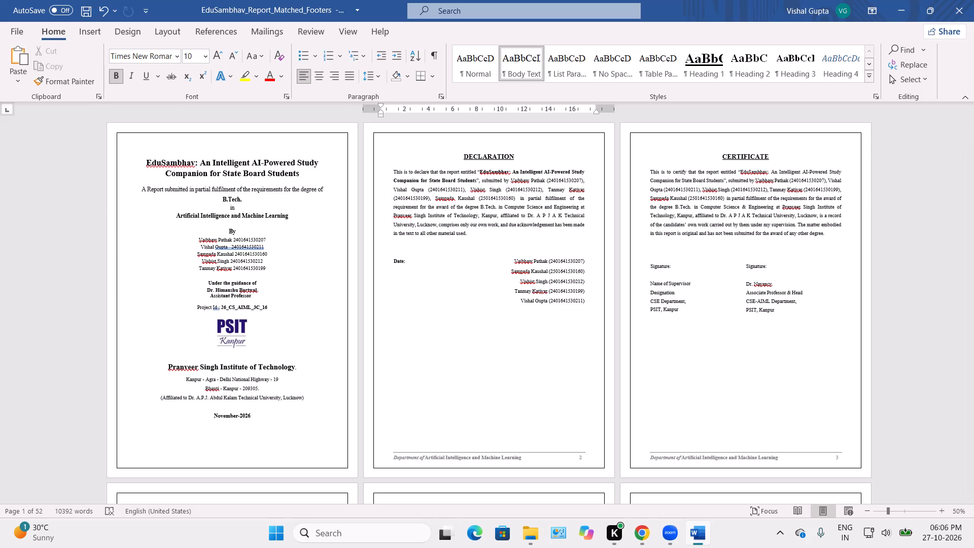
pyautogui.scroll(-4, 673, 439)
pyautogui.scroll(4, 673, 439)
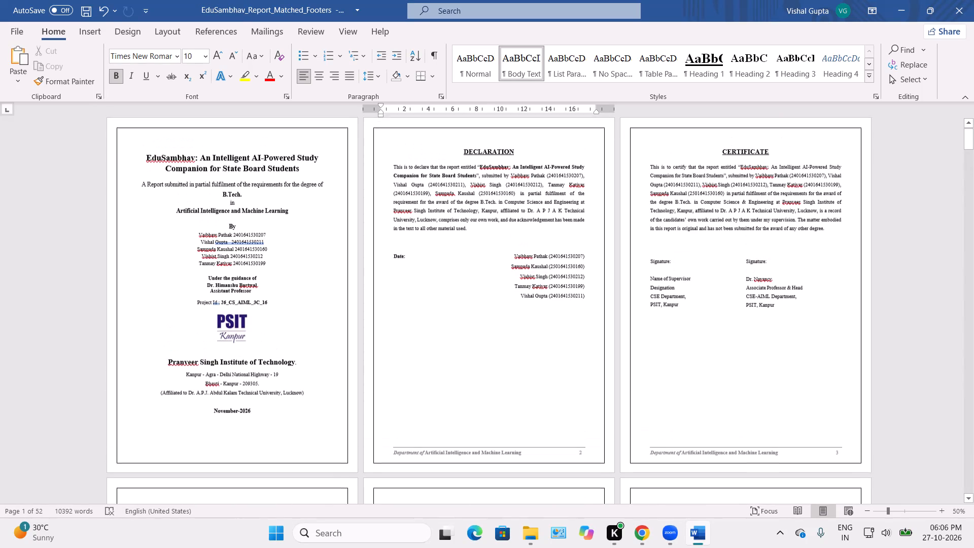
pyautogui.scroll(-10, 673, 439)
pyautogui.scroll(3, 673, 439)
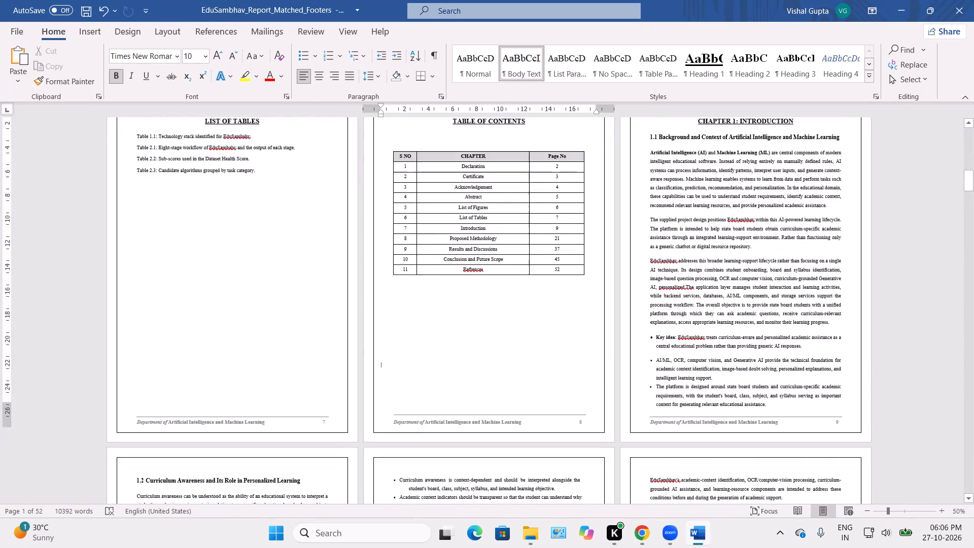
pyautogui.scroll(4, 673, 439)
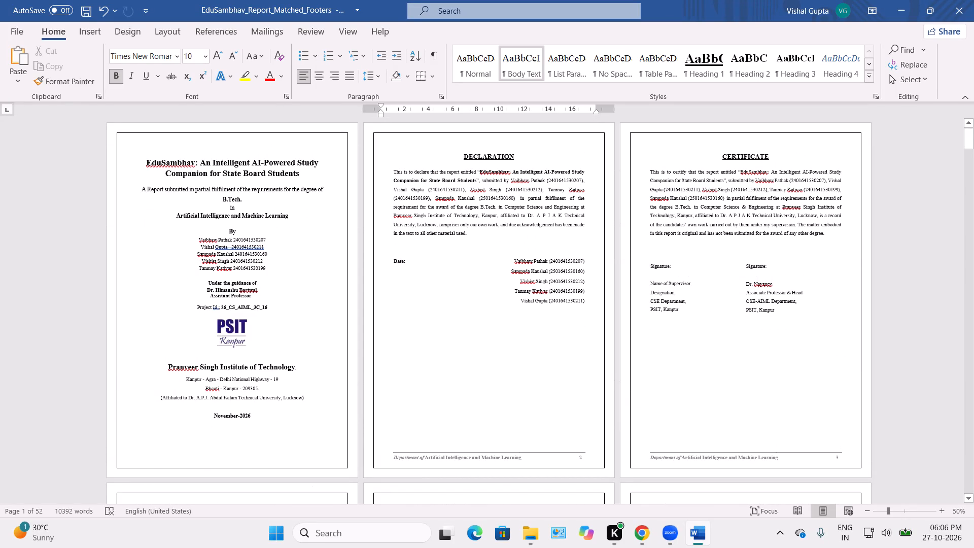
# Change the project supervisor's title to "Dr." in the Acknowledgement on page 4.
pyautogui.scroll(-5, 722, 351)
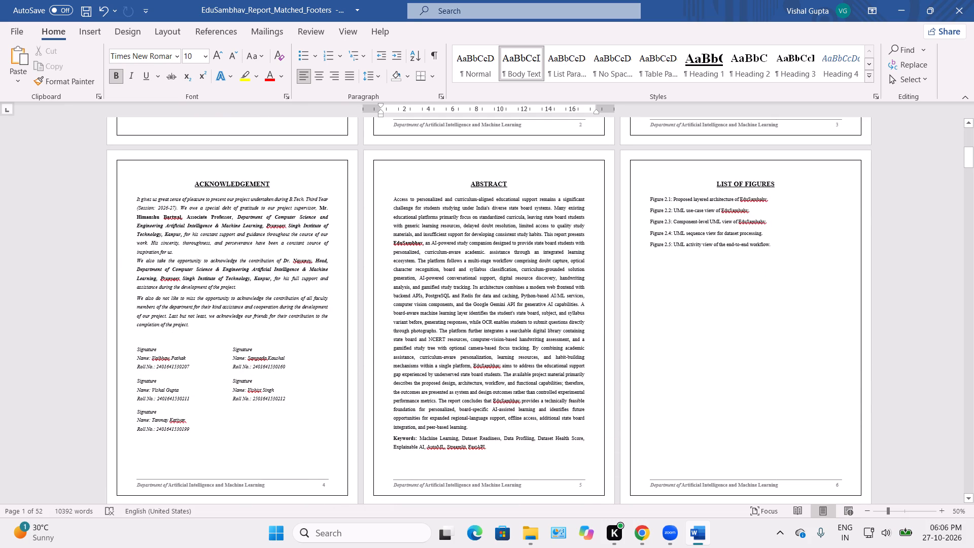
pyautogui.click(325, 209)
pyautogui.press('BackSpace')
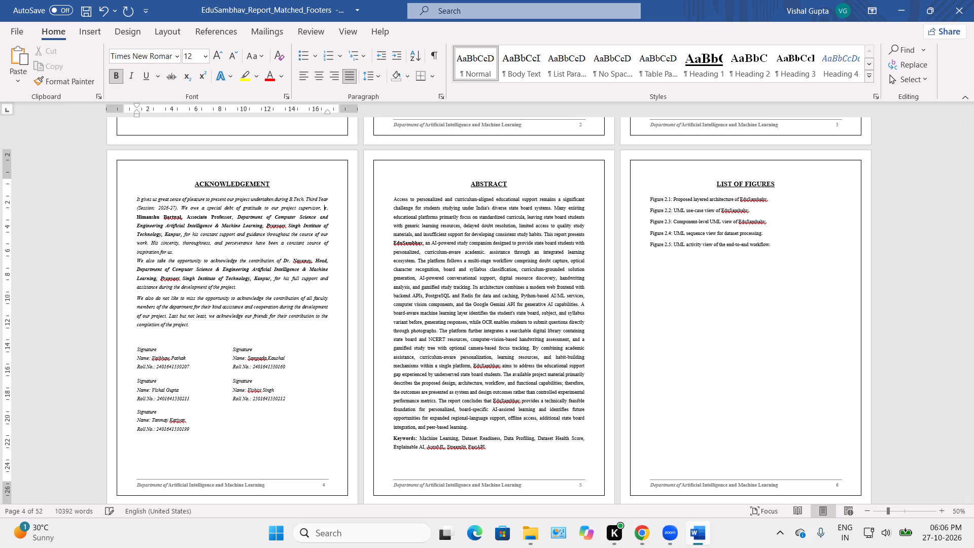
pyautogui.press('d')
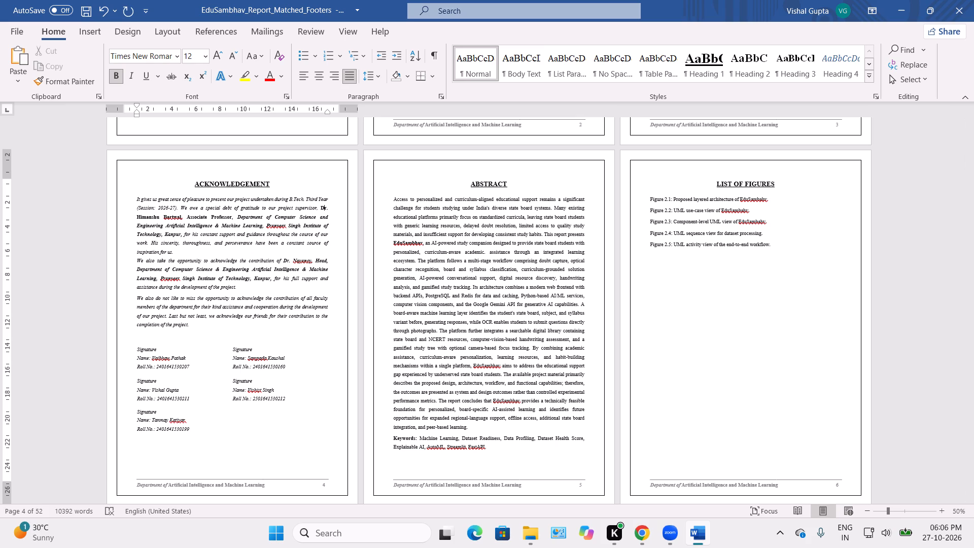
# Change the project supervisor's designation in the Acknowledgement to "Assistant Professor" and save the report.
pyautogui.click(207, 219)
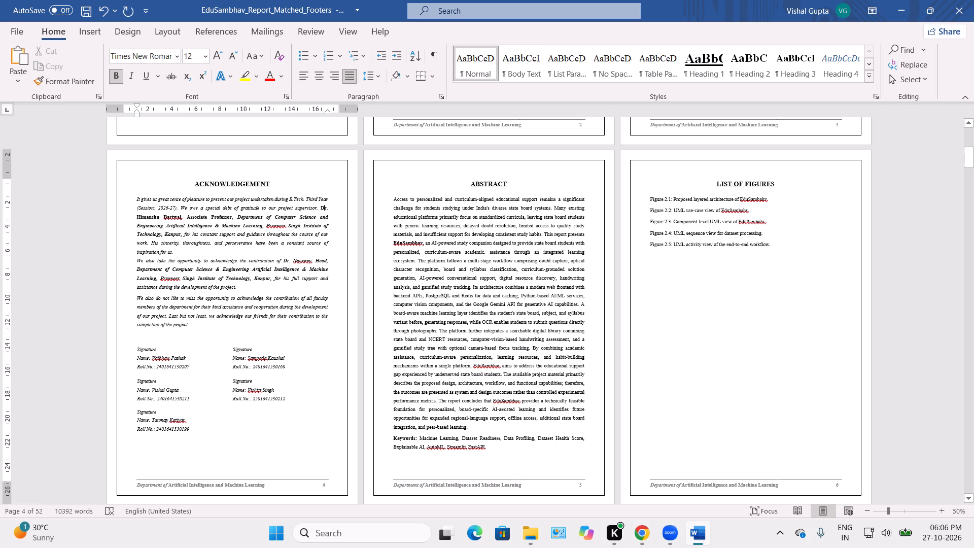
pyautogui.press('BackSpace')
pyautogui.press('BackSpace')
pyautogui.press('BackSpace')
pyautogui.press('BackSpace')
pyautogui.press('BackSpace')
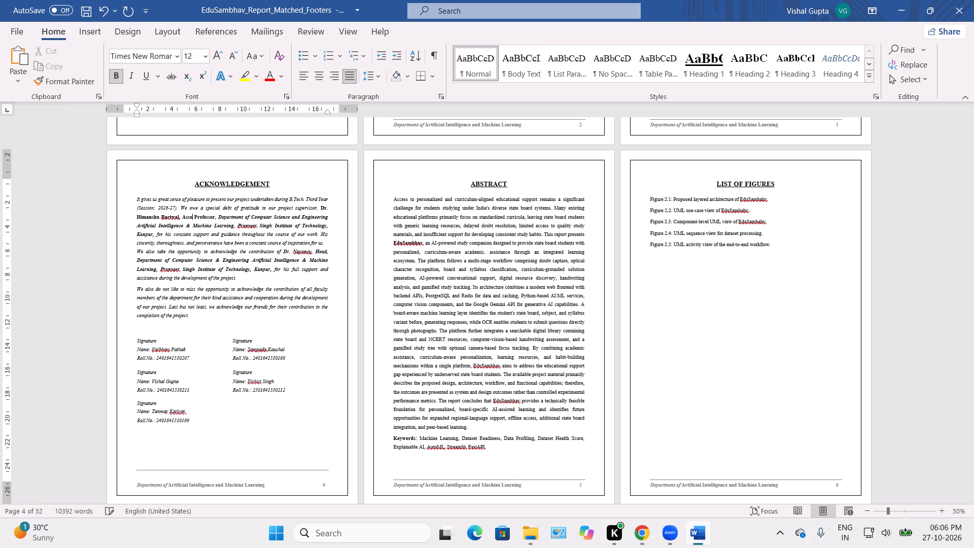
pyautogui.press('BackSpace')
pyautogui.write('istant')
pyautogui.hotkey('ctrl', 's')
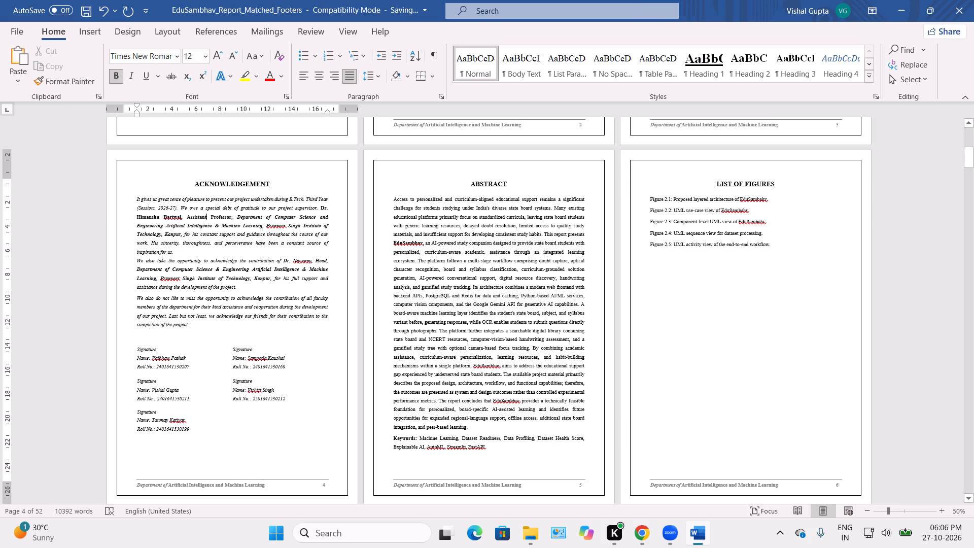
# Look through the report from the Table of Contents to the Chapter 3 pages, examining layout and footer lines.
pyautogui.scroll(-3, 512, 340)
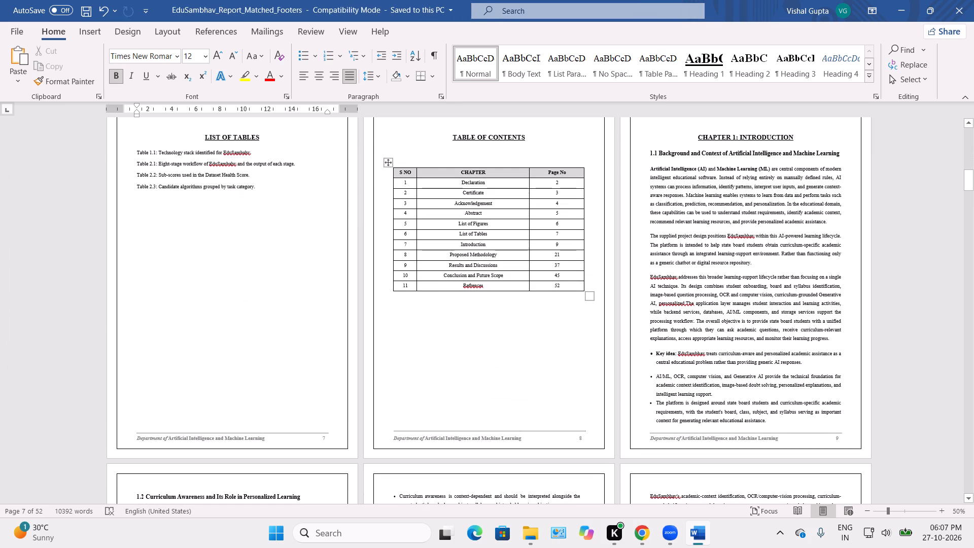
pyautogui.scroll(-6, 512, 340)
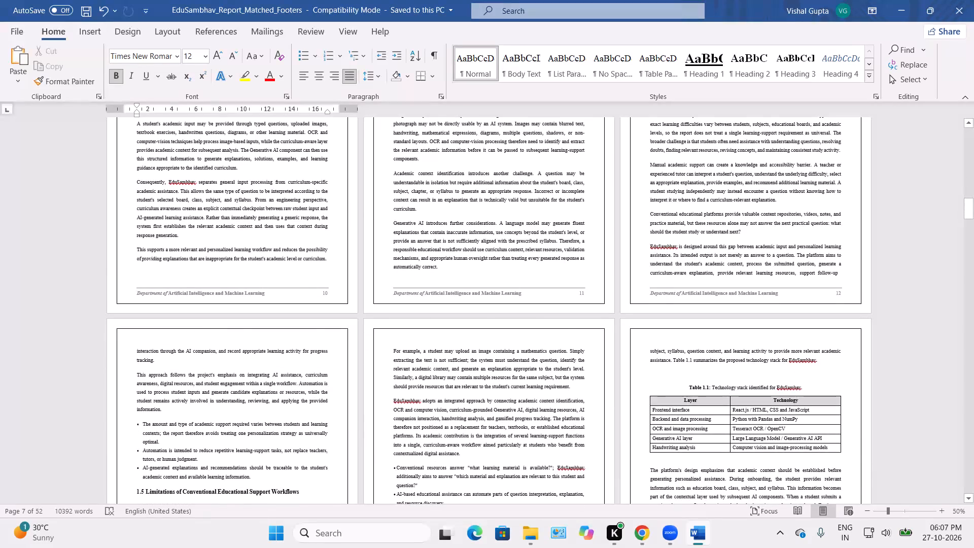
pyautogui.scroll(-5, 512, 340)
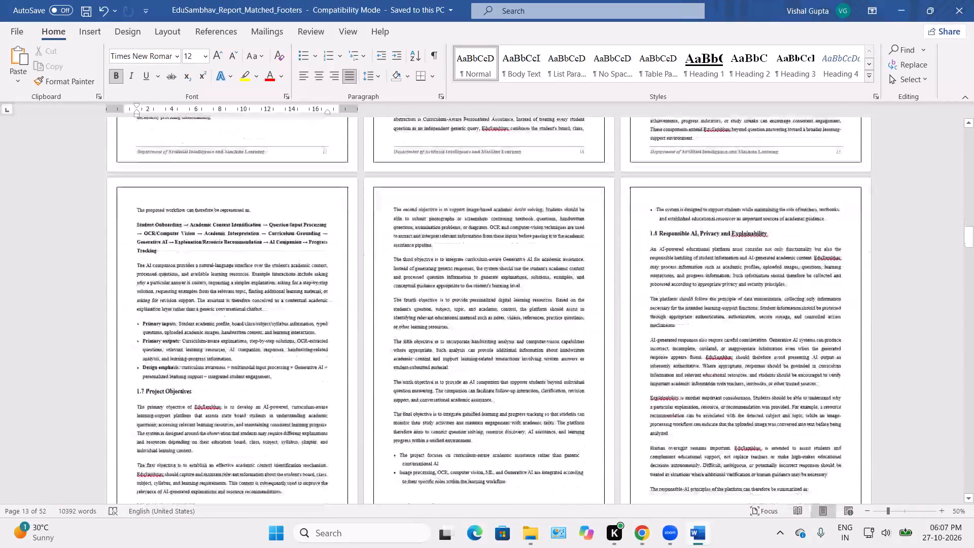
pyautogui.scroll(-3, 512, 340)
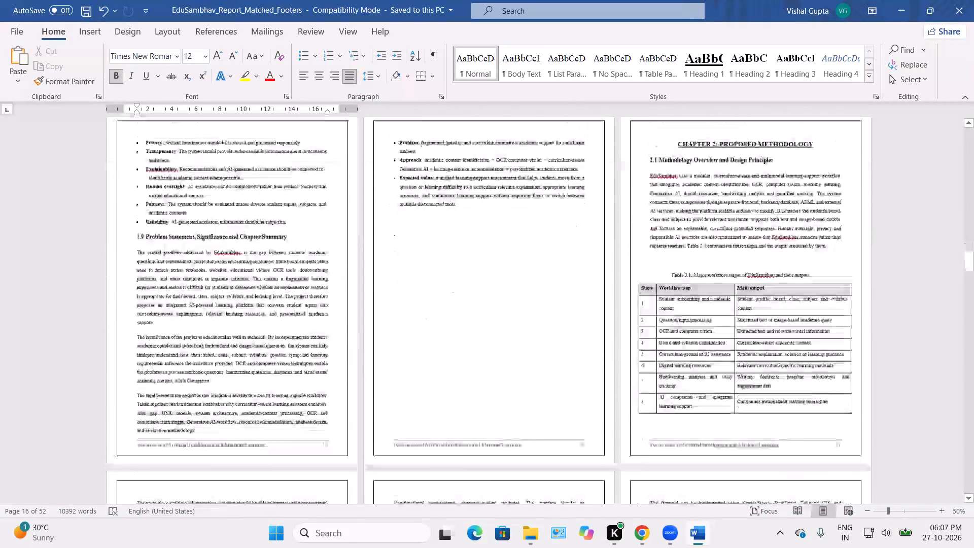
pyautogui.scroll(-2, 512, 340)
pyautogui.scroll(3, 512, 340)
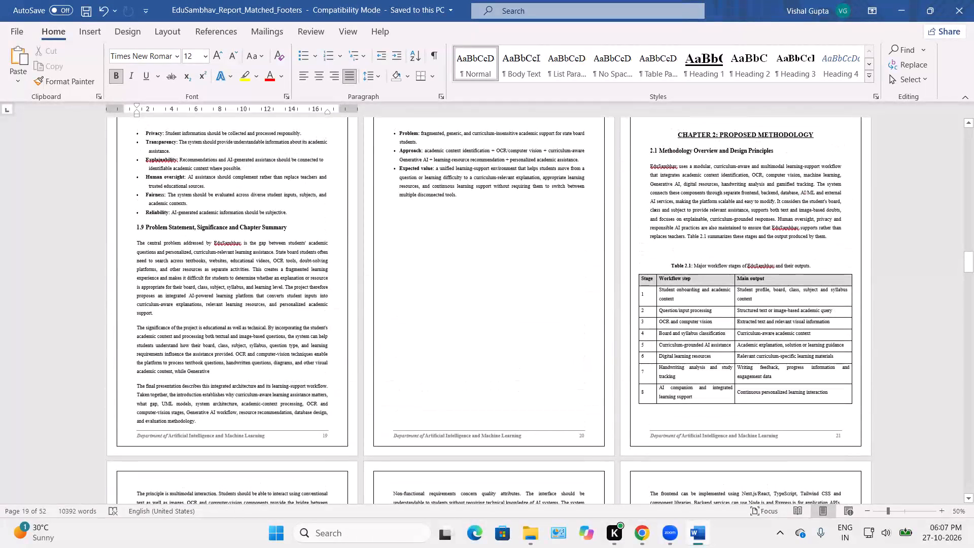
pyautogui.scroll(-2, 512, 340)
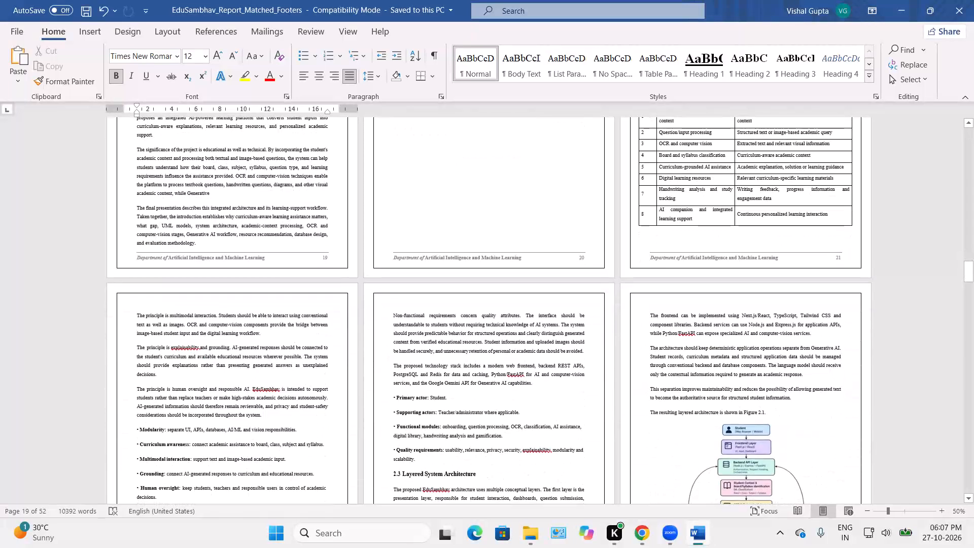
pyautogui.scroll(-5, 512, 340)
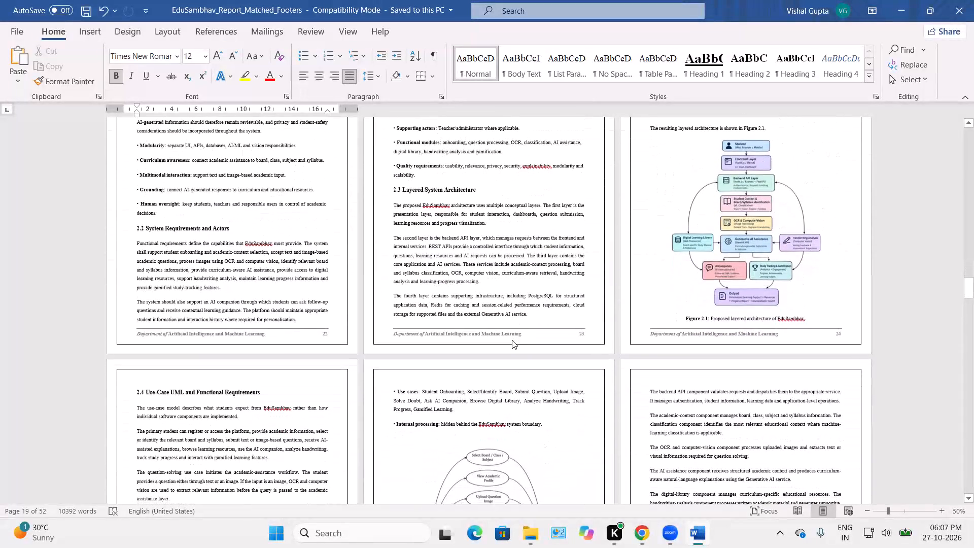
pyautogui.scroll(-6, 512, 340)
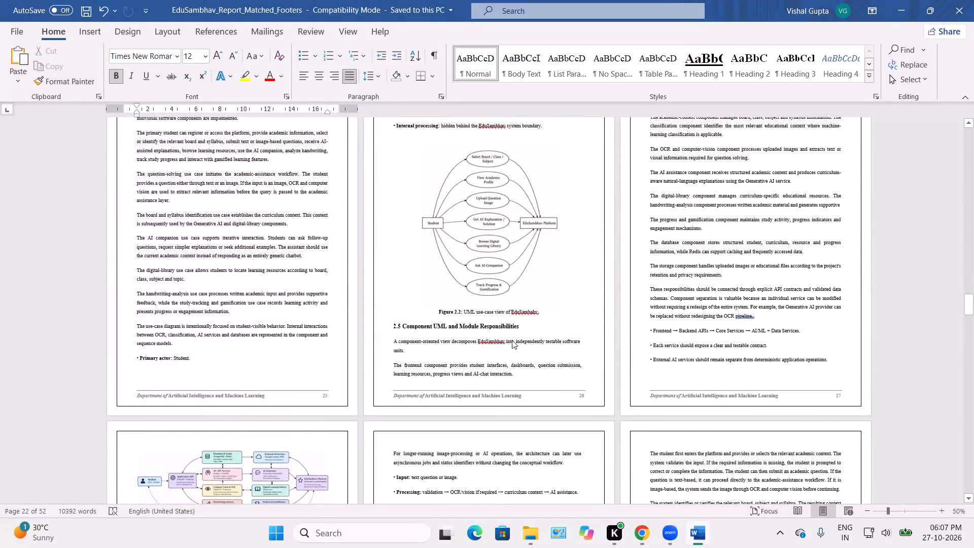
pyautogui.scroll(-7, 512, 340)
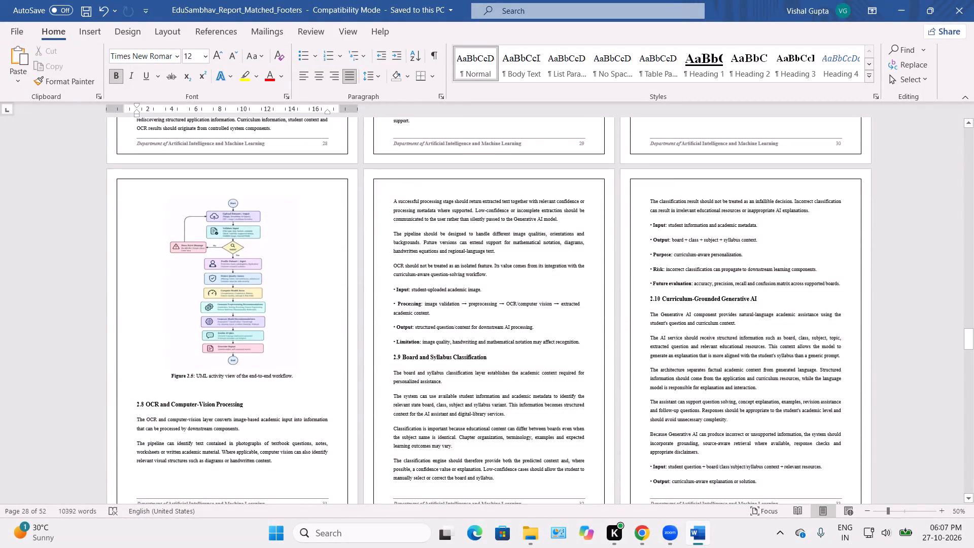
pyautogui.scroll(-8, 512, 340)
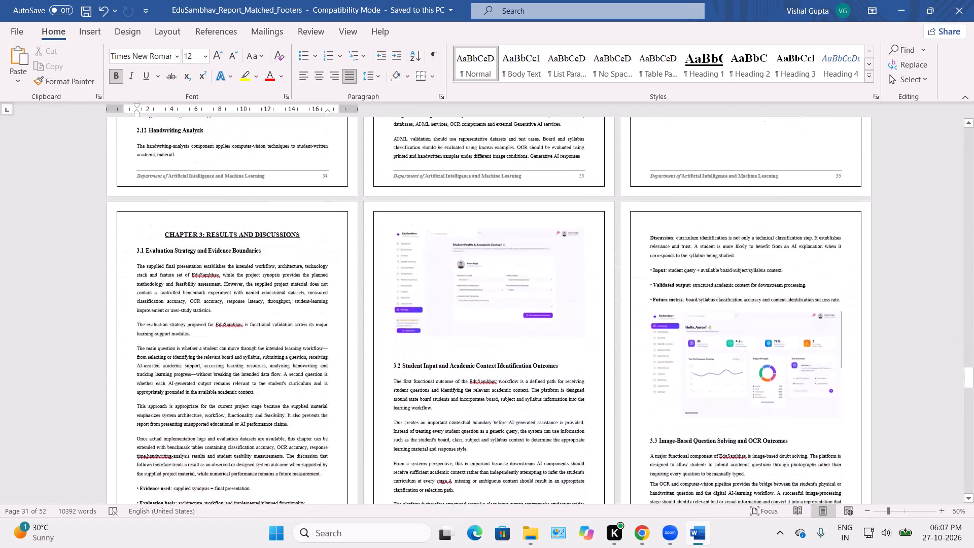
pyautogui.scroll(-4, 512, 340)
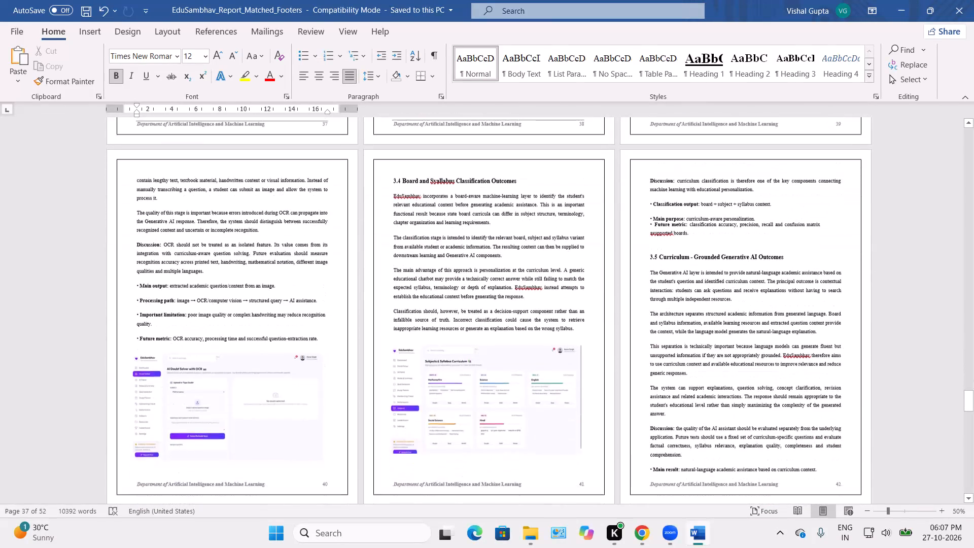
pyautogui.scroll(2, 512, 340)
pyautogui.scroll(-1, 592, 324)
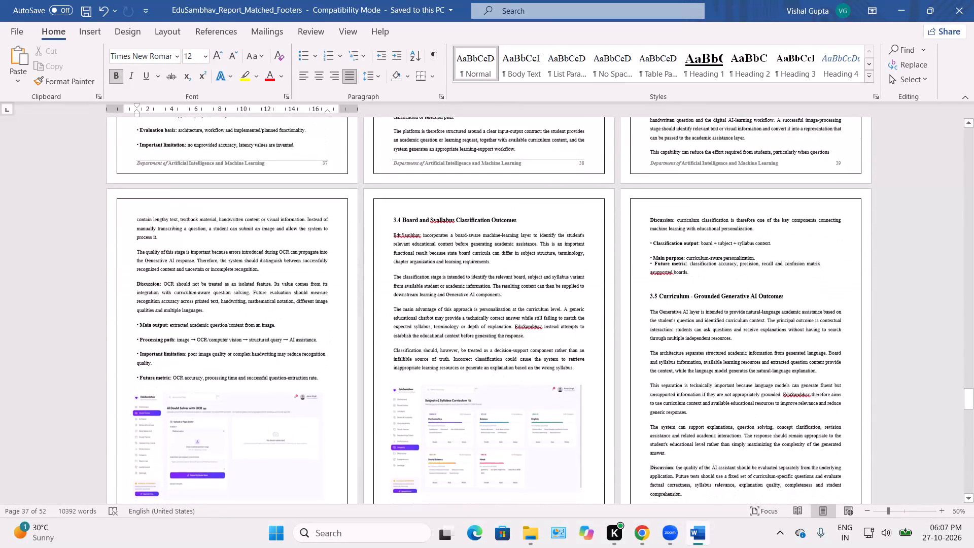
pyautogui.scroll(-3, 592, 324)
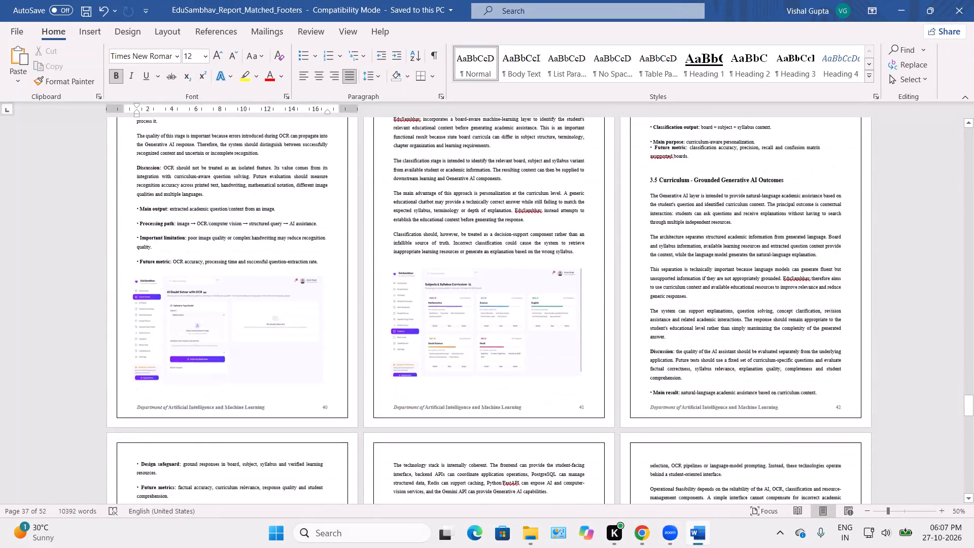
pyautogui.scroll(-1, 592, 324)
# Paste the copied horizontal footer line onto page 40 and align it above the footer text, matching the text width.
pyautogui.click(183, 367)
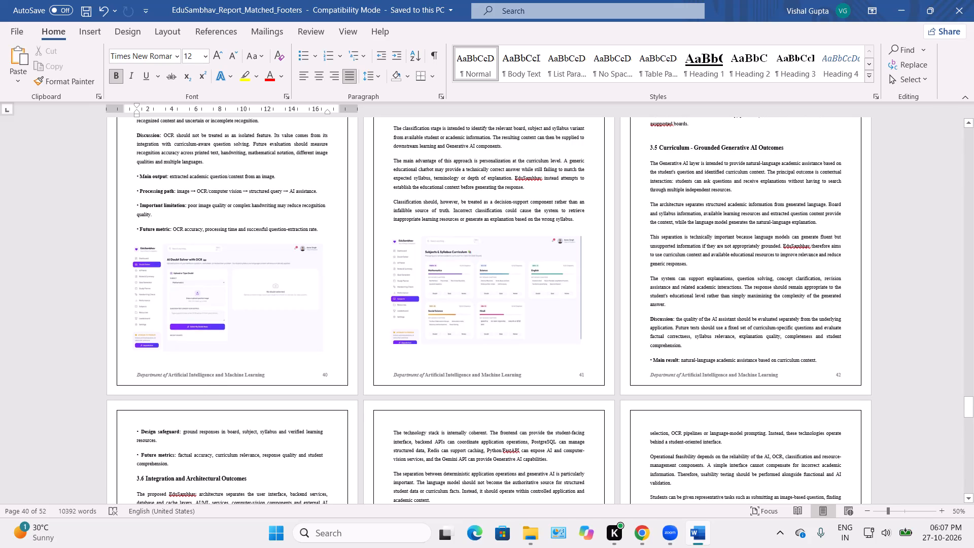
pyautogui.scroll(-3, 183, 367)
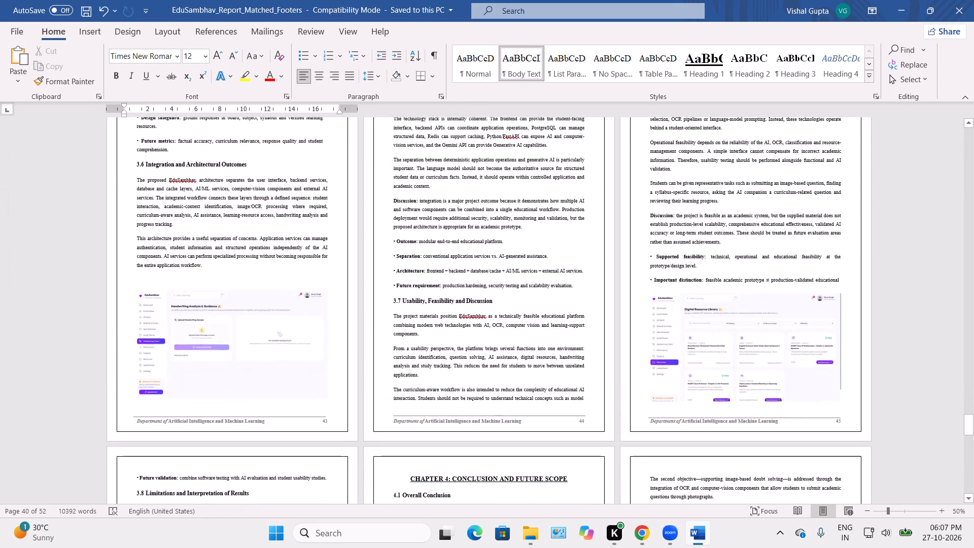
pyautogui.scroll(1, 183, 367)
pyautogui.hotkey('ctrl', 'v')
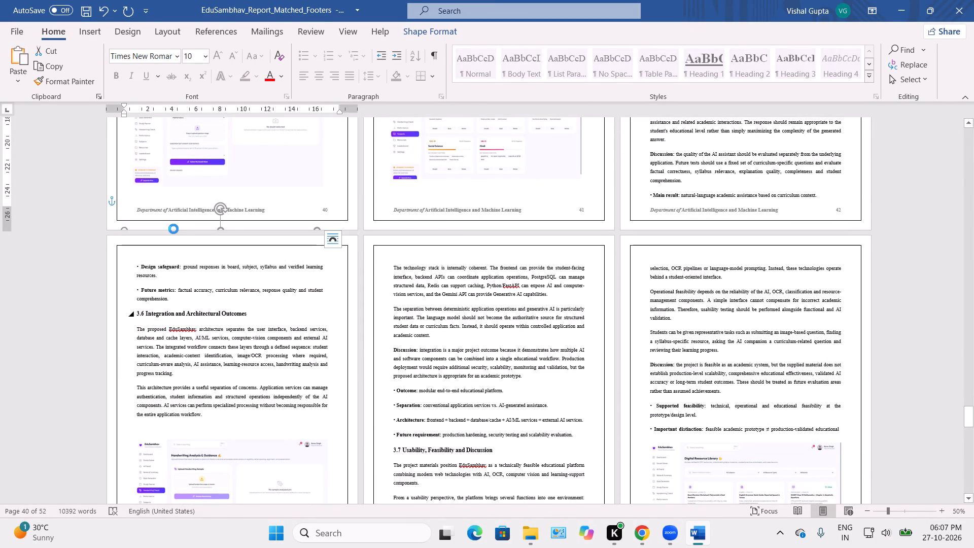
pyautogui.moveTo(173, 229); pyautogui.dragTo(179, 202)
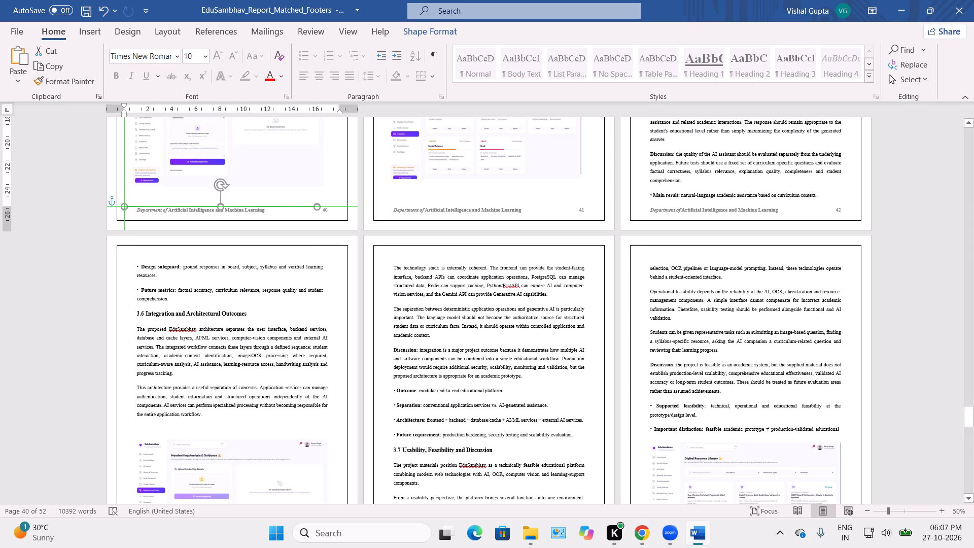
pyautogui.moveTo(179, 202); pyautogui.dragTo(184, 202)
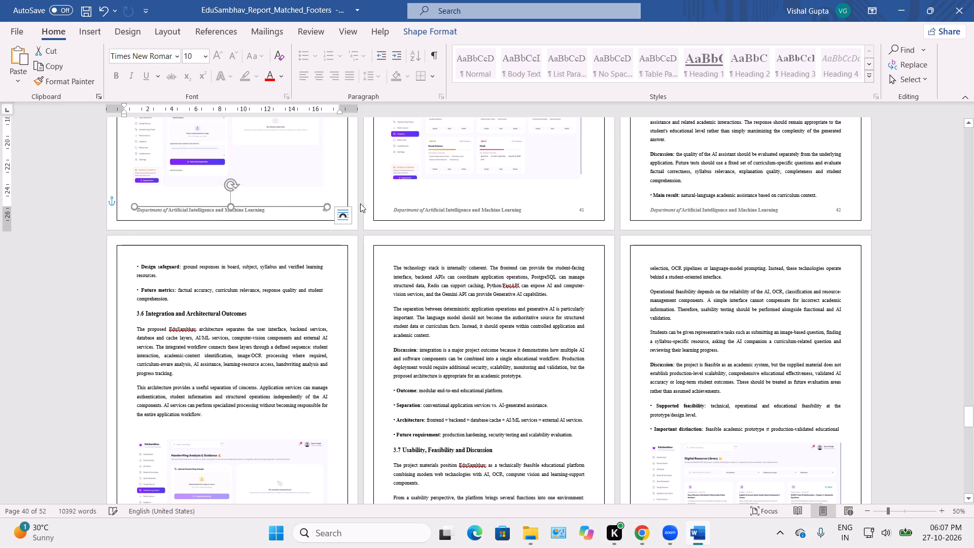
# Paste the horizontal footer line onto page 41 and align it with the footer text and page number.
pyautogui.click(390, 201)
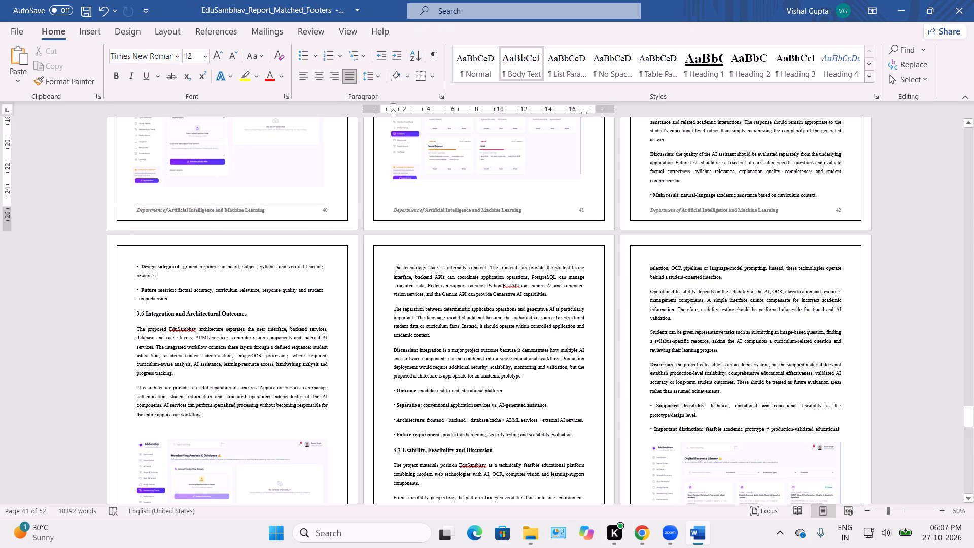
pyautogui.hotkey('ctrl', 'v')
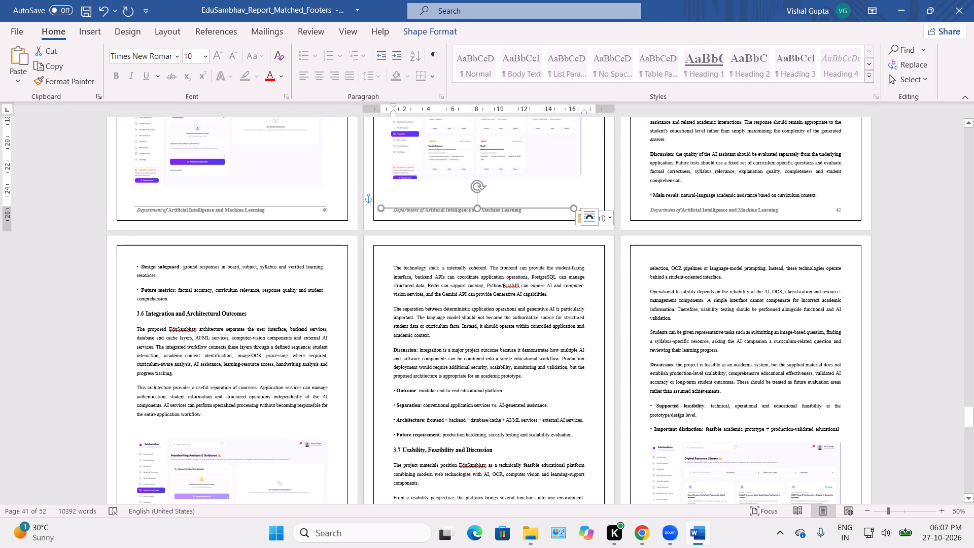
pyautogui.moveTo(428, 206); pyautogui.dragTo(438, 201)
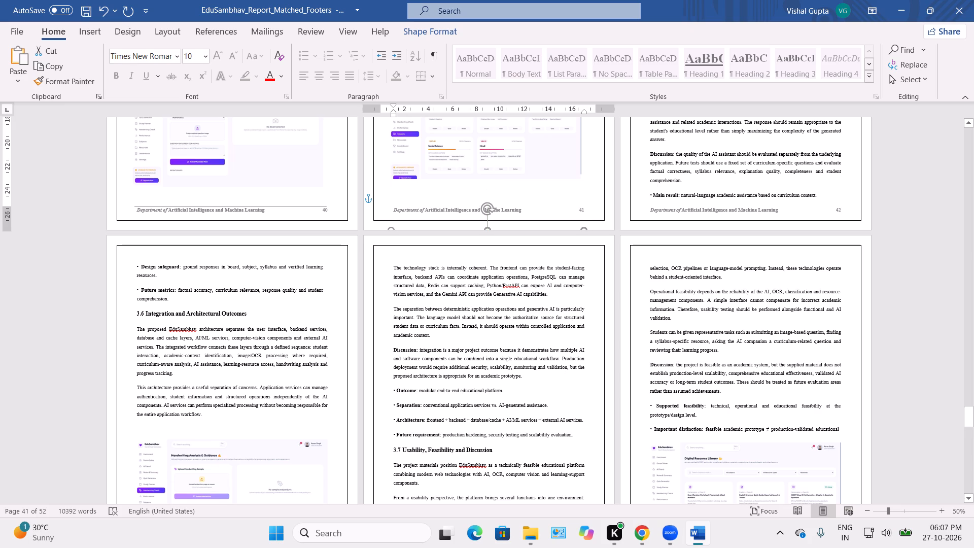
pyautogui.moveTo(438, 201); pyautogui.dragTo(441, 206)
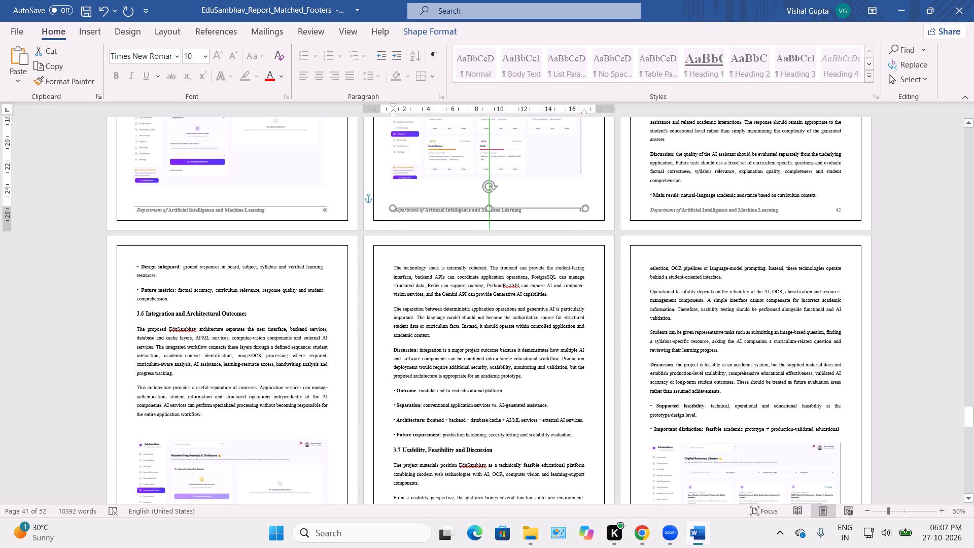
pyautogui.moveTo(441, 206); pyautogui.dragTo(440, 207)
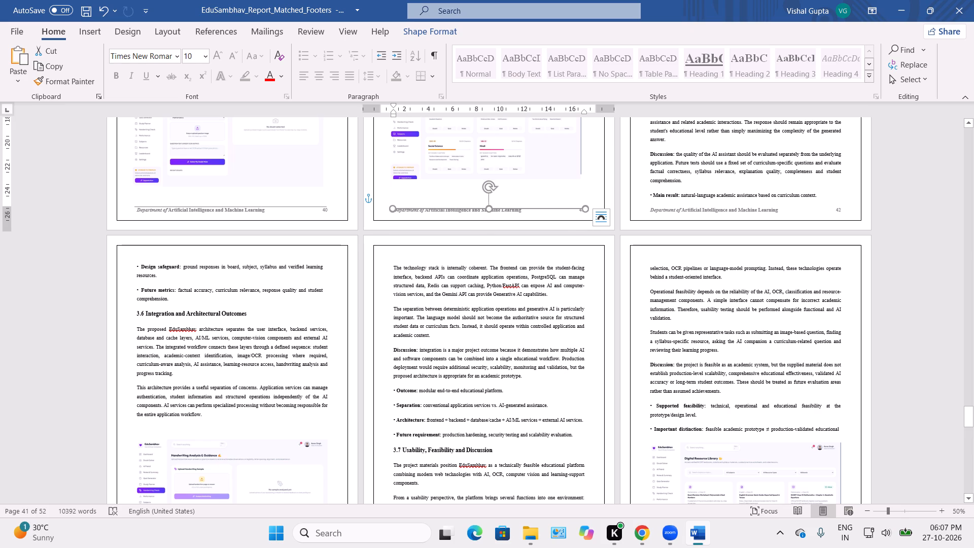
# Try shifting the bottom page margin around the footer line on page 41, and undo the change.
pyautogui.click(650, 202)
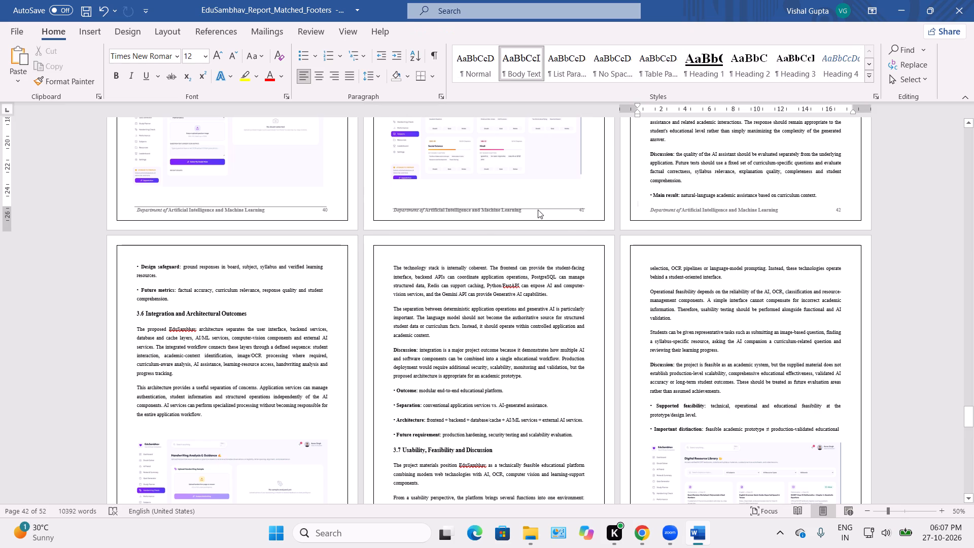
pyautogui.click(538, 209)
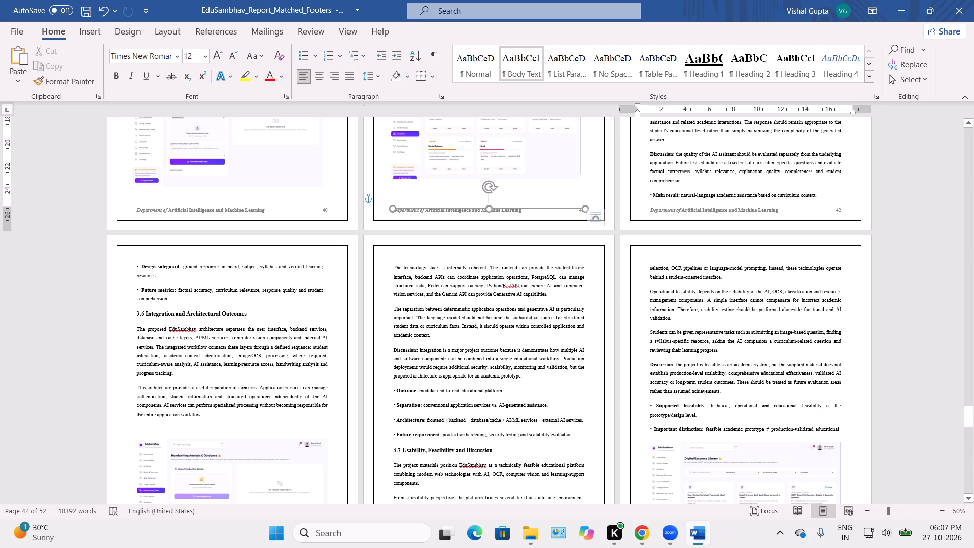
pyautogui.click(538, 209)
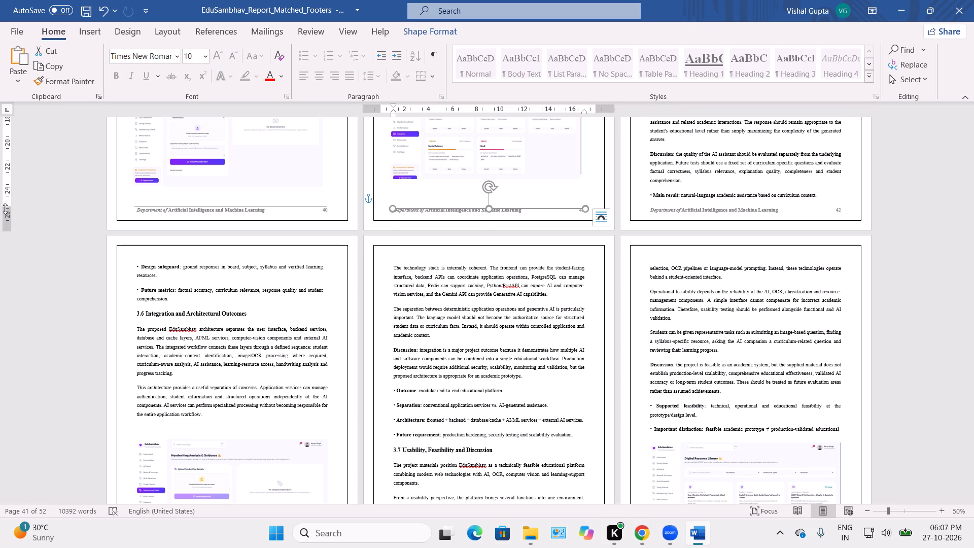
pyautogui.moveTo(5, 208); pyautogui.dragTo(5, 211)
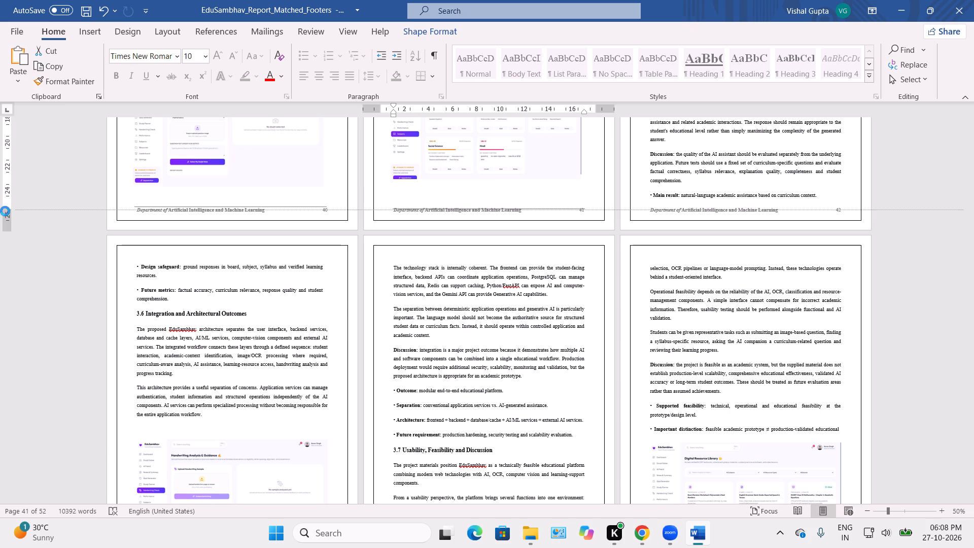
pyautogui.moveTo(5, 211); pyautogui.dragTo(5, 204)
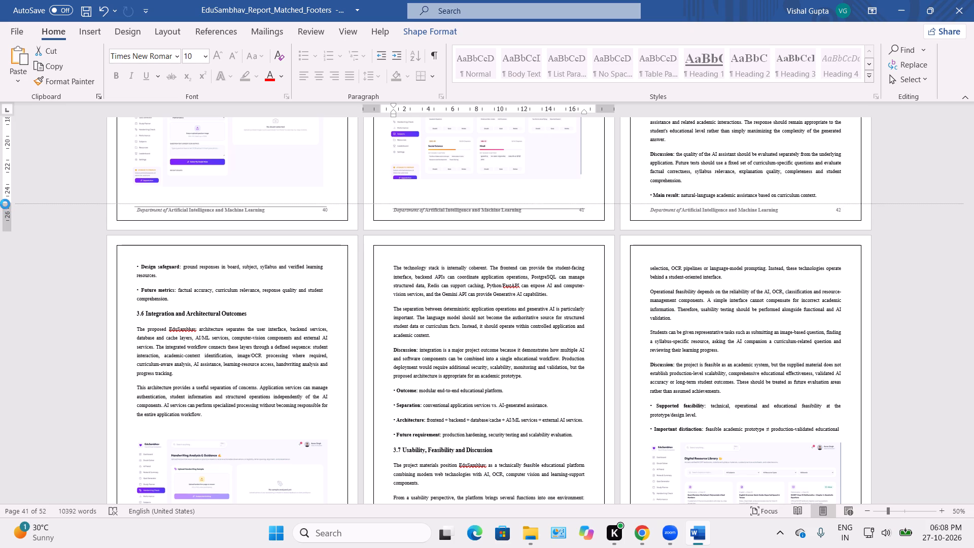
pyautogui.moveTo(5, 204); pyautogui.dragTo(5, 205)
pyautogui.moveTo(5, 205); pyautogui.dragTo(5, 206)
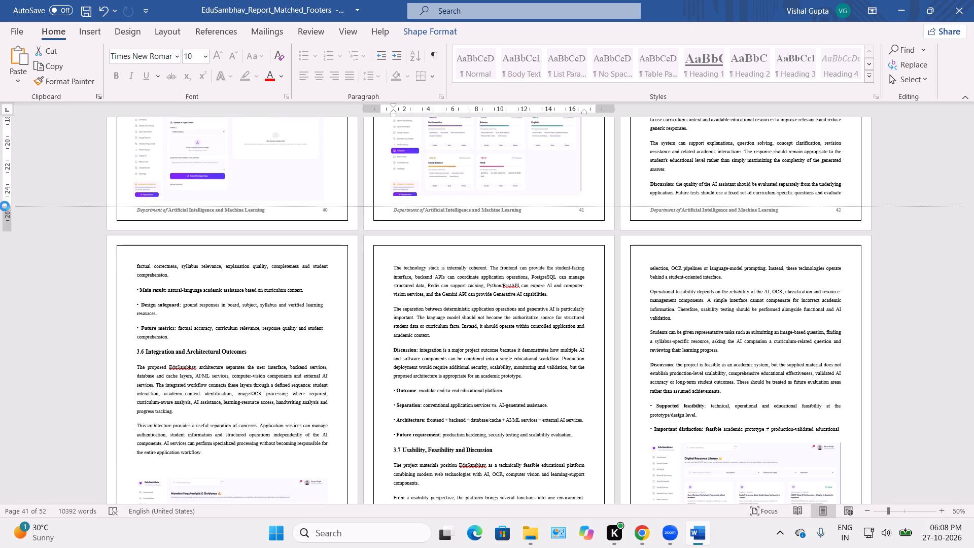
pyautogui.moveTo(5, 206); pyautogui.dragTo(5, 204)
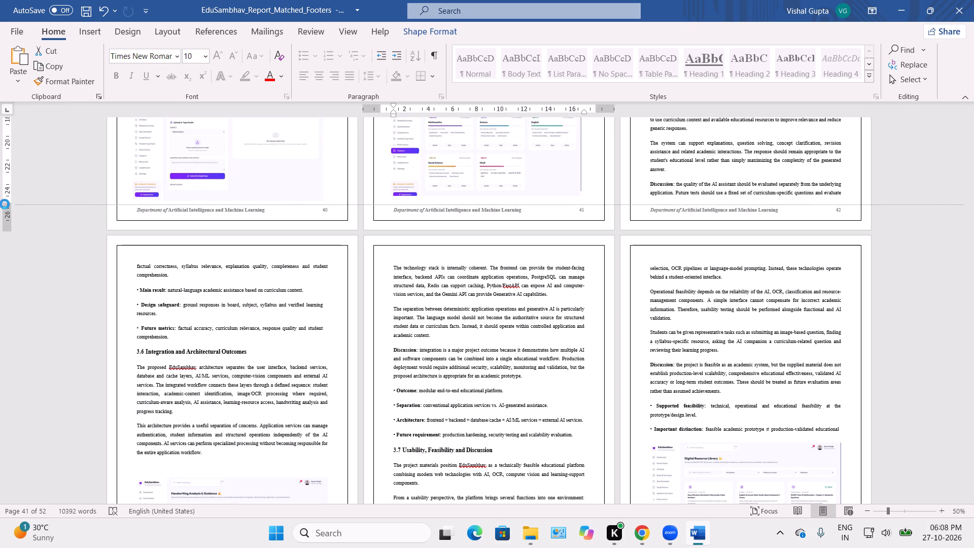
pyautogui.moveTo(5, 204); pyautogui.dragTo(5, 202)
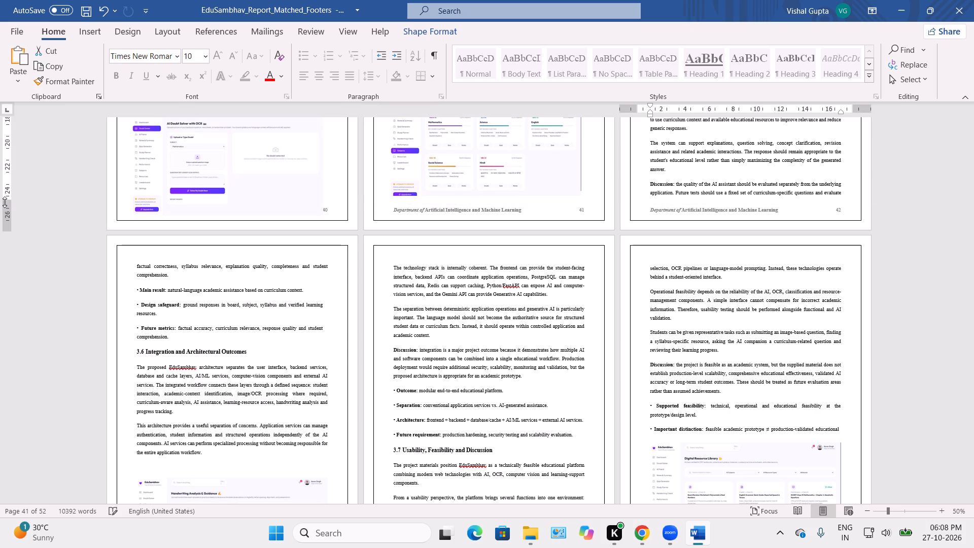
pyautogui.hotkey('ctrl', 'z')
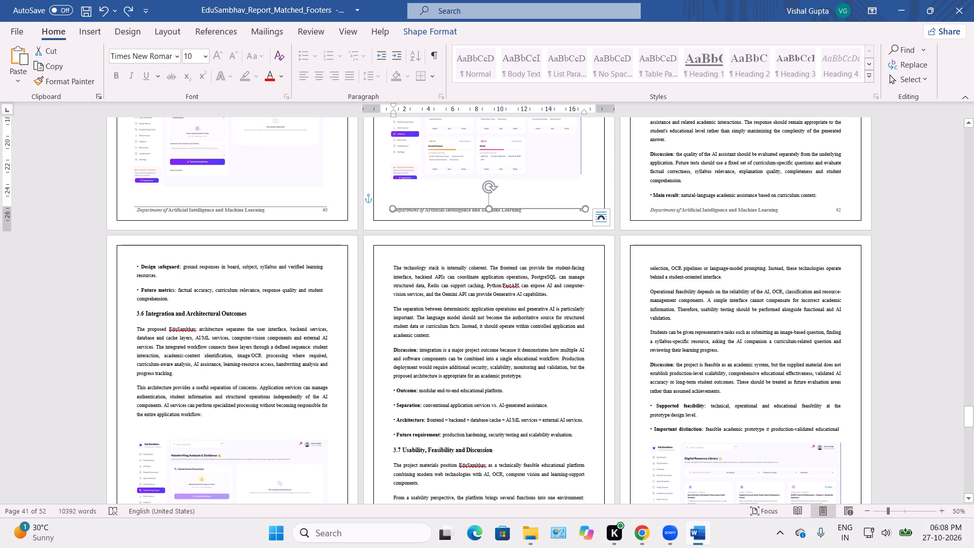
# Replace the footer line on page 41 with a freshly pasted copy, aligned just above the footer text and page number.
pyautogui.moveTo(430, 209); pyautogui.dragTo(427, 203)
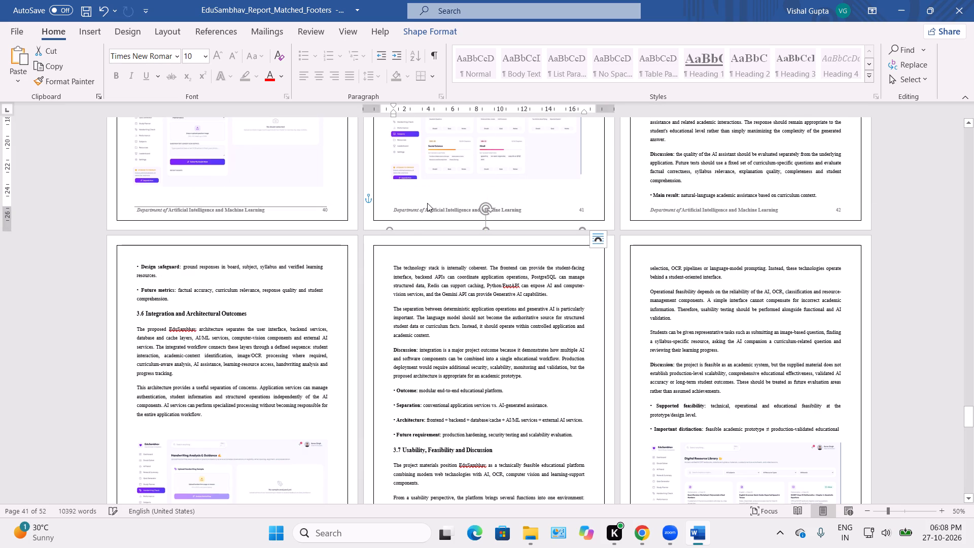
pyautogui.press('Delete')
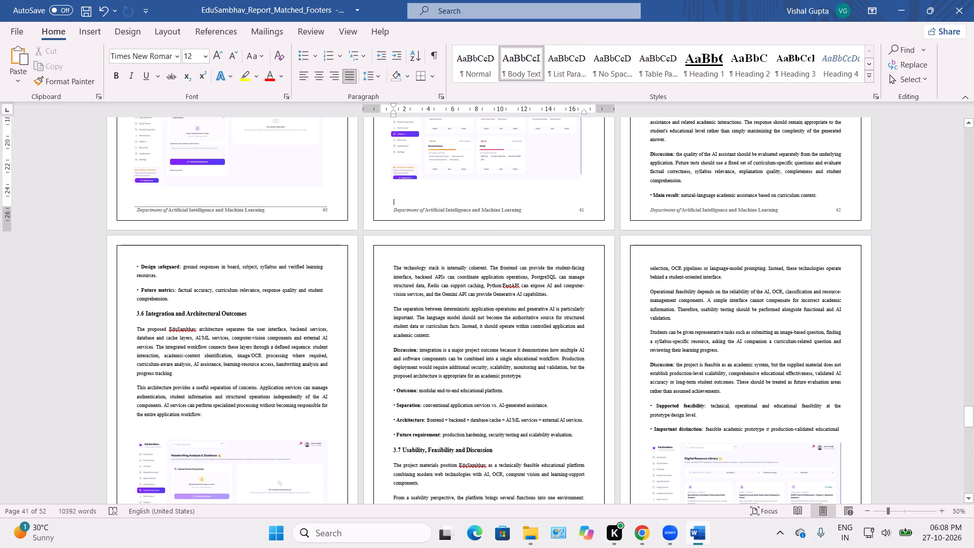
pyautogui.press('BackSpace')
pyautogui.press('Up')
pyautogui.hotkey('ctrl', 'v')
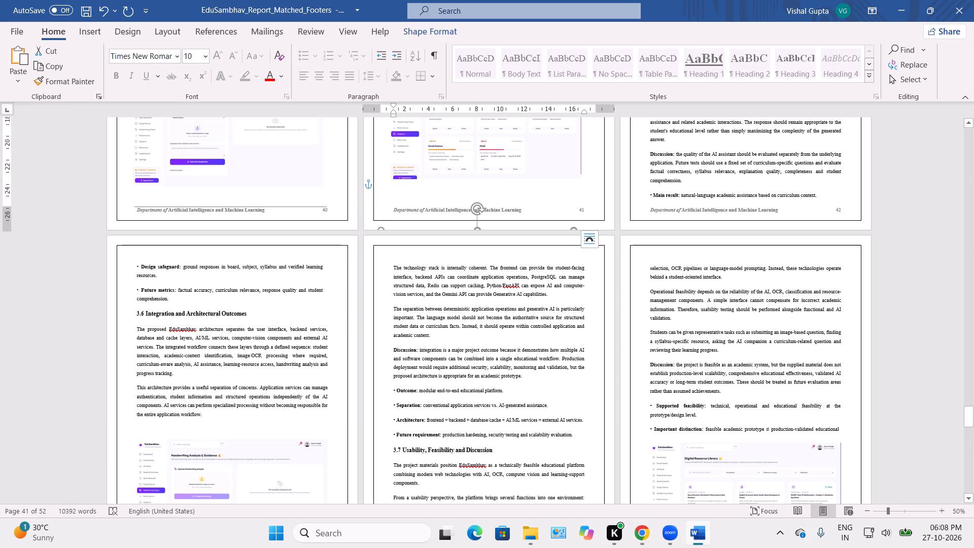
pyautogui.moveTo(416, 228); pyautogui.dragTo(420, 204)
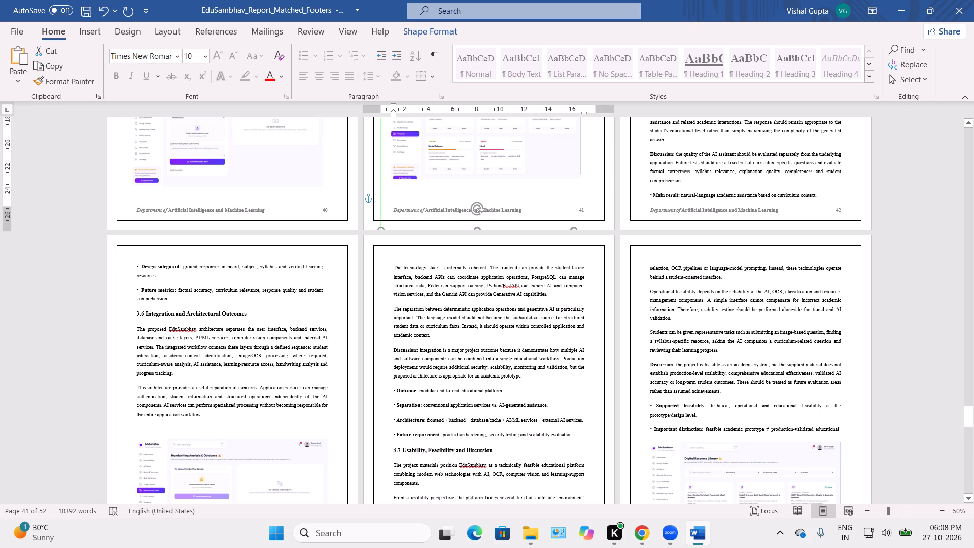
pyautogui.moveTo(420, 204); pyautogui.dragTo(434, 205)
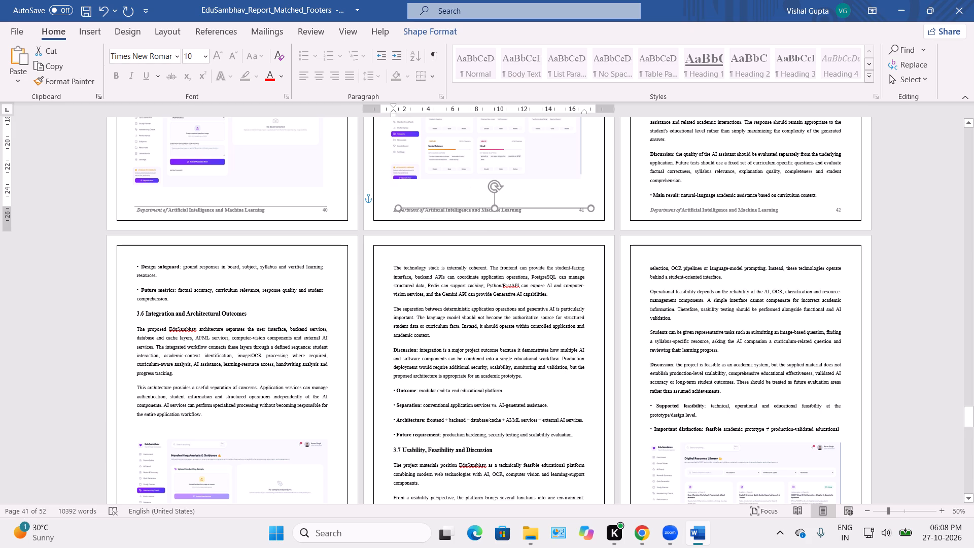
pyautogui.moveTo(434, 205); pyautogui.dragTo(430, 205)
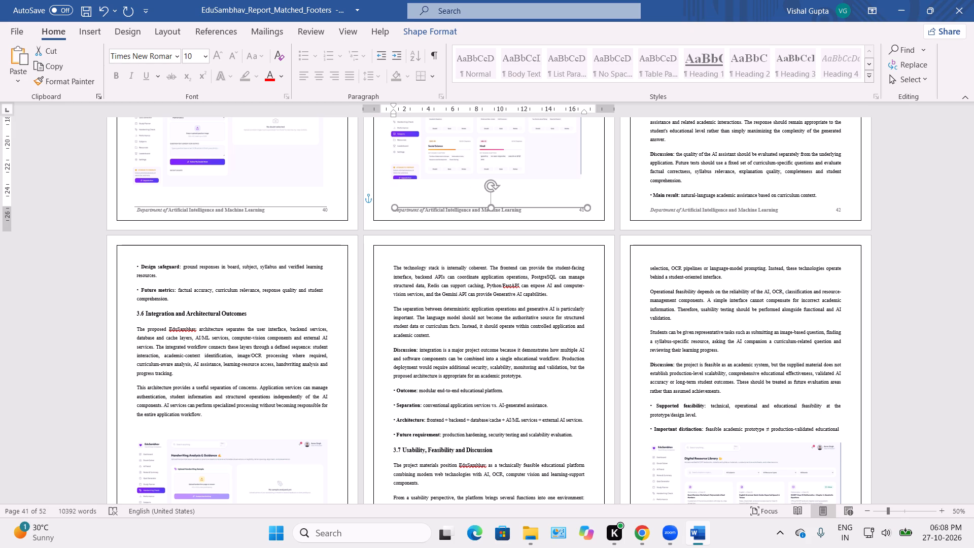
pyautogui.moveTo(430, 205); pyautogui.dragTo(428, 204)
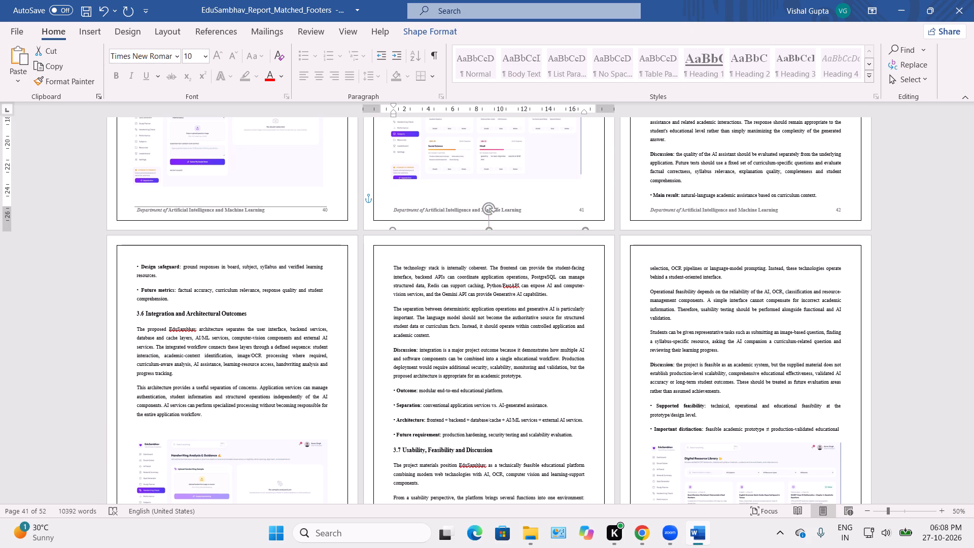
pyautogui.moveTo(428, 204); pyautogui.dragTo(429, 205)
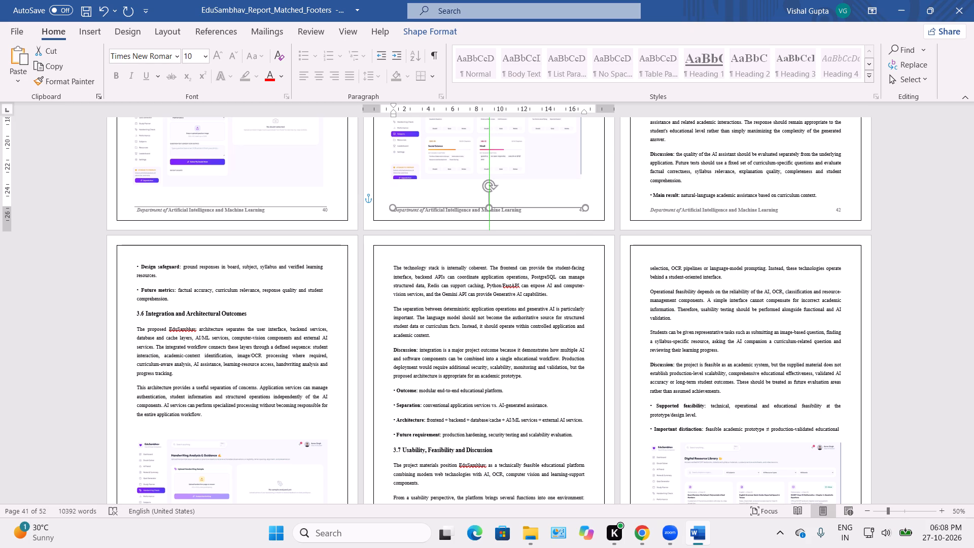
pyautogui.moveTo(429, 205); pyautogui.dragTo(427, 205)
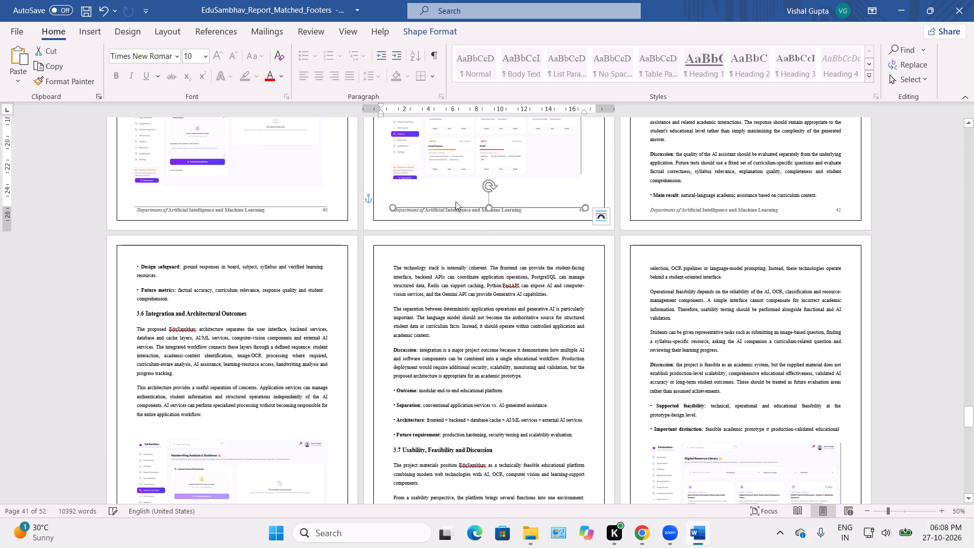
# Paste the horizontal footer line onto page 42 and align it just above the footer text, spanning to the page number.
pyautogui.click(647, 196)
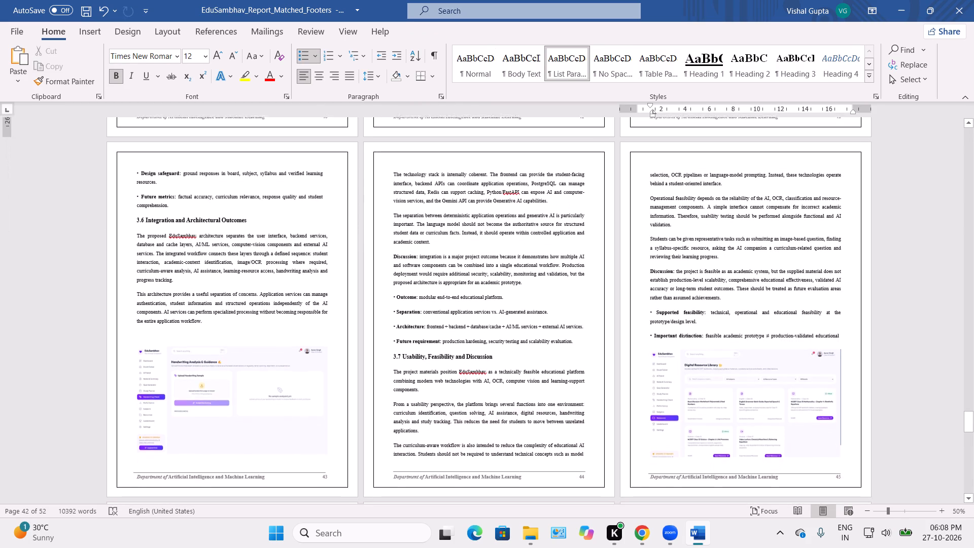
pyautogui.scroll(4, 647, 196)
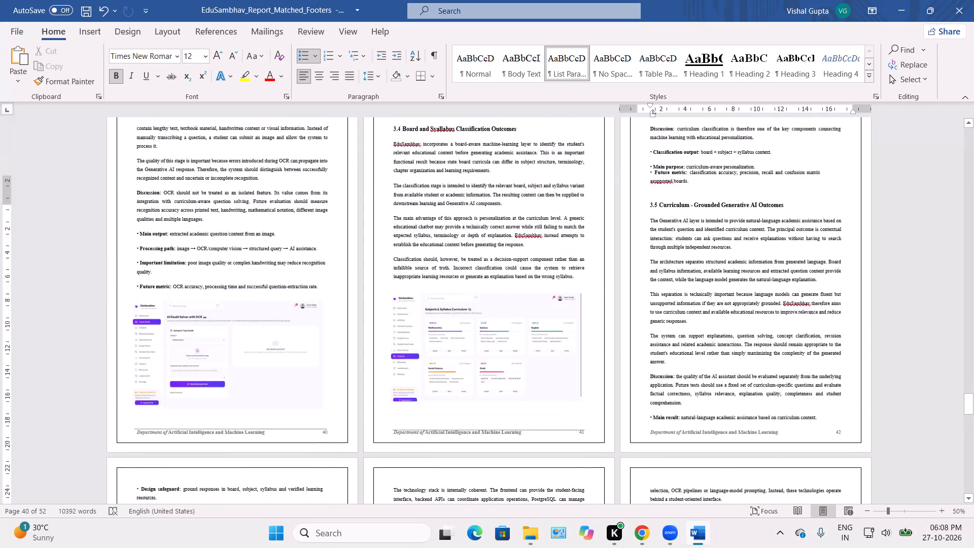
pyautogui.scroll(2, 647, 196)
pyautogui.scroll(-3, 647, 196)
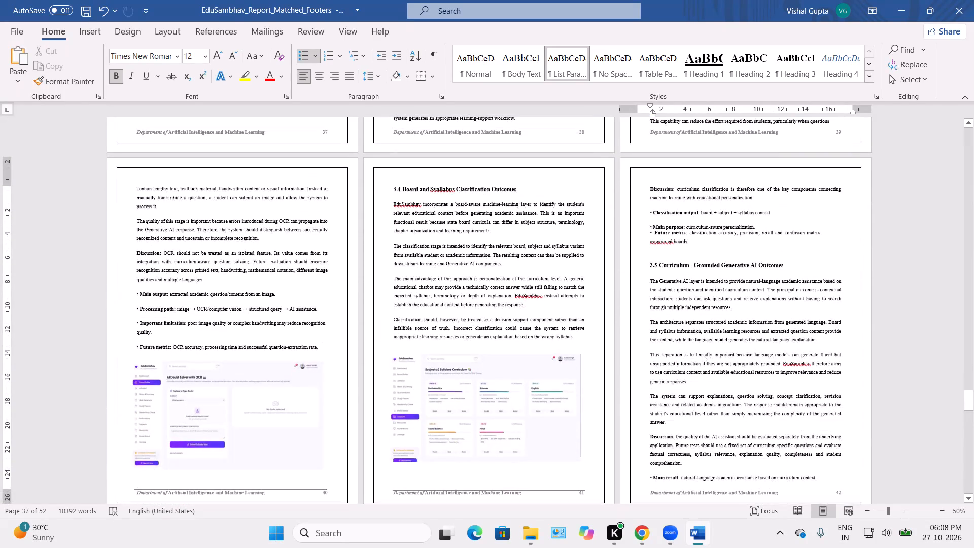
pyautogui.scroll(-2, 718, 399)
pyautogui.click(674, 332)
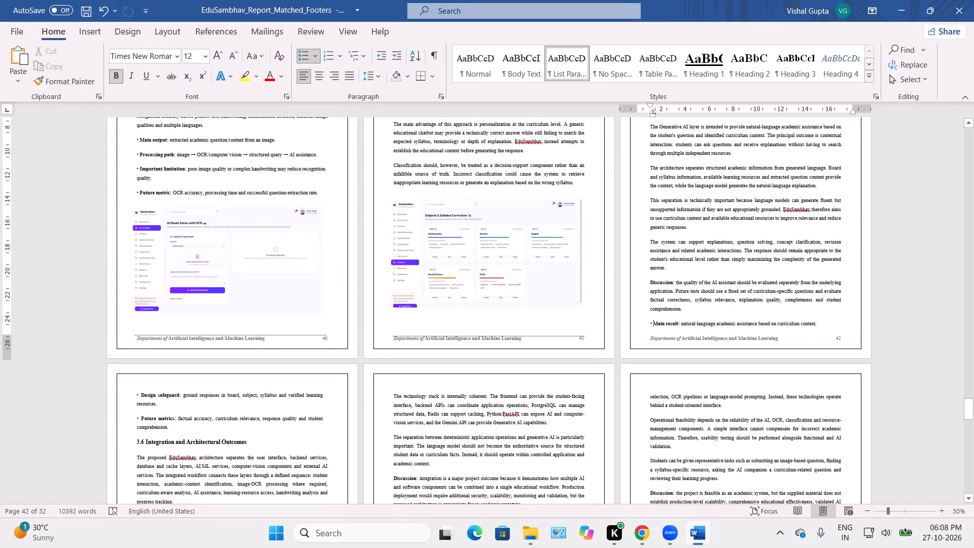
pyautogui.hotkey('ctrl', 'v')
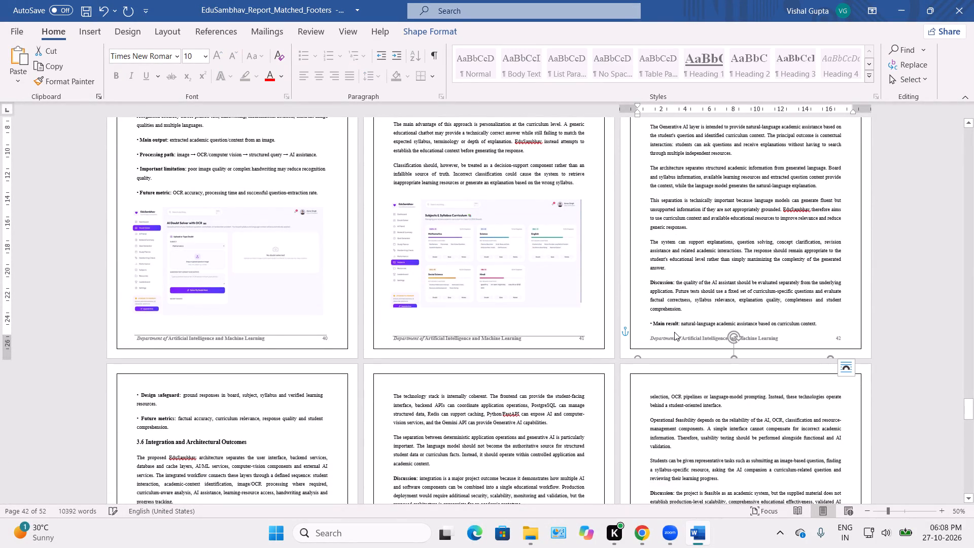
pyautogui.moveTo(685, 357); pyautogui.dragTo(684, 336)
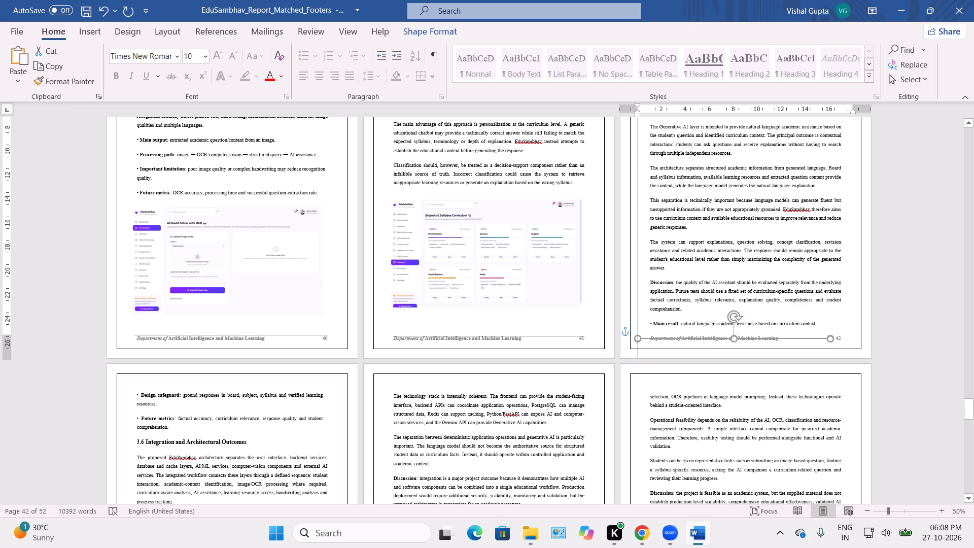
pyautogui.moveTo(684, 336); pyautogui.dragTo(695, 332)
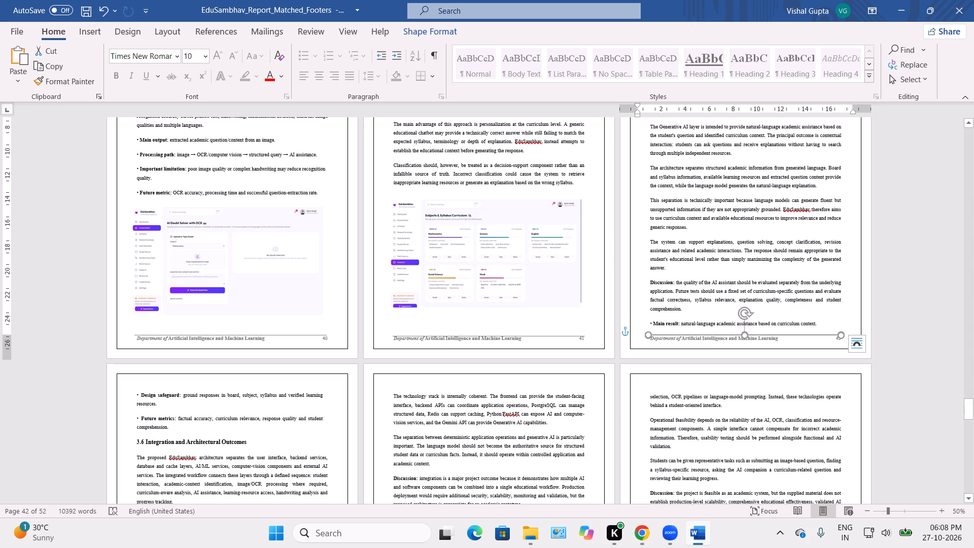
pyautogui.click(749, 277)
# Insert a paragraph break after "academic assistance layer." on page 39, moving the sentence "This capability can reduce the effort" onto page 40.
pyautogui.scroll(2, 749, 277)
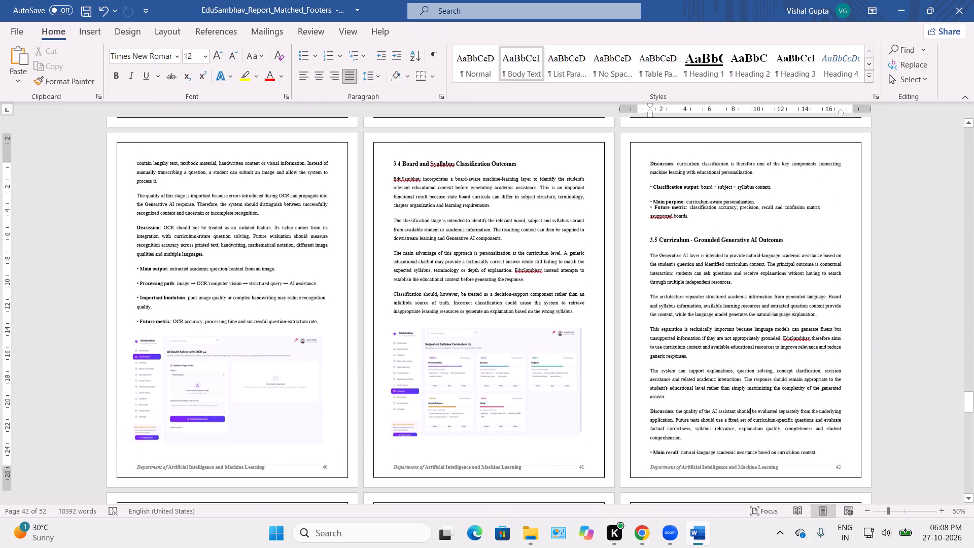
pyautogui.scroll(2, 749, 277)
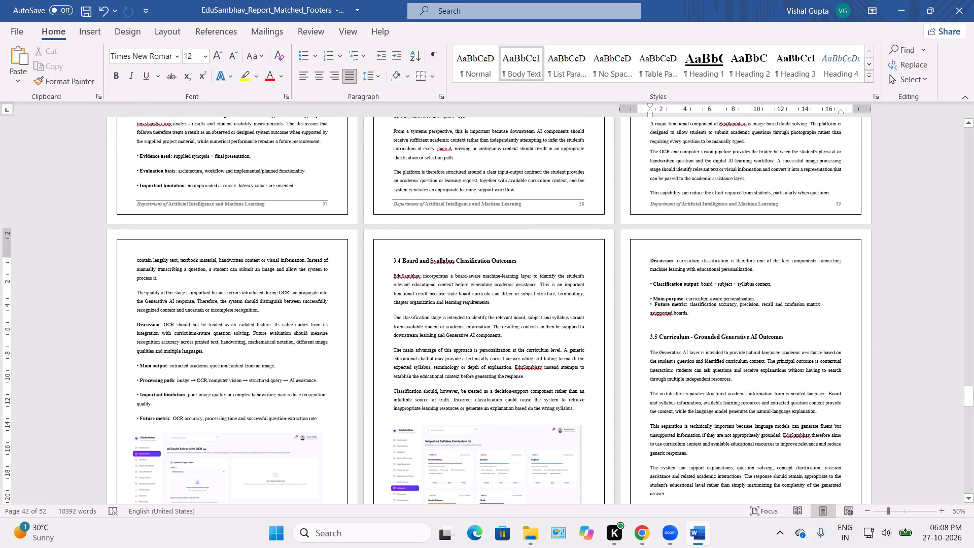
pyautogui.click(751, 180)
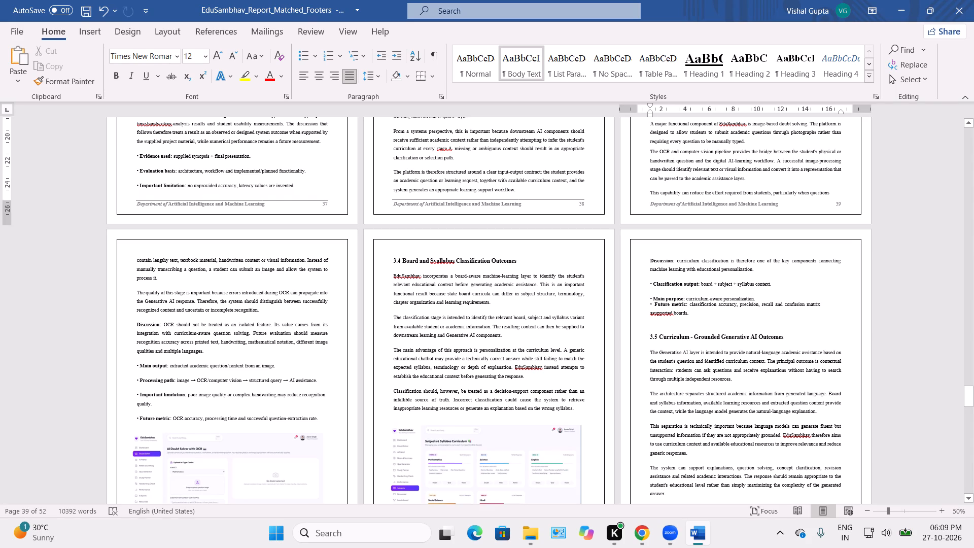
pyautogui.press('Return')
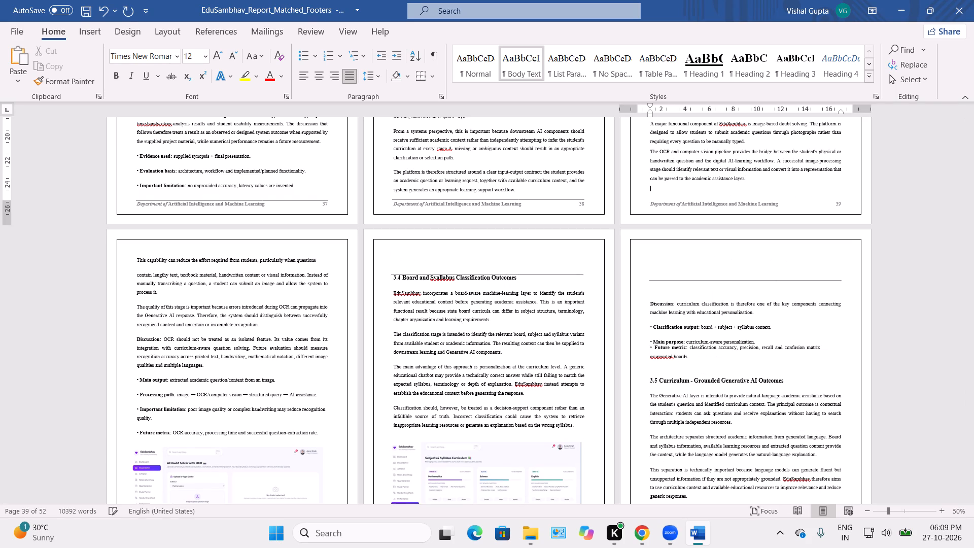
pyautogui.press('Left')
pyautogui.press('Right')
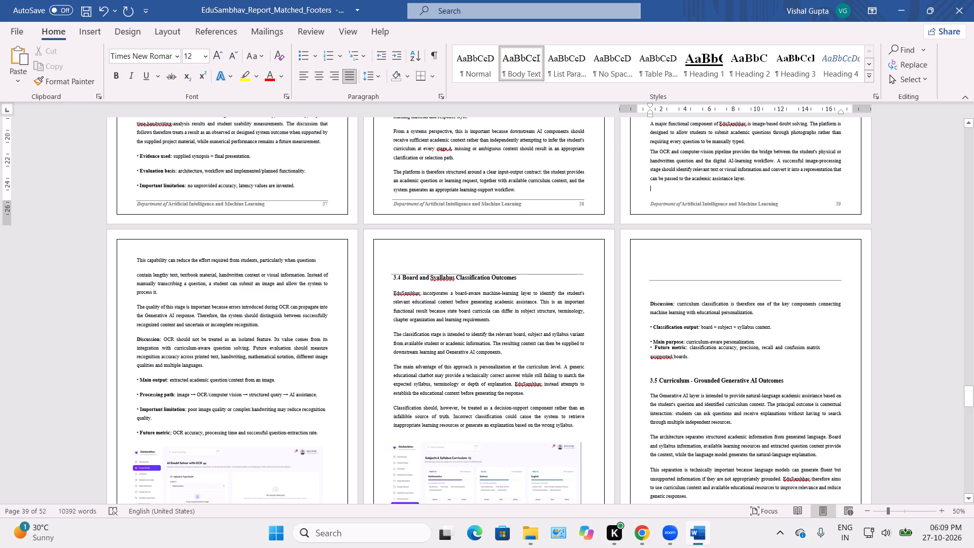
# Paste the horizontal footer line onto page 39 and align it just above the footer text and page number.
pyautogui.click(638, 195)
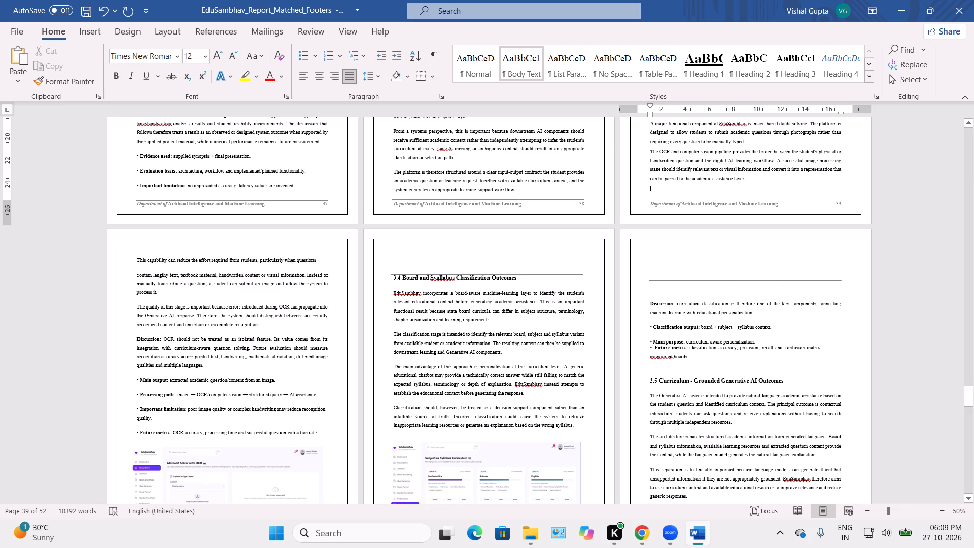
pyautogui.click(638, 195)
pyautogui.hotkey('ctrl', 'v')
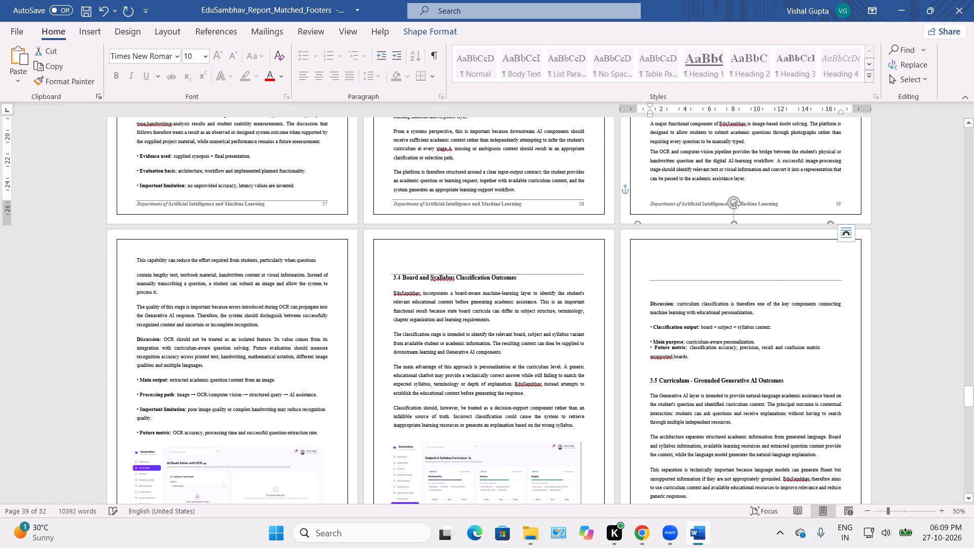
pyautogui.moveTo(680, 223); pyautogui.dragTo(687, 198)
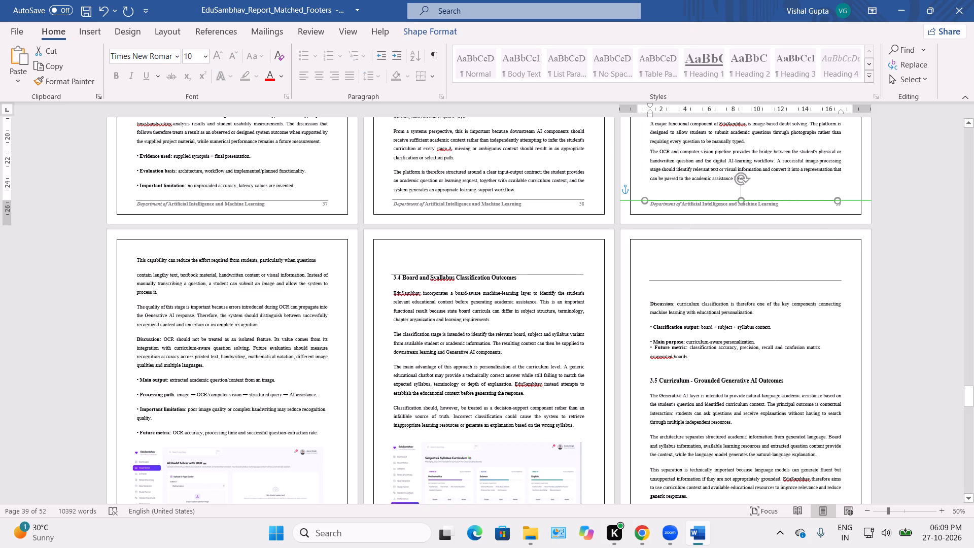
pyautogui.moveTo(687, 198); pyautogui.dragTo(689, 194)
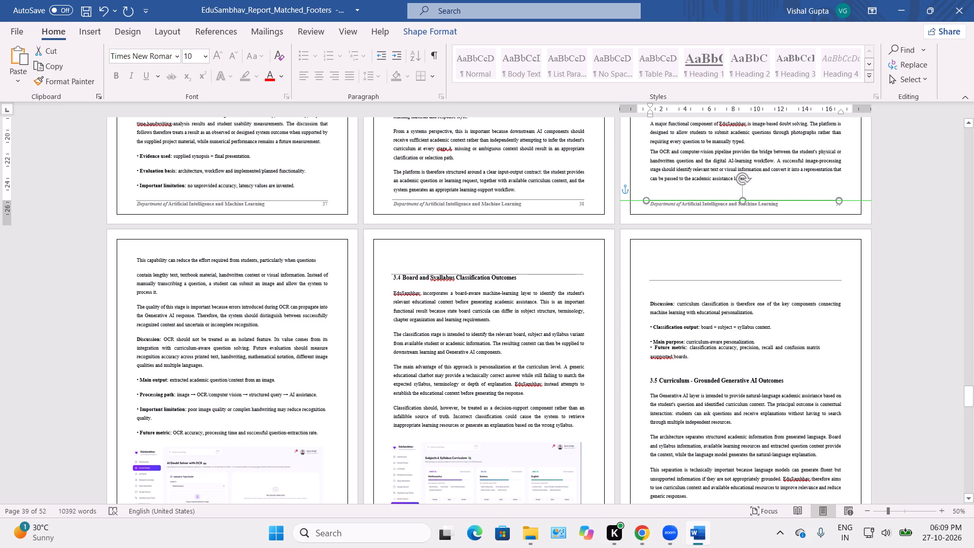
pyautogui.moveTo(689, 194); pyautogui.dragTo(690, 192)
pyautogui.moveTo(690, 192); pyautogui.dragTo(691, 192)
pyautogui.click(698, 265)
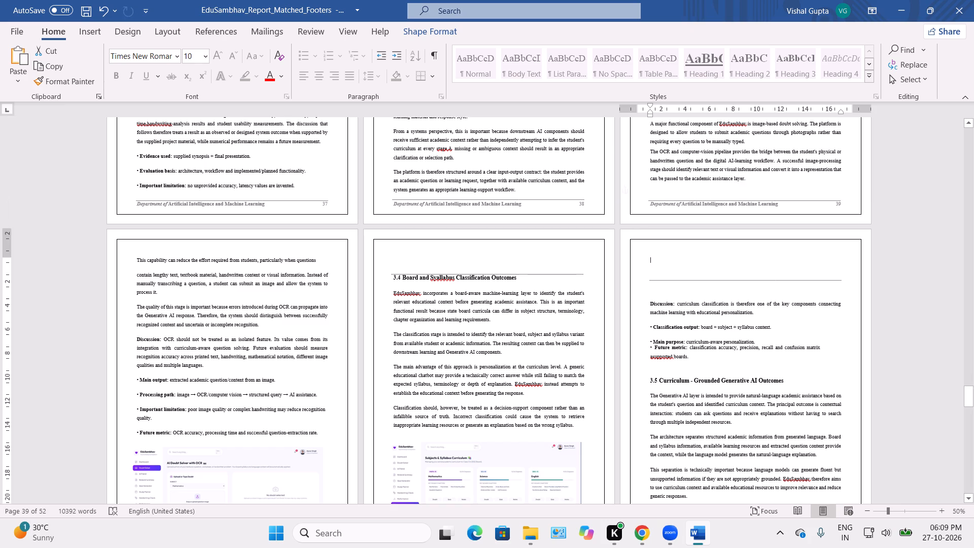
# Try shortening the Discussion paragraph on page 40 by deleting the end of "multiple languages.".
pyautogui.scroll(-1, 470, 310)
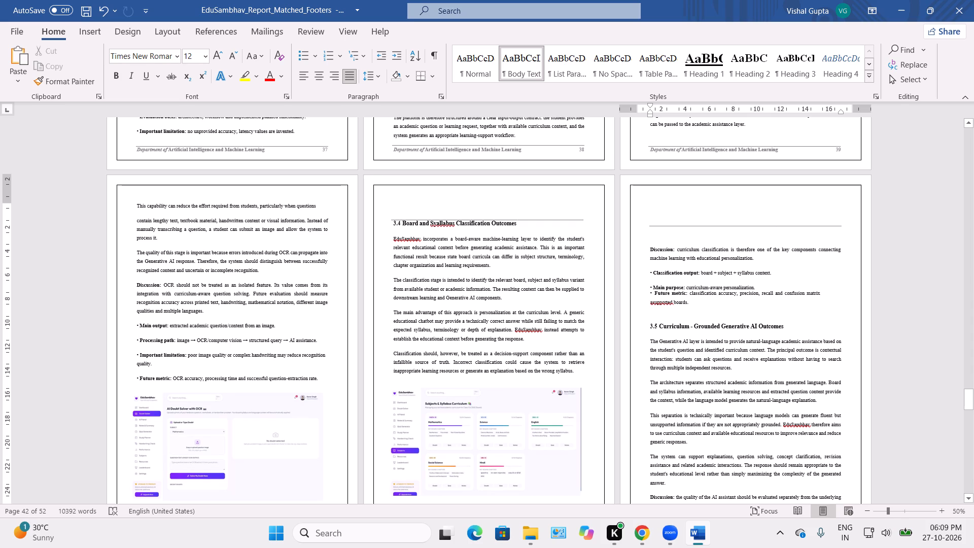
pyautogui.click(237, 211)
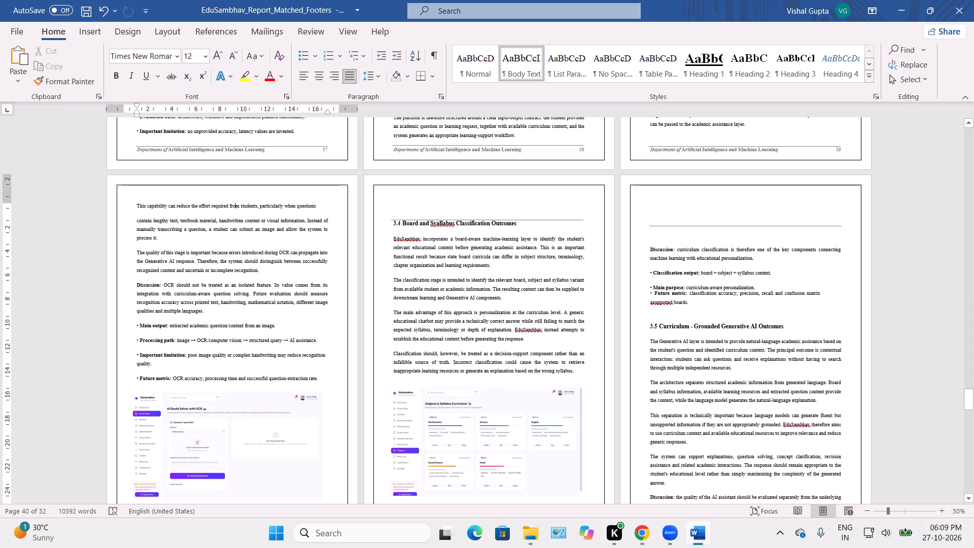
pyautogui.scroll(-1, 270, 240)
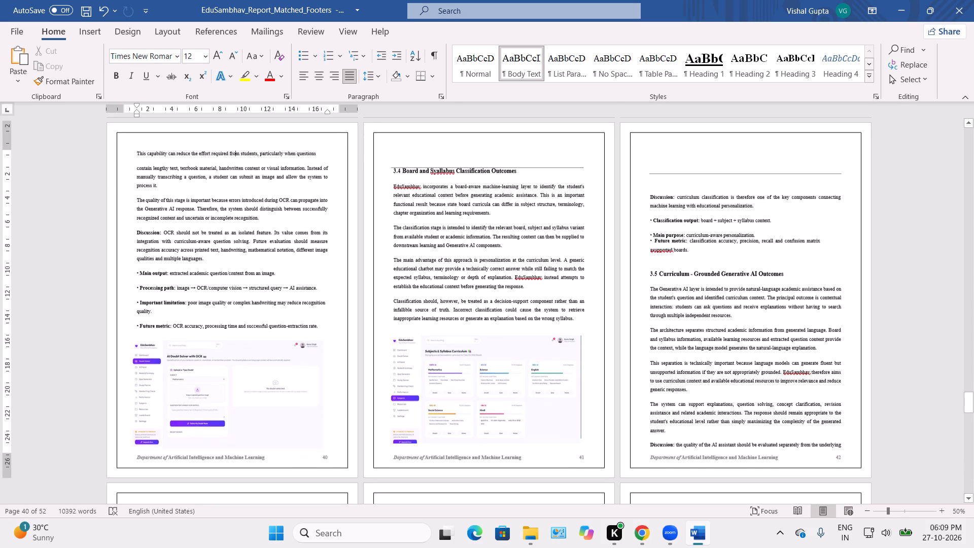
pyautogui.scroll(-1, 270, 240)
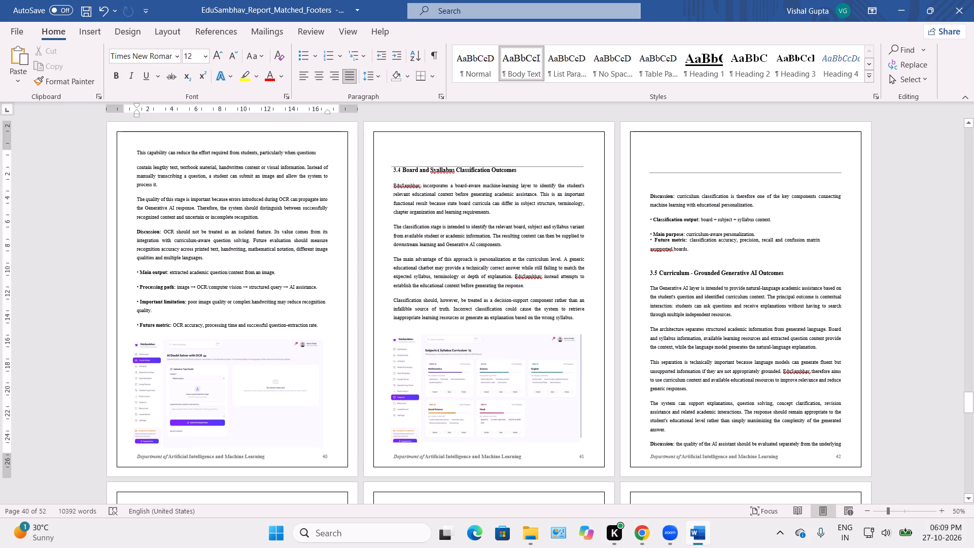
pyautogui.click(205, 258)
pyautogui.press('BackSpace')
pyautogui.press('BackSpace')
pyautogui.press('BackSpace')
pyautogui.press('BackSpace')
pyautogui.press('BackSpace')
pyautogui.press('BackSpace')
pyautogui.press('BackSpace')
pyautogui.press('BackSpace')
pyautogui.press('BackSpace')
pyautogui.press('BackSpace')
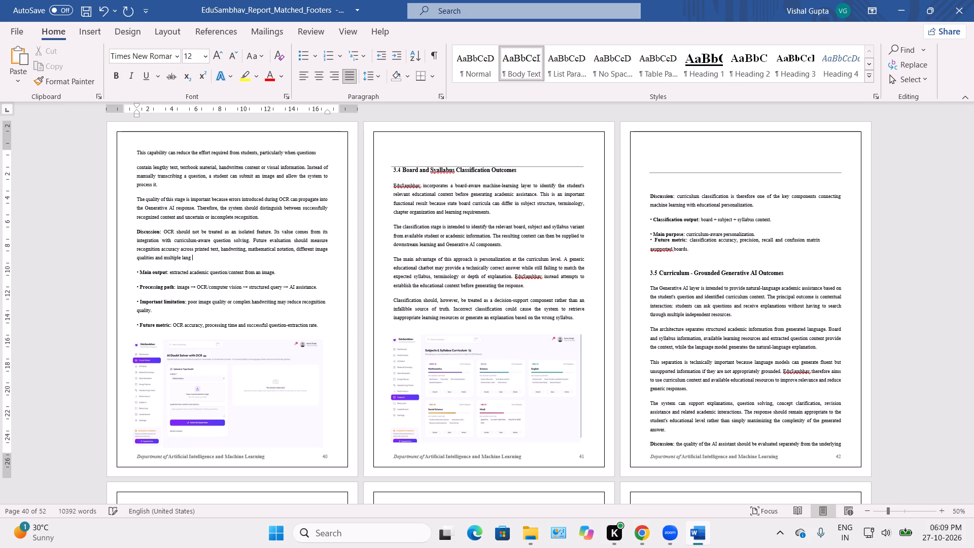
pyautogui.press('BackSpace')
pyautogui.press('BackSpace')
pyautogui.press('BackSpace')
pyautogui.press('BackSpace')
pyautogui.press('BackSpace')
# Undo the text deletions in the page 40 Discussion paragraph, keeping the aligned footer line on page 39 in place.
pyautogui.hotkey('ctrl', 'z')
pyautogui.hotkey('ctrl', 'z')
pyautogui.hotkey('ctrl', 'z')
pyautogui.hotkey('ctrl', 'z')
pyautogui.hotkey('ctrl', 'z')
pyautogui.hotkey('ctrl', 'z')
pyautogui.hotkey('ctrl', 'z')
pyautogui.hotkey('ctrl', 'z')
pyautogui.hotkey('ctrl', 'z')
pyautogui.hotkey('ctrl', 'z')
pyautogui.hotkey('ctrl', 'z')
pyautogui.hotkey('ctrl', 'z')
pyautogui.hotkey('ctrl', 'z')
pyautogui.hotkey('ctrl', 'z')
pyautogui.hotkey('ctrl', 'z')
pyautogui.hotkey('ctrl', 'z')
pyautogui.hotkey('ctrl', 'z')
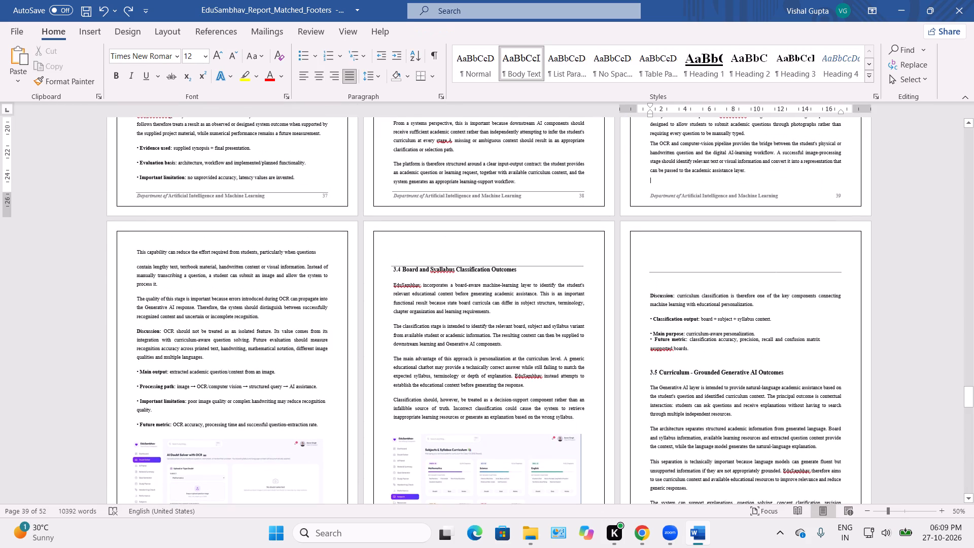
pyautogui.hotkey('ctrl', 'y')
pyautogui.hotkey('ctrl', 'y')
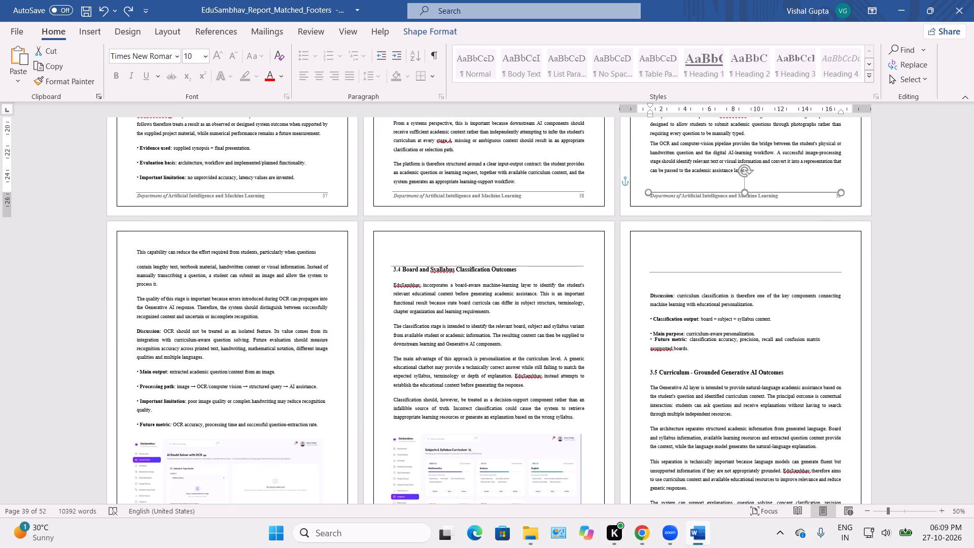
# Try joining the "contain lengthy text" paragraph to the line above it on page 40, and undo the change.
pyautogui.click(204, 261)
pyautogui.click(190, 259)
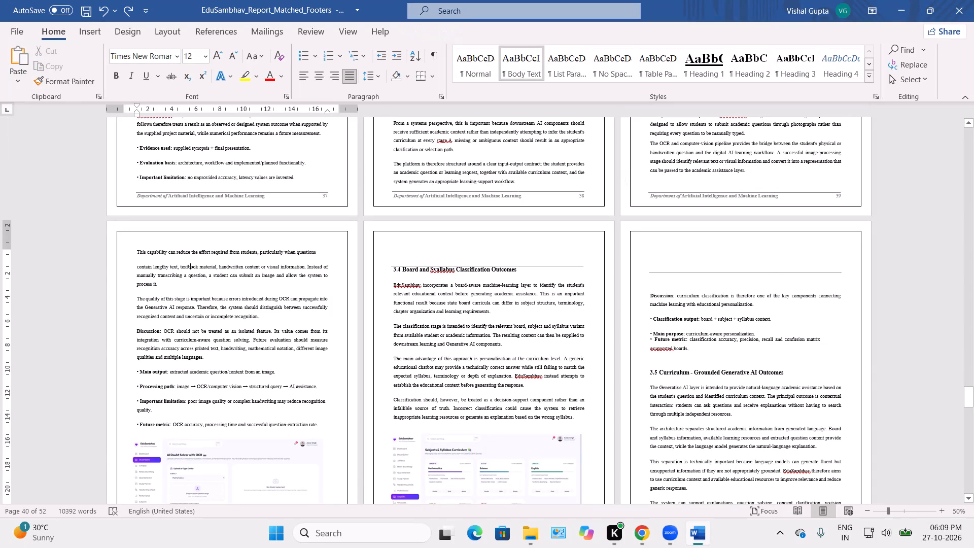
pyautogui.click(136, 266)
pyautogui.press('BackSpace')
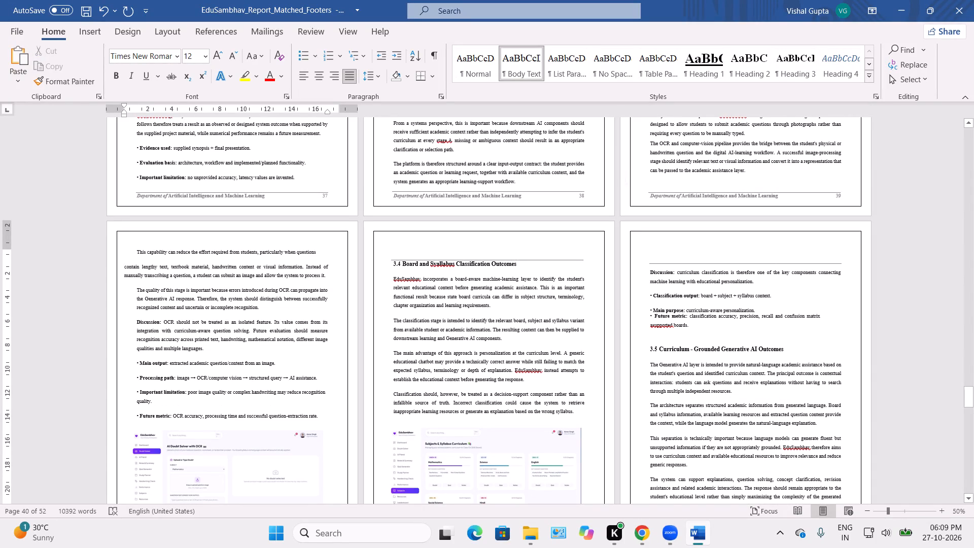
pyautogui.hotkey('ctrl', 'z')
# Delete the paragraph break after "particularly when questions" on page 40 so the sentence continues with "contain lengthy text".
pyautogui.press('Up')
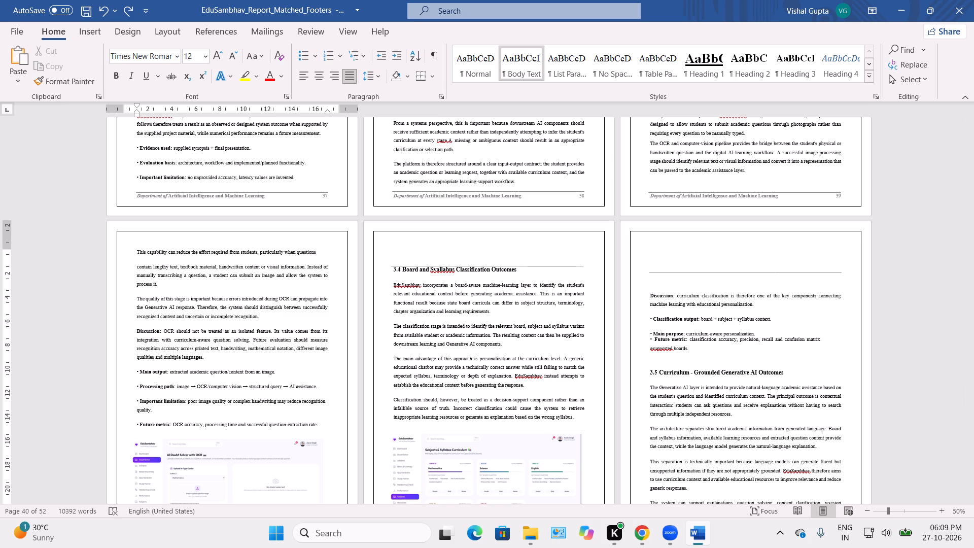
pyautogui.press('Right')
pyautogui.press('Right')
pyautogui.press('Right')
pyautogui.press('Right')
pyautogui.press('Right')
pyautogui.press('Right')
pyautogui.press('Right')
pyautogui.press('Right')
pyautogui.press('Right')
pyautogui.press('Right')
pyautogui.press('Right')
pyautogui.press('Right')
pyautogui.press('Right')
pyautogui.press('Right')
pyautogui.press('Right')
pyautogui.press('Right')
pyautogui.press('Right')
pyautogui.press('Right')
pyautogui.press('Right')
pyautogui.press('Right')
pyautogui.press('Left')
pyautogui.press('Left')
pyautogui.press('Delete')
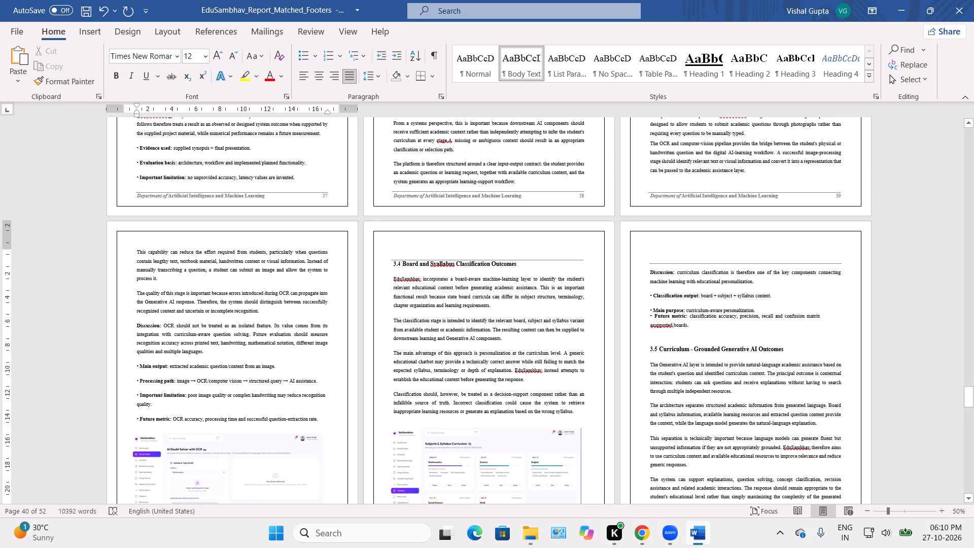
# Shorten the Important limitation bullet on page 40 by removing "quality", ending it with "may reduce recognition.".
pyautogui.scroll(-3, 264, 340)
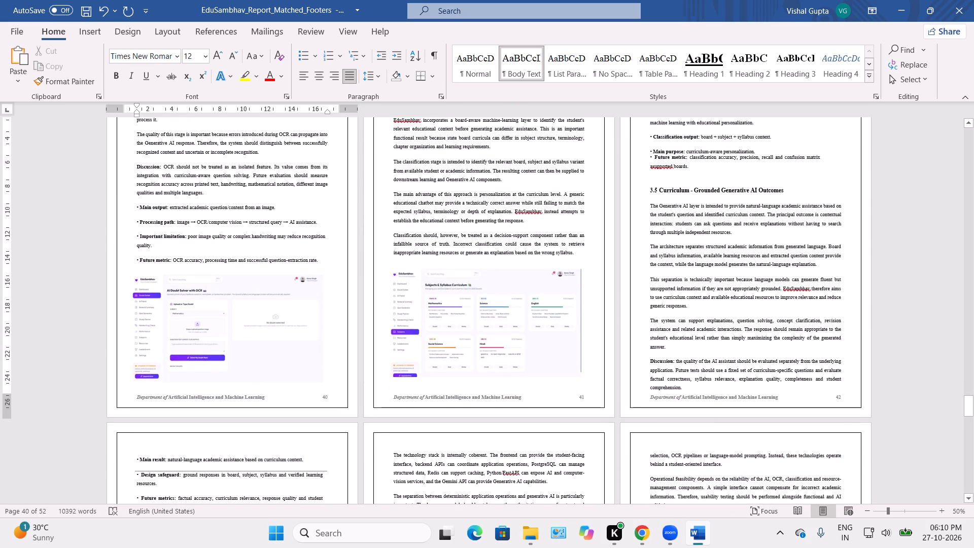
pyautogui.click(170, 245)
pyautogui.press('BackSpace')
pyautogui.press('BackSpace')
pyautogui.press('BackSpace')
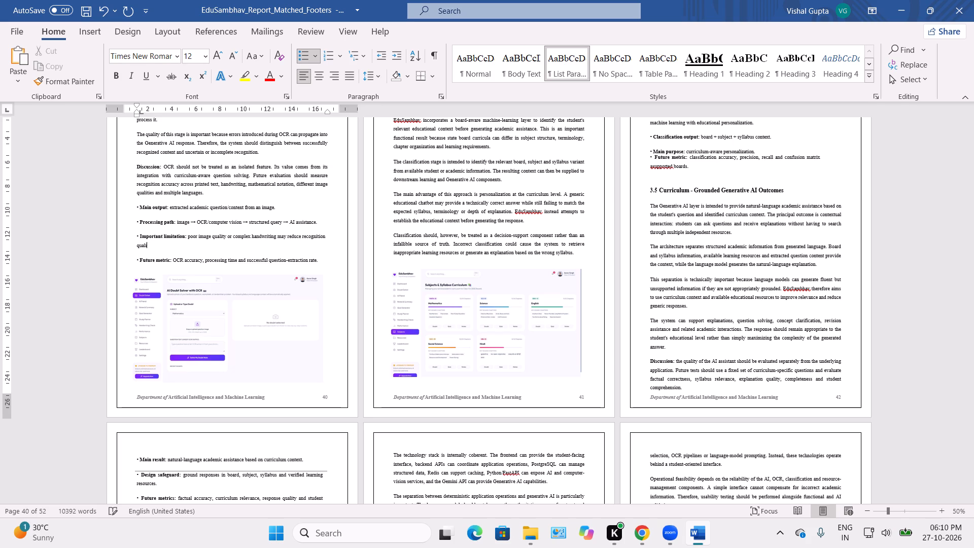
pyautogui.press('BackSpace')
pyautogui.press('BackSpace')
pyautogui.press('BackSpace')
pyautogui.press('BackSpace')
pyautogui.press('BackSpace')
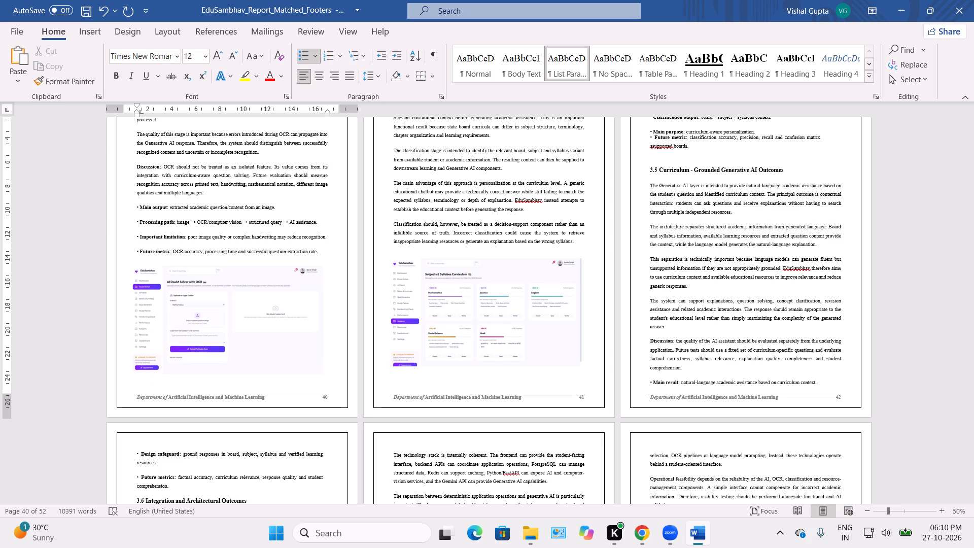
pyautogui.press('BackSpace')
pyautogui.press('.')
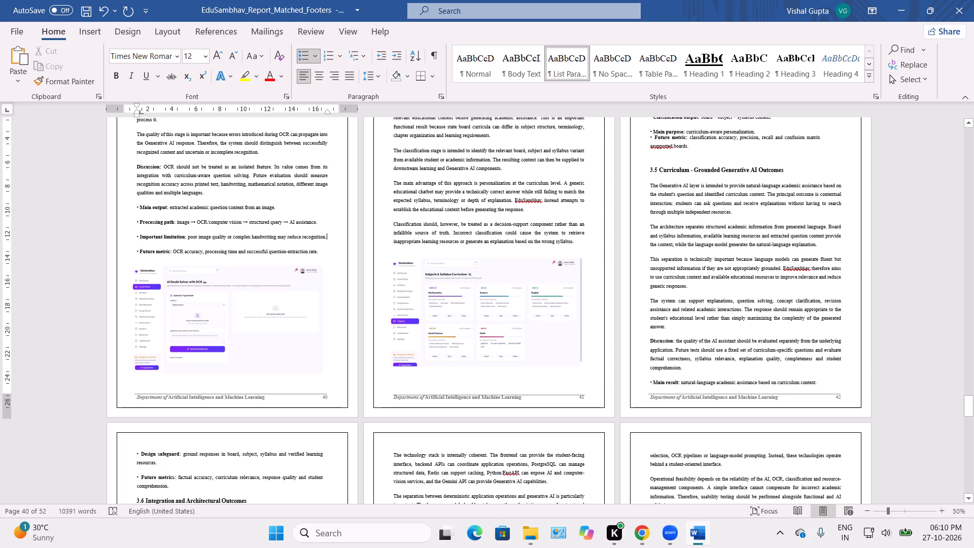
# Save the report document.
pyautogui.hotkey('ctrl', 's')
pyautogui.hotkey('ctrl', 's')
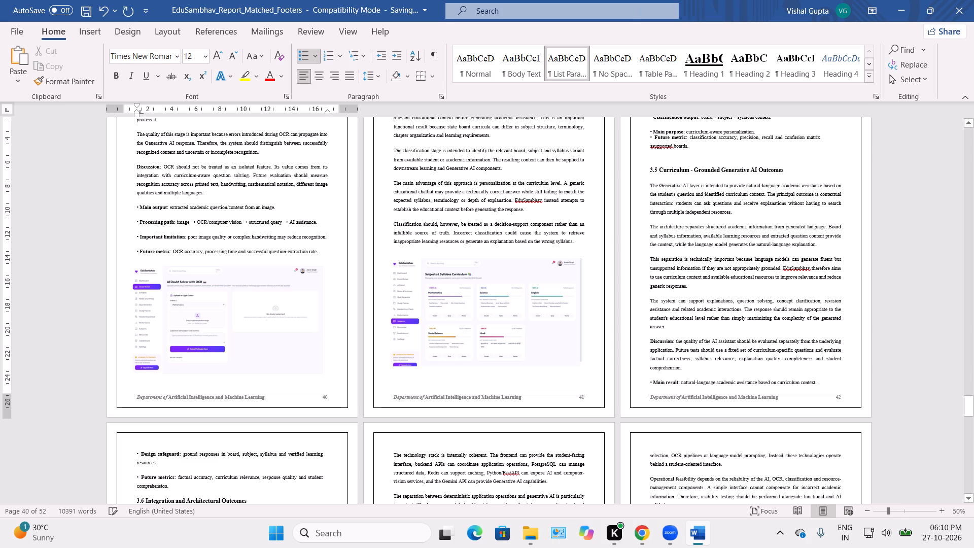
# Examine the page flow and chapter starting pages from the references back through Chapters 4, 3 and 2.
pyautogui.scroll(2, 474, 392)
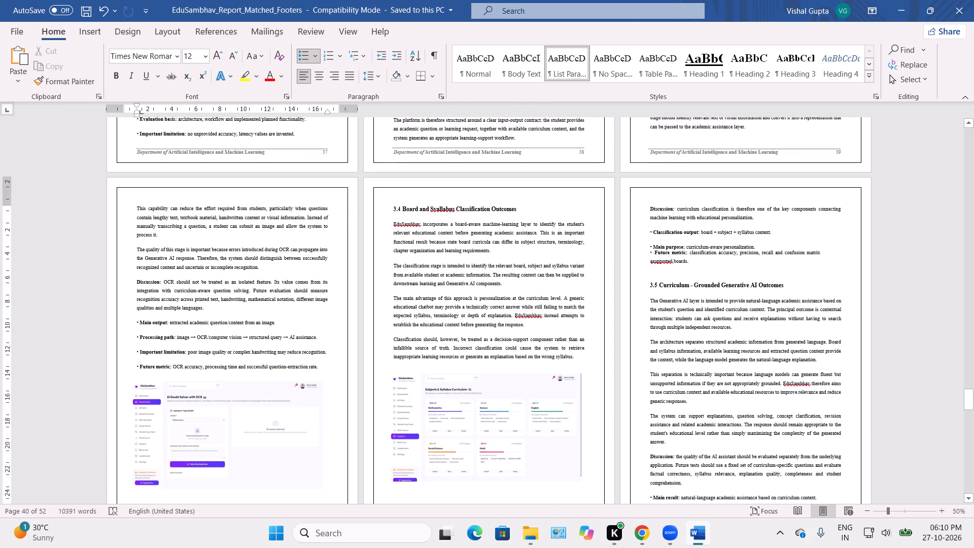
pyautogui.scroll(-6, 474, 392)
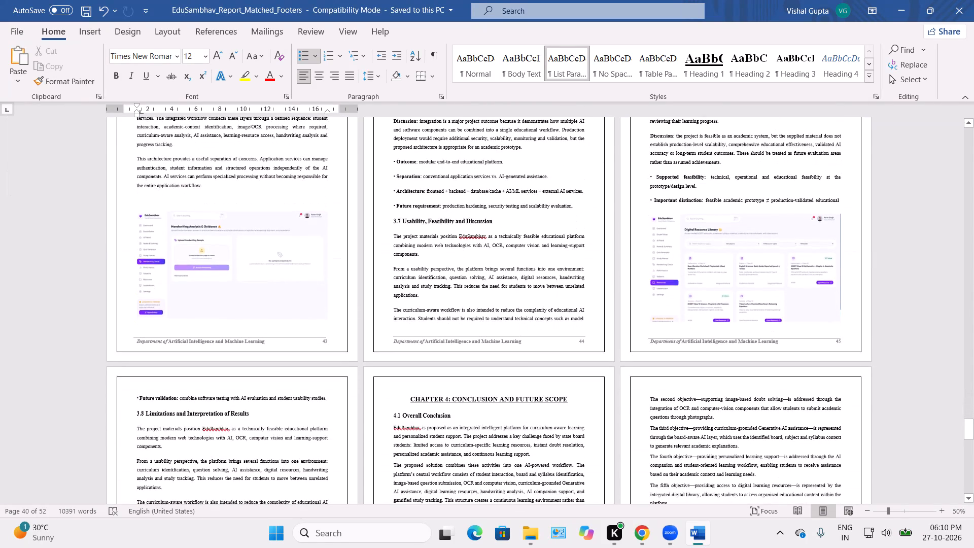
pyautogui.scroll(-6, 474, 392)
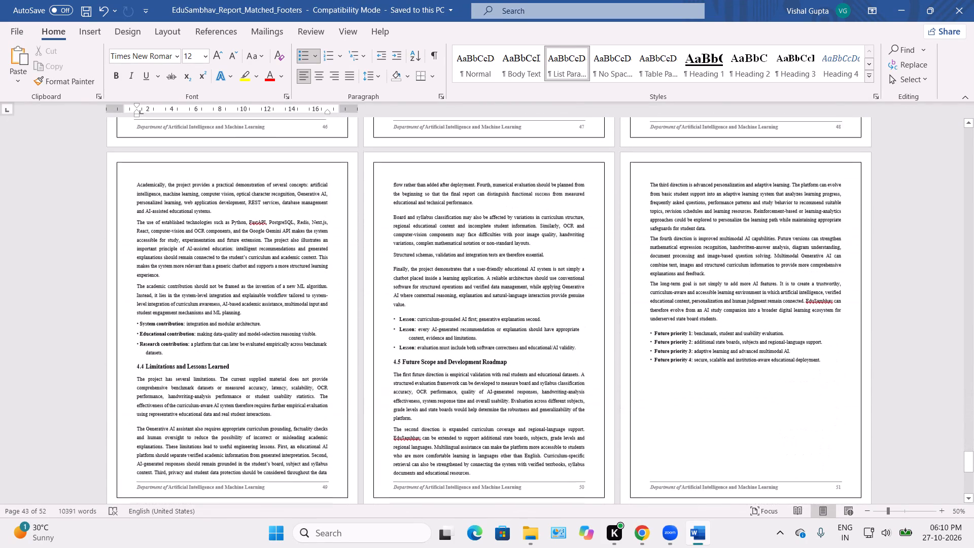
pyautogui.scroll(-10, 474, 392)
pyautogui.scroll(2, 474, 392)
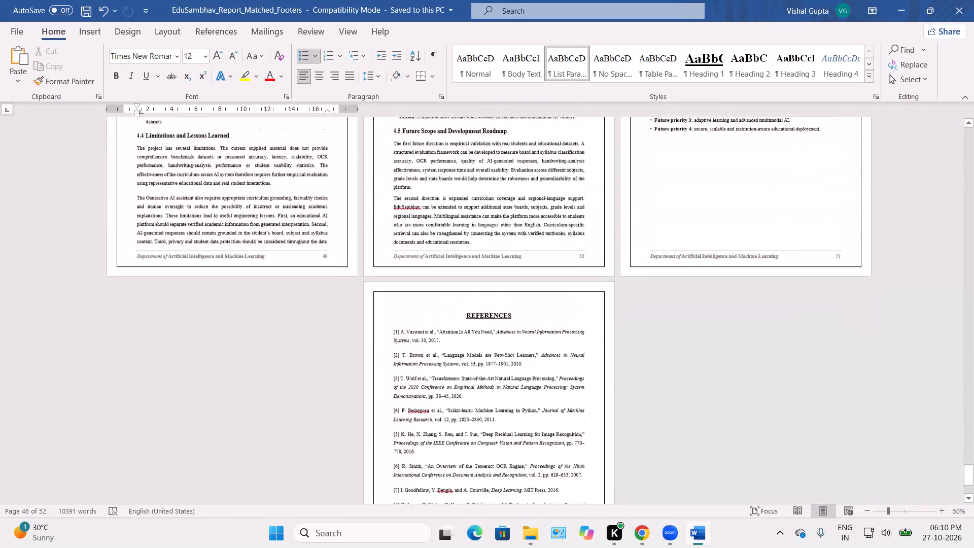
pyautogui.scroll(3, 474, 392)
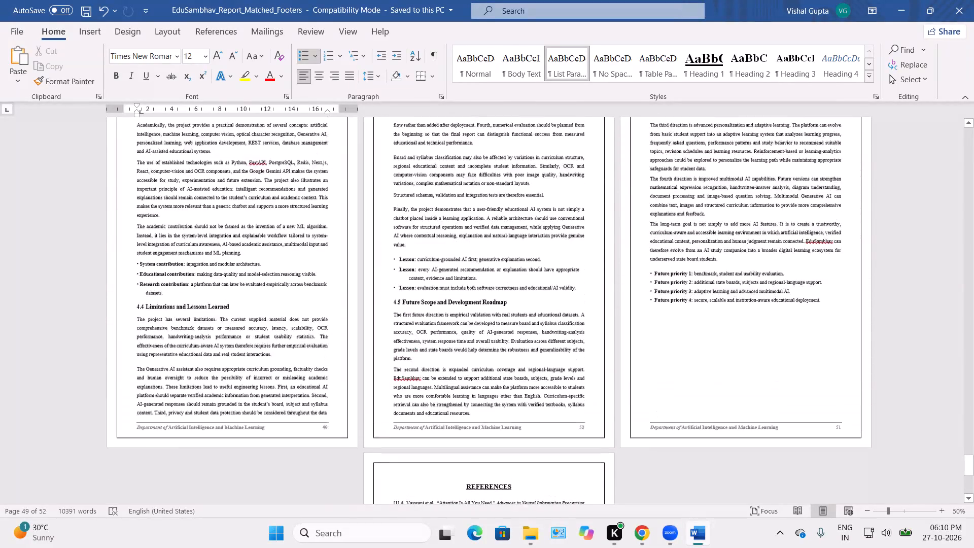
pyautogui.scroll(5, 474, 392)
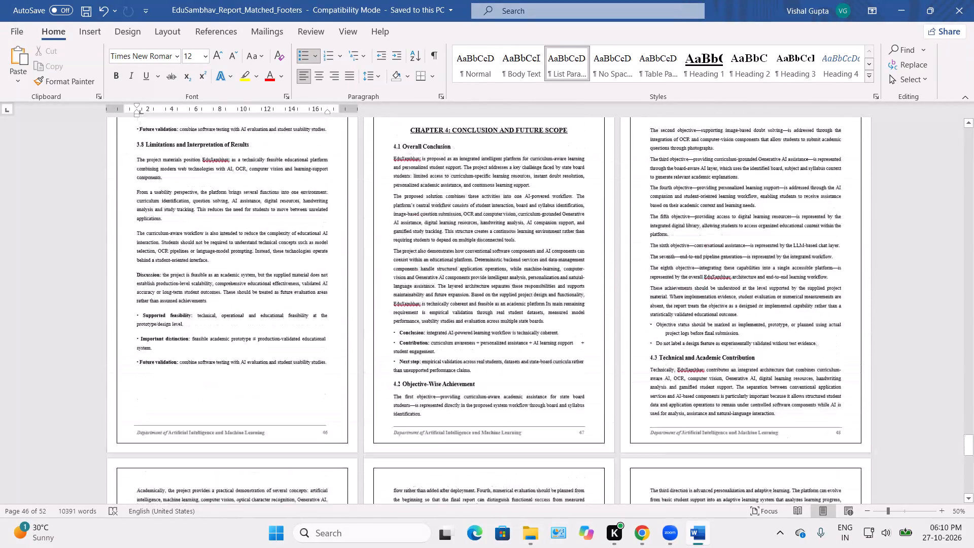
pyautogui.scroll(1, 474, 392)
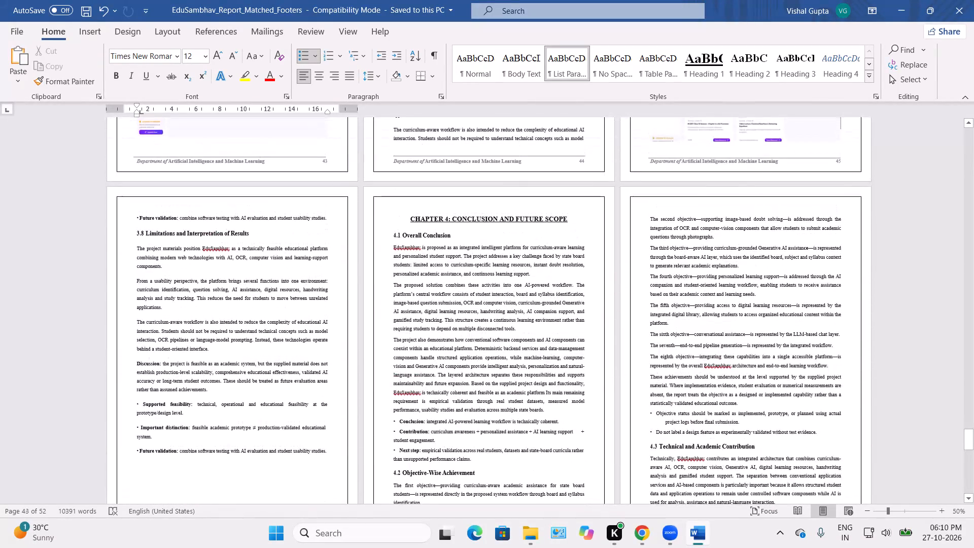
pyautogui.scroll(10, 474, 392)
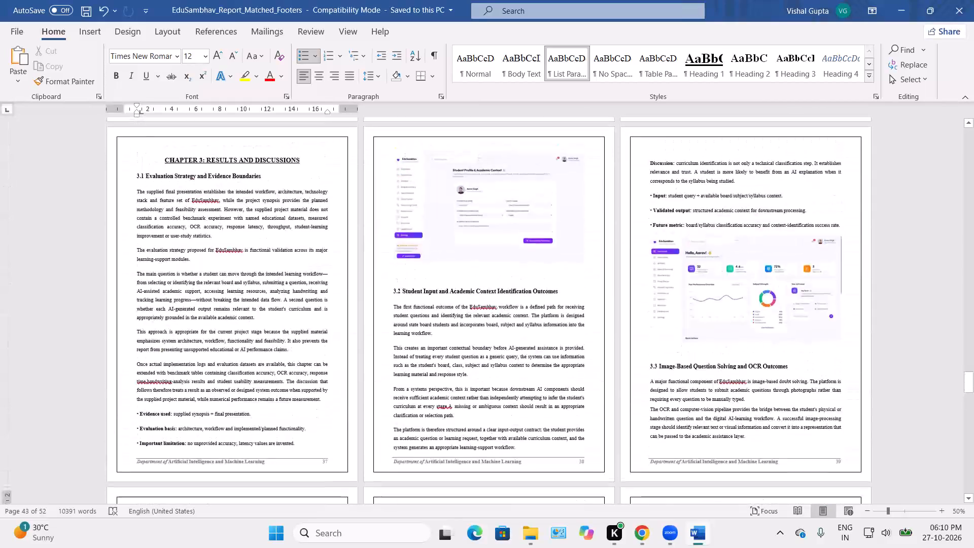
pyautogui.scroll(1, 474, 392)
pyautogui.scroll(-12, 474, 392)
pyautogui.scroll(-14, 474, 392)
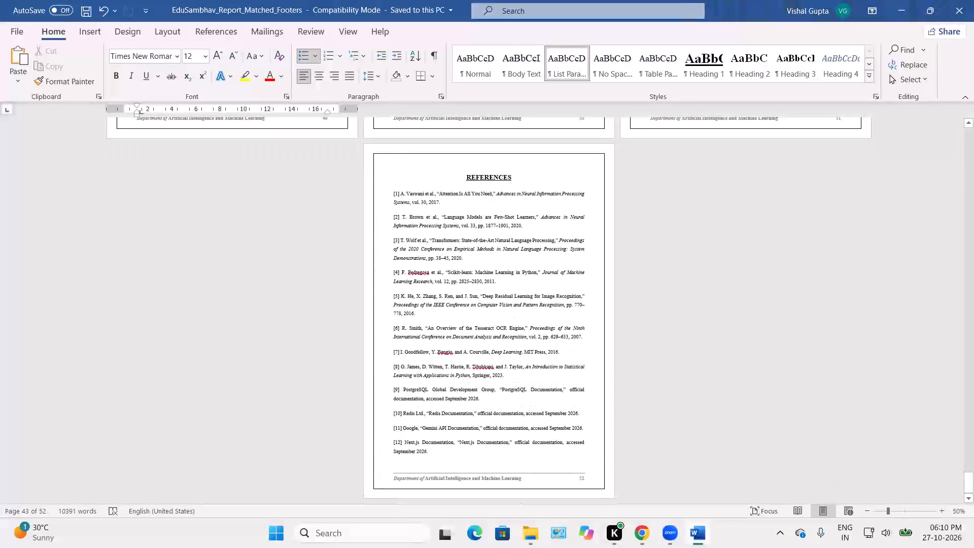
pyautogui.scroll(15, 474, 392)
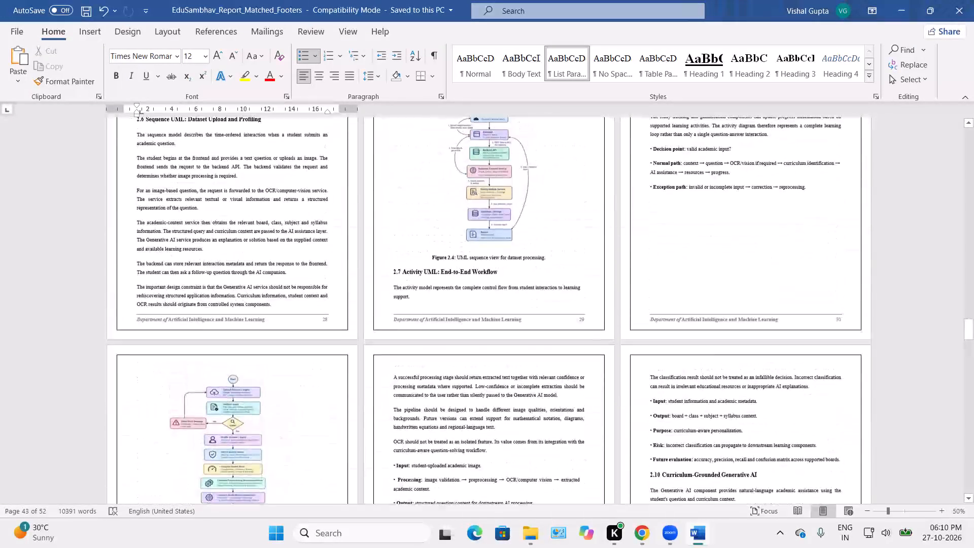
pyautogui.scroll(13, 474, 392)
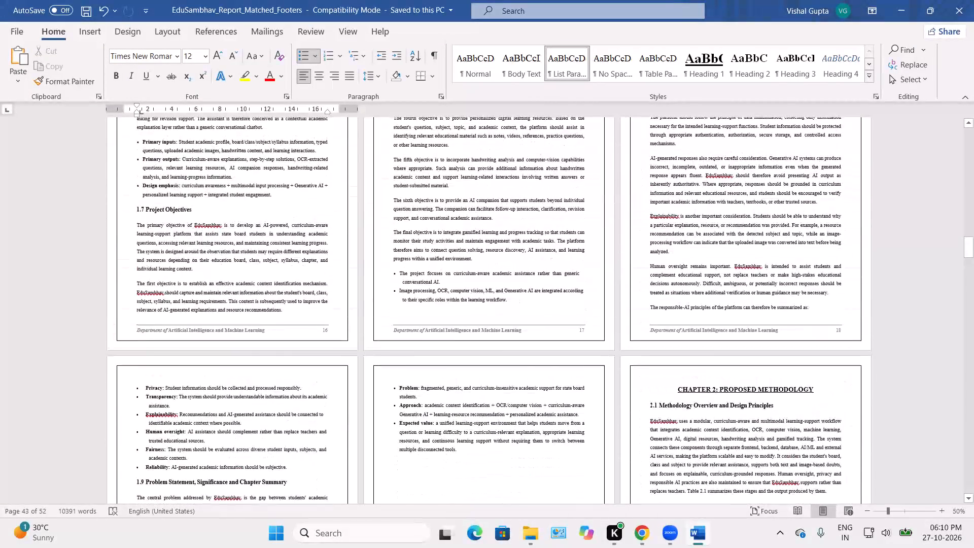
# Set the Conclusion and Future Scope page number in the table of contents to 47.
pyautogui.scroll(7, 474, 392)
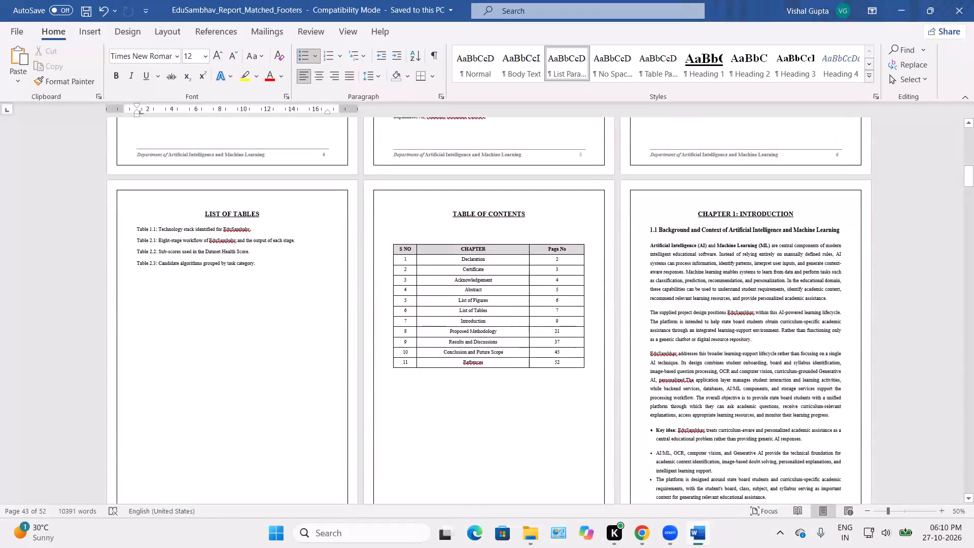
pyautogui.click(563, 347)
pyautogui.click(563, 356)
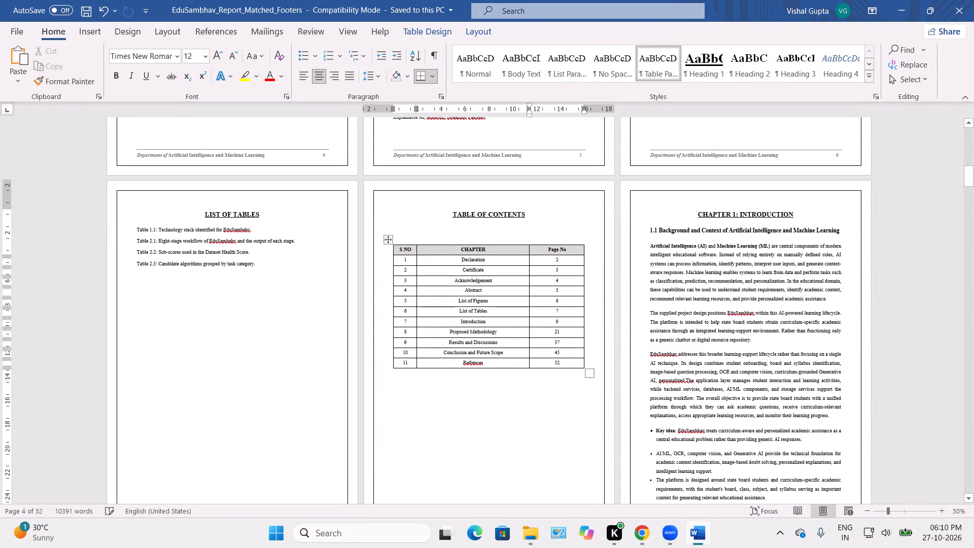
pyautogui.press('BackSpace')
pyautogui.press('7')
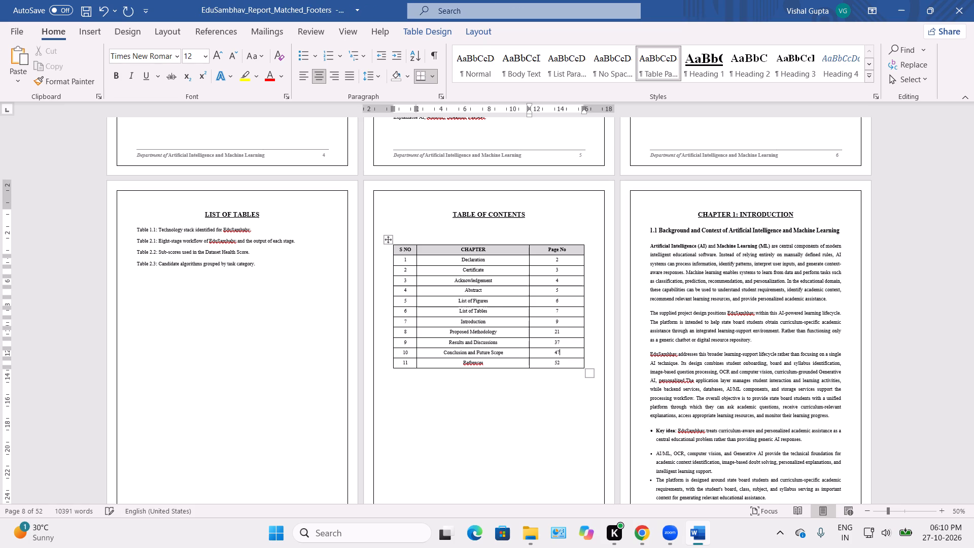
# Check the starting pages of Chapters 1, 2 and 3 against the page numbers in the table of contents.
pyautogui.scroll(-6, 568, 394)
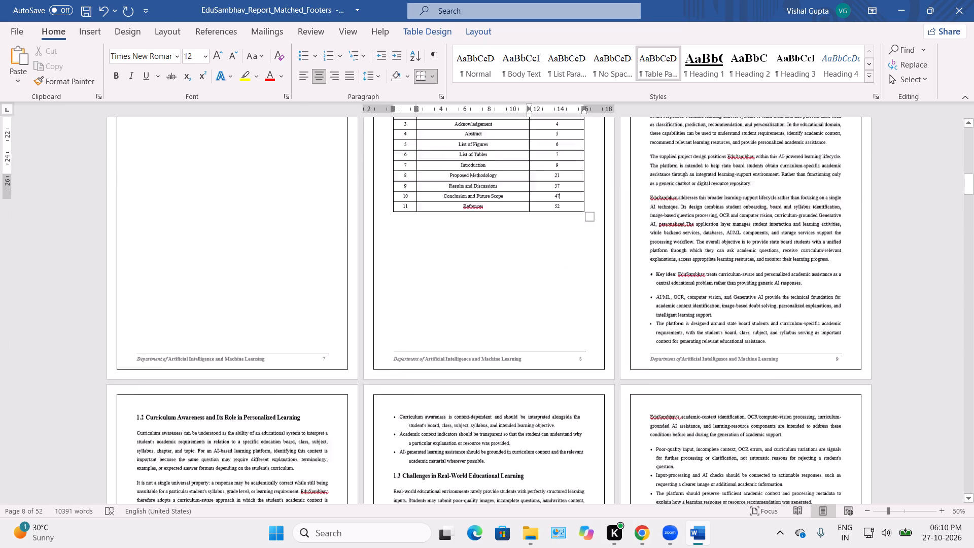
pyautogui.scroll(-3, 568, 394)
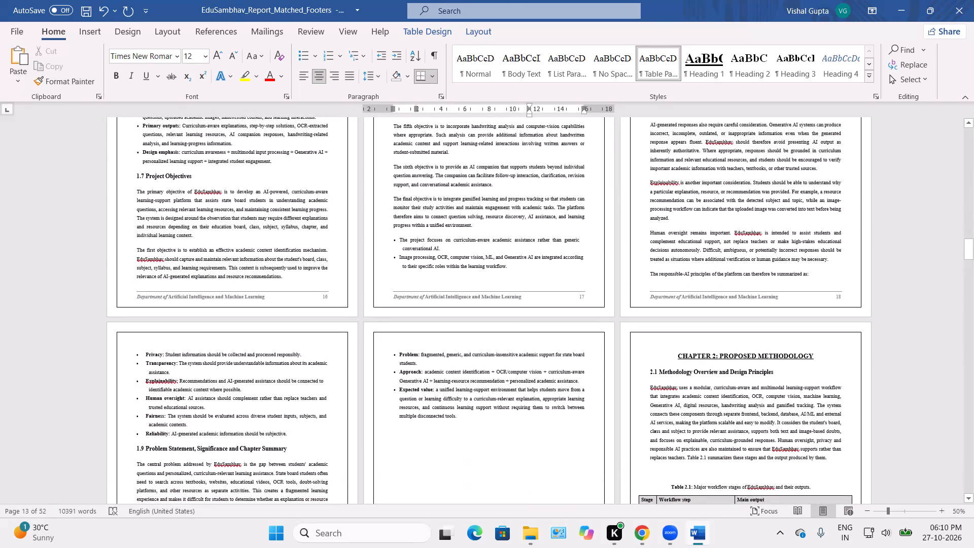
pyautogui.scroll(-6, 568, 394)
pyautogui.scroll(16, 568, 394)
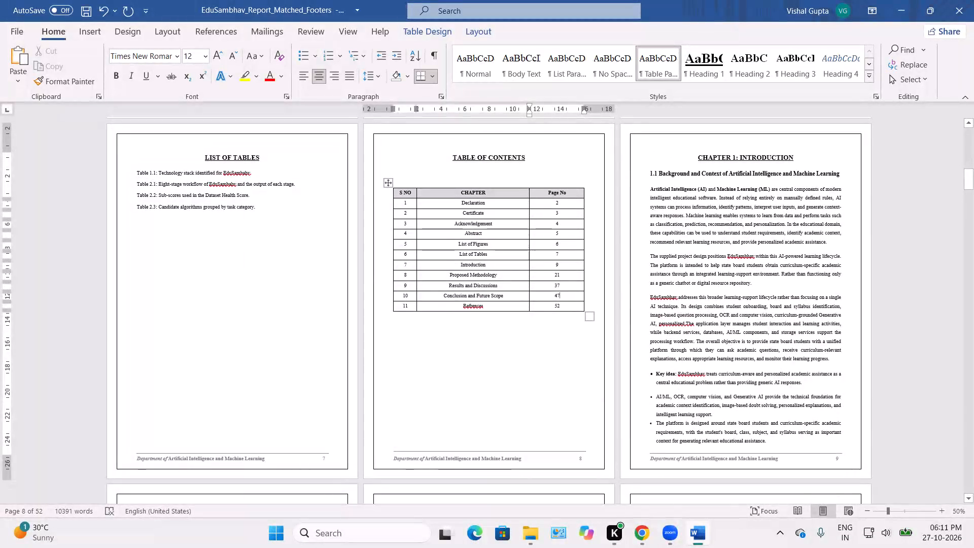
pyautogui.scroll(-20, 571, 383)
pyautogui.scroll(-1, 571, 383)
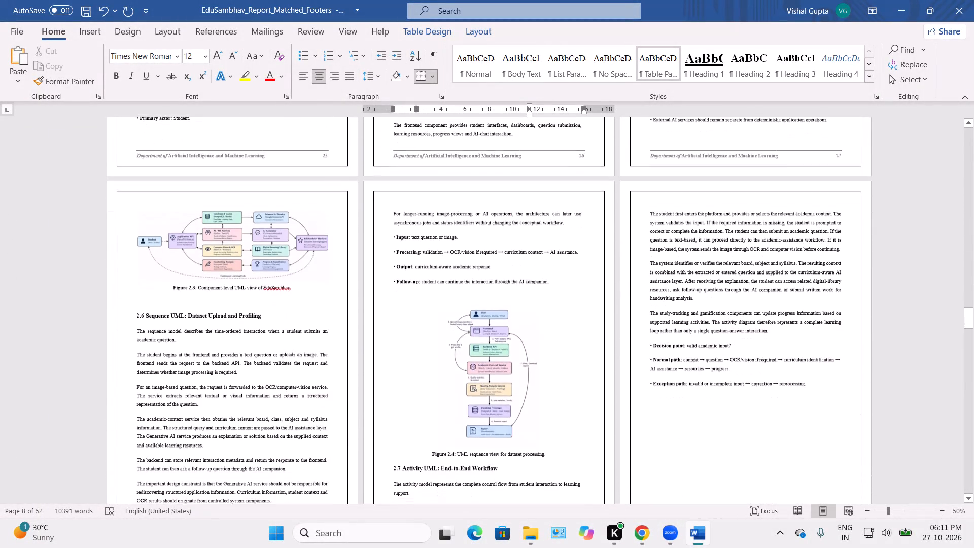
pyautogui.scroll(-6, 571, 383)
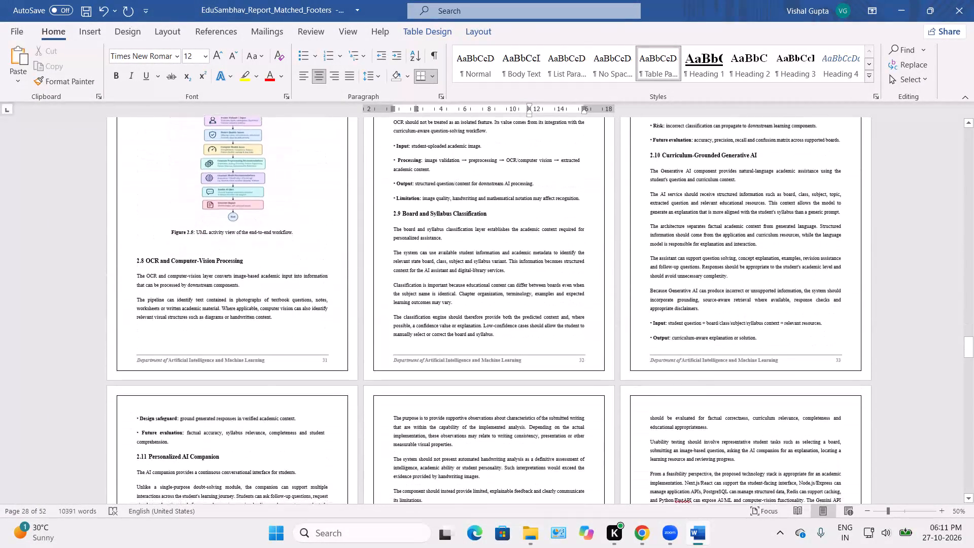
pyautogui.scroll(-7, 571, 383)
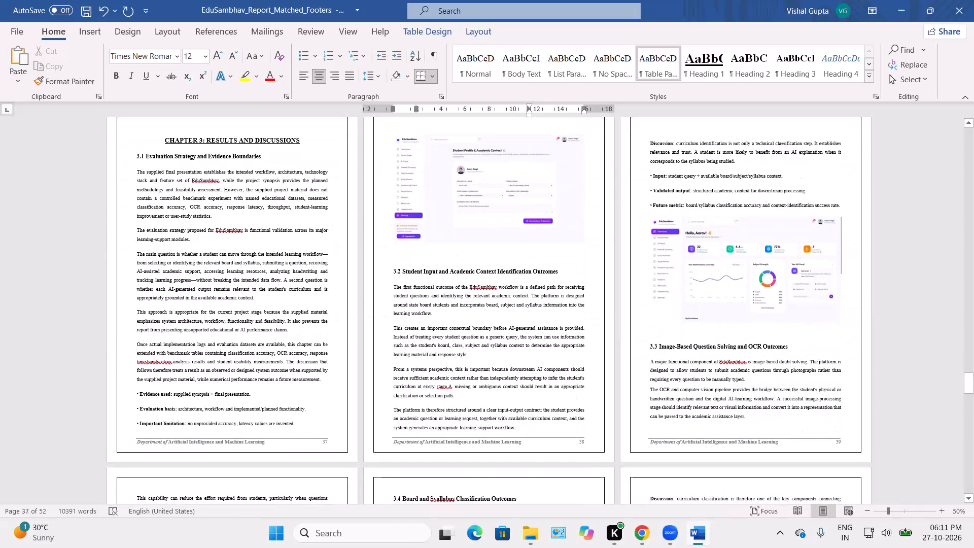
pyautogui.scroll(20, 571, 383)
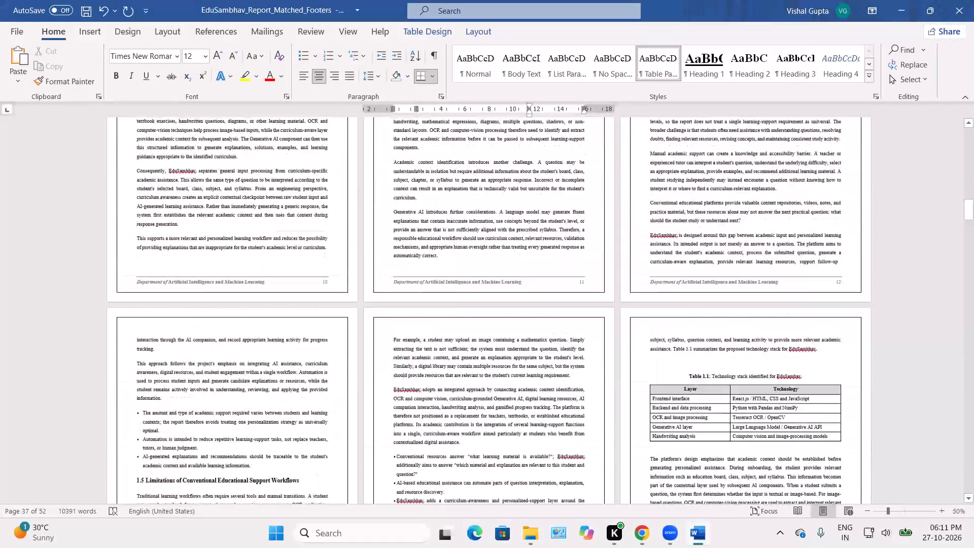
pyautogui.scroll(4, 571, 383)
pyautogui.scroll(-3, 571, 383)
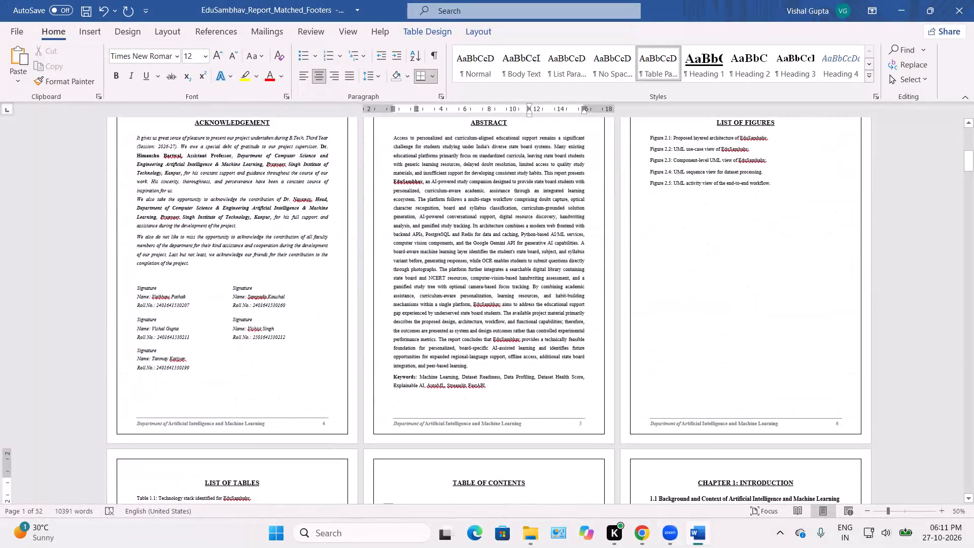
pyautogui.scroll(-4, 571, 383)
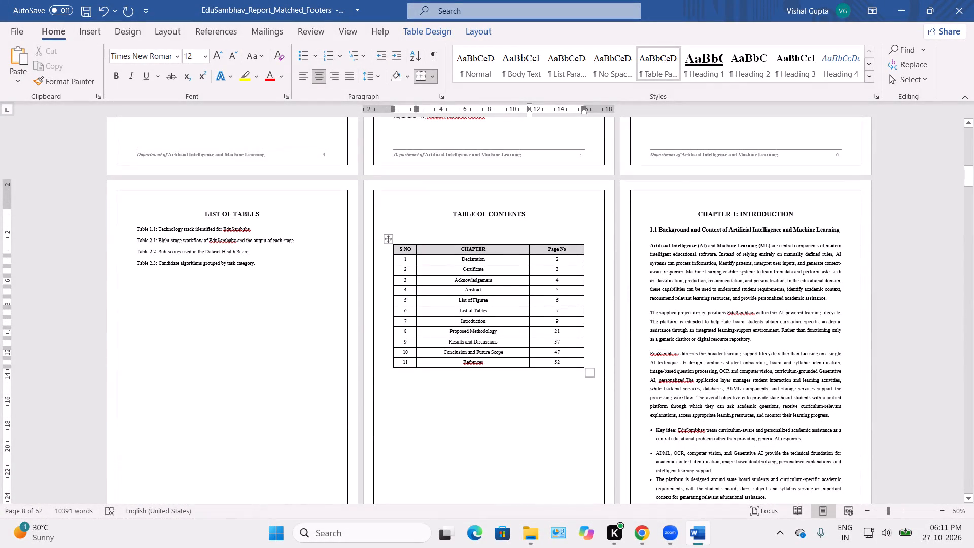
# Save the report document with the corrected table of contents.
pyautogui.hotkey('ctrl', 's')
pyautogui.hotkey('ctrl', 's')
pyautogui.hotkey('ctrl', 's')
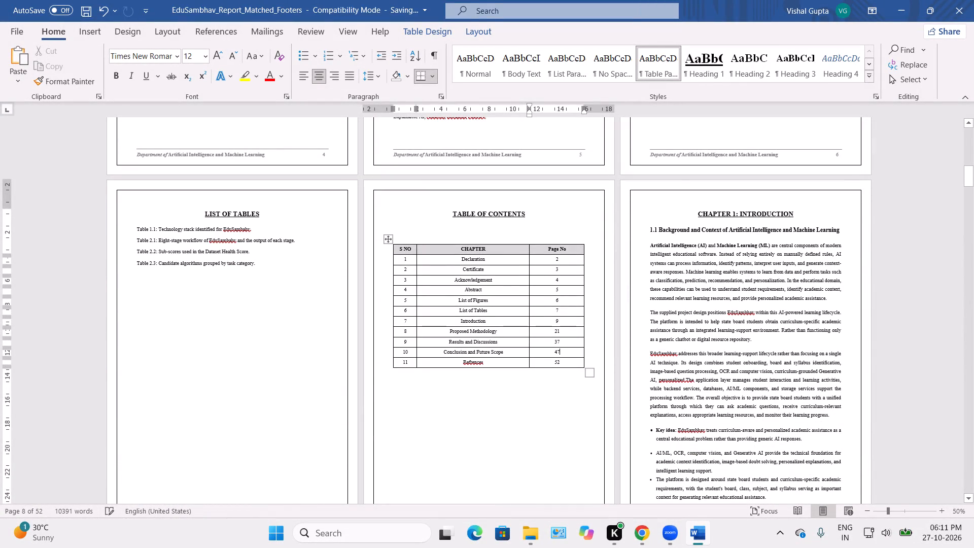
pyautogui.hotkey('ctrl', 's')
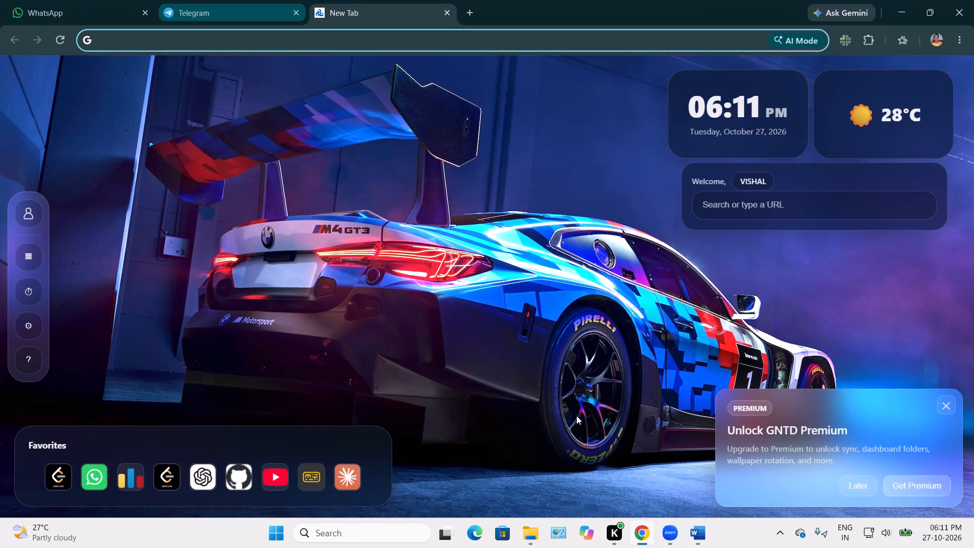
# In Chrome, go to the iLovePDF site and open its Word to PDF converter.
pyautogui.write('ilo')
pyautogui.press('Return')
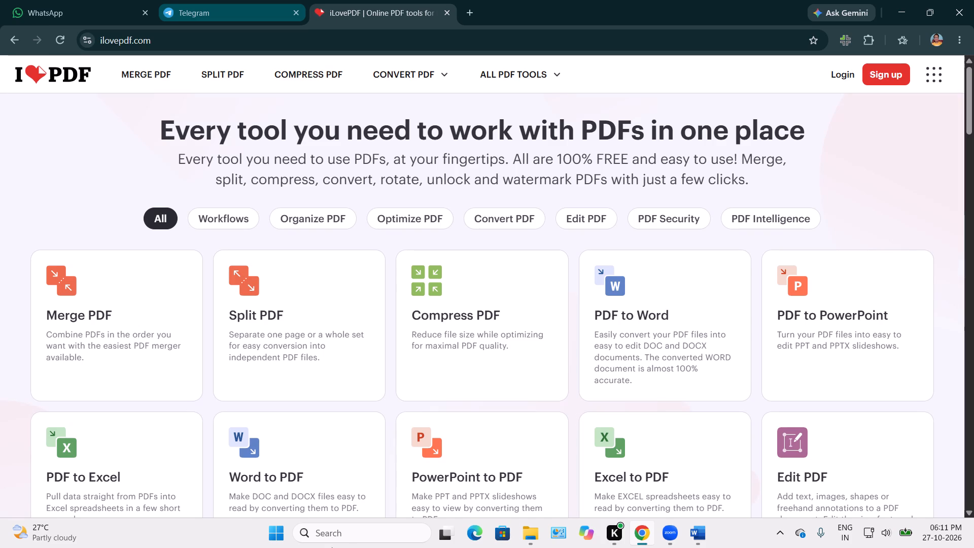
pyautogui.click(251, 459)
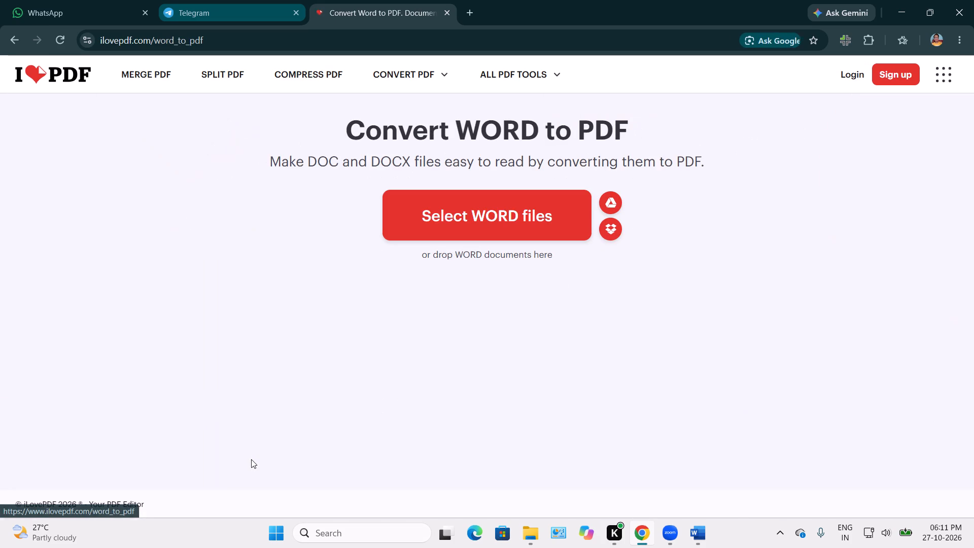
# Convert EduSambhav_Report_Matched_Footers from the Downloads folder to PDF and download the result.
pyautogui.click(491, 221)
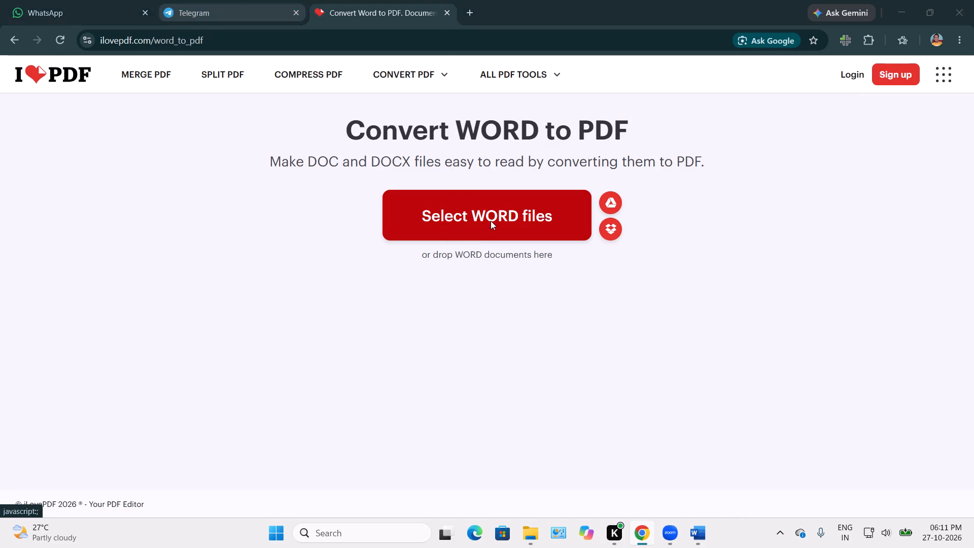
pyautogui.click(177, 108)
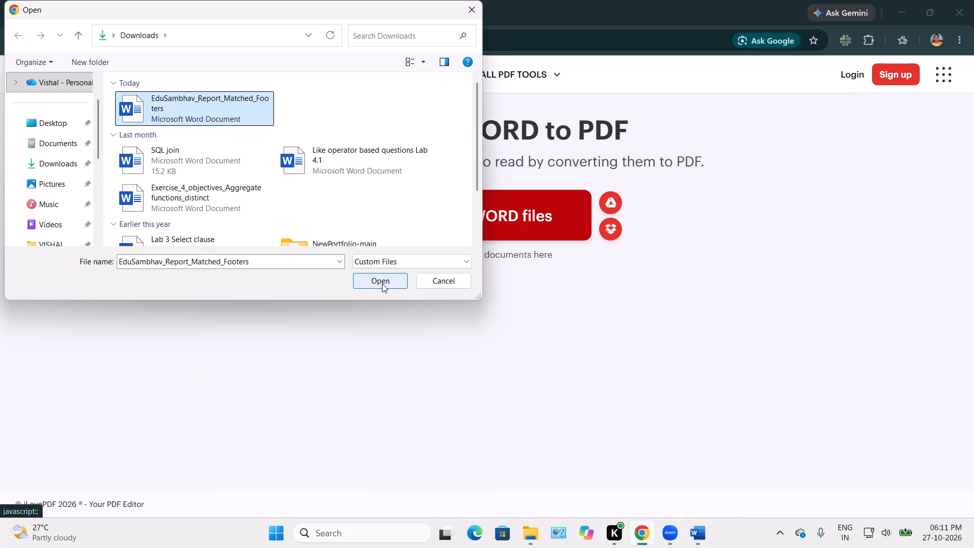
pyautogui.click(382, 284)
pyautogui.click(761, 466)
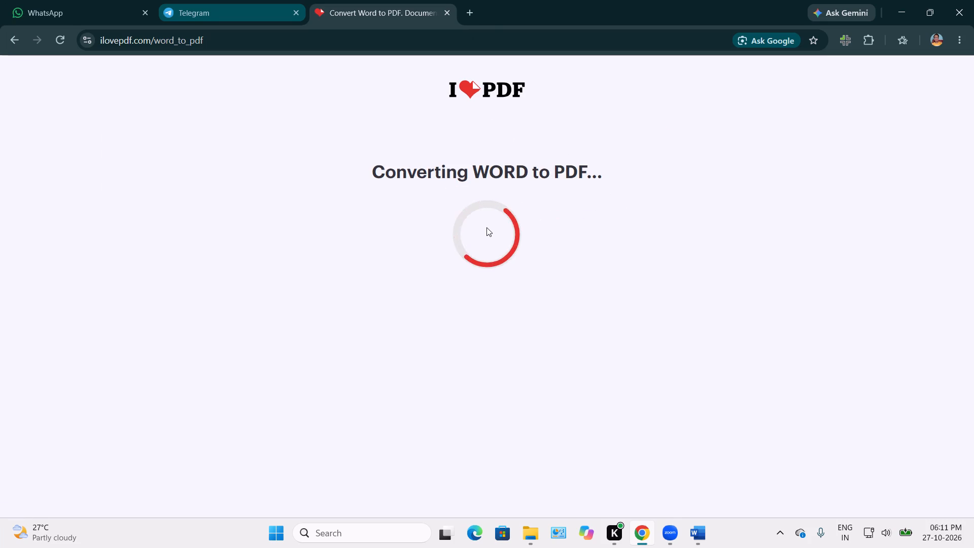
pyautogui.click(464, 166)
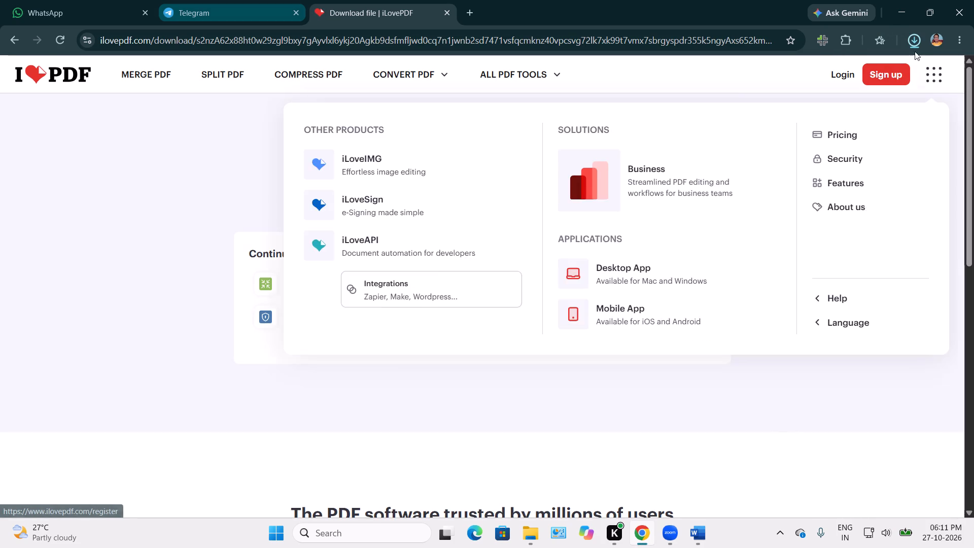
# Open the downloaded EduSambhav_Report_Matched_Footers (2).pdf and check its cover, declaration, certificate and acknowledgement pages.
pyautogui.doubleClick(828, 72)
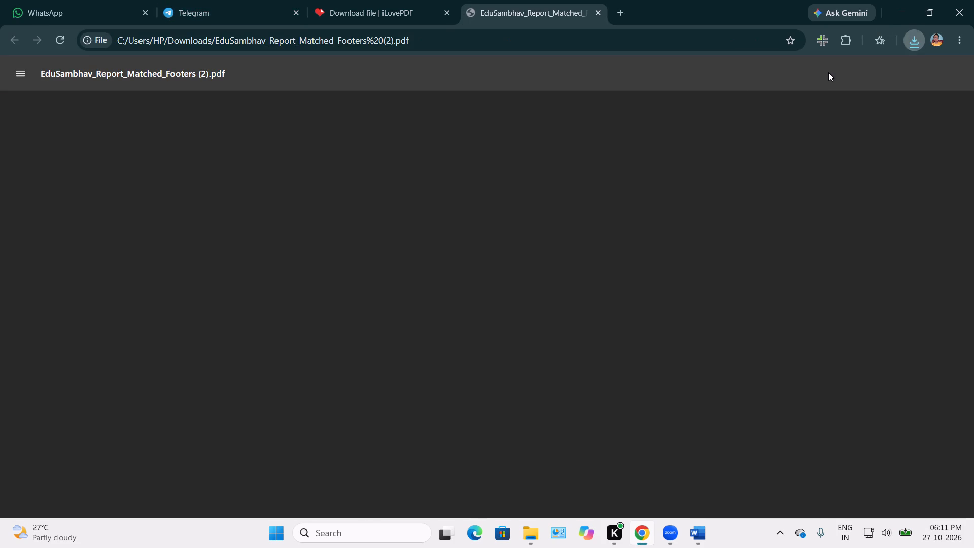
pyautogui.scroll(-2, 469, 256)
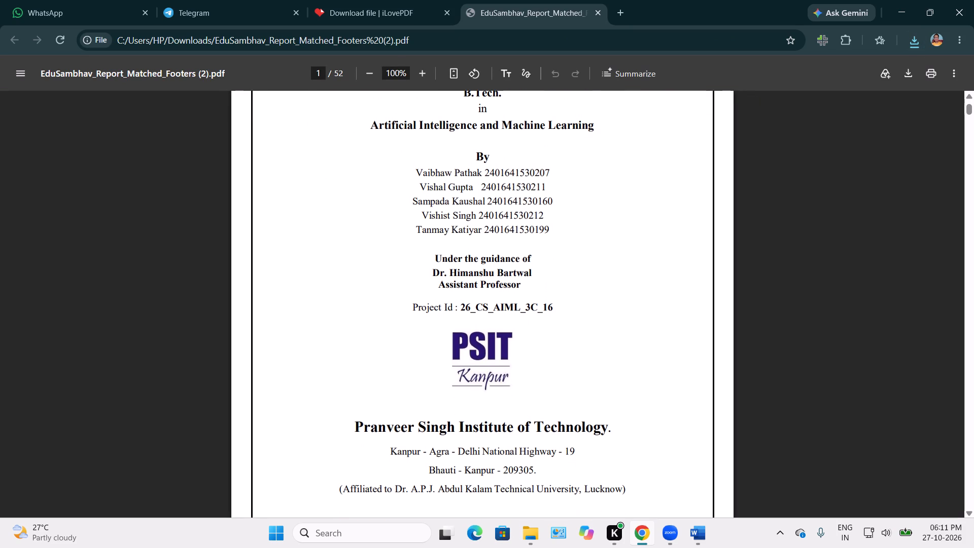
pyautogui.scroll(-3, 512, 291)
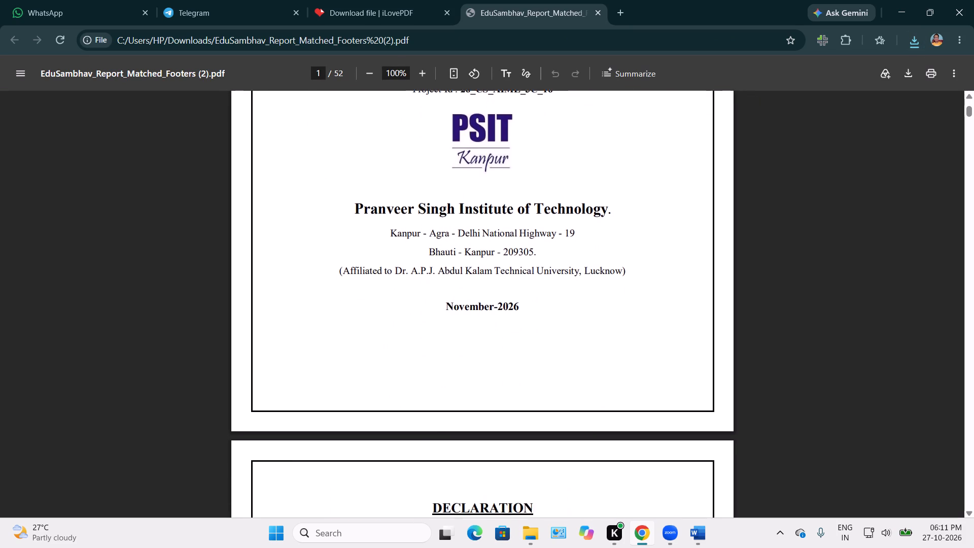
pyautogui.scroll(-5, 512, 291)
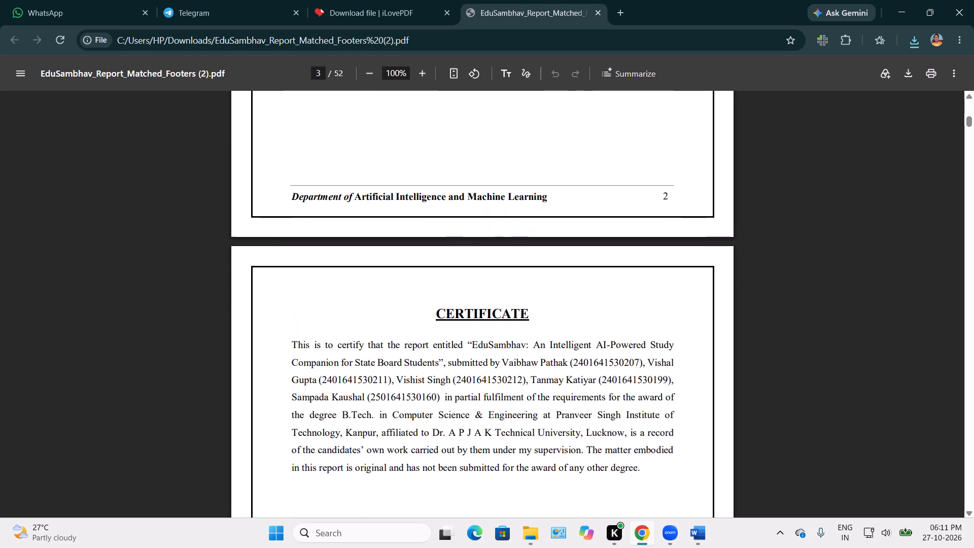
pyautogui.scroll(-7, 512, 291)
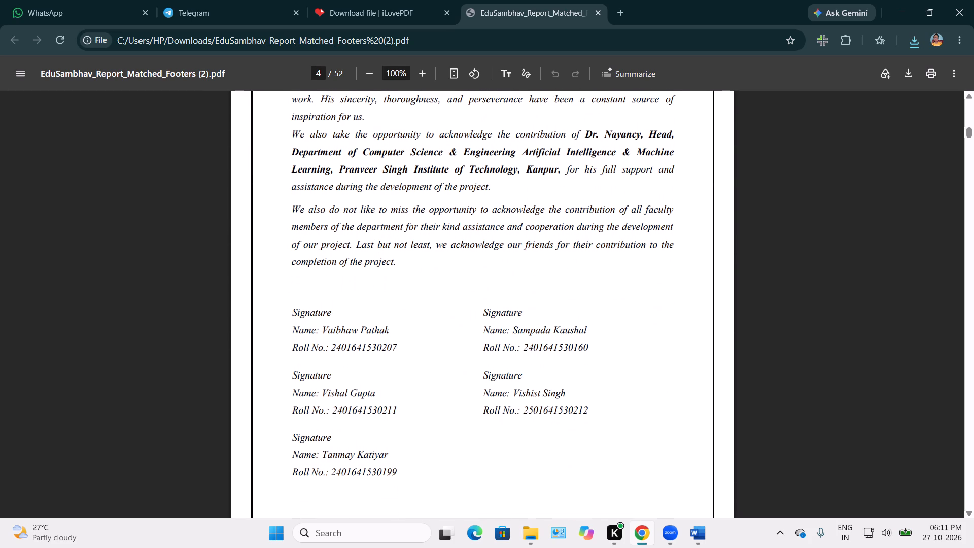
pyautogui.scroll(-2, 512, 291)
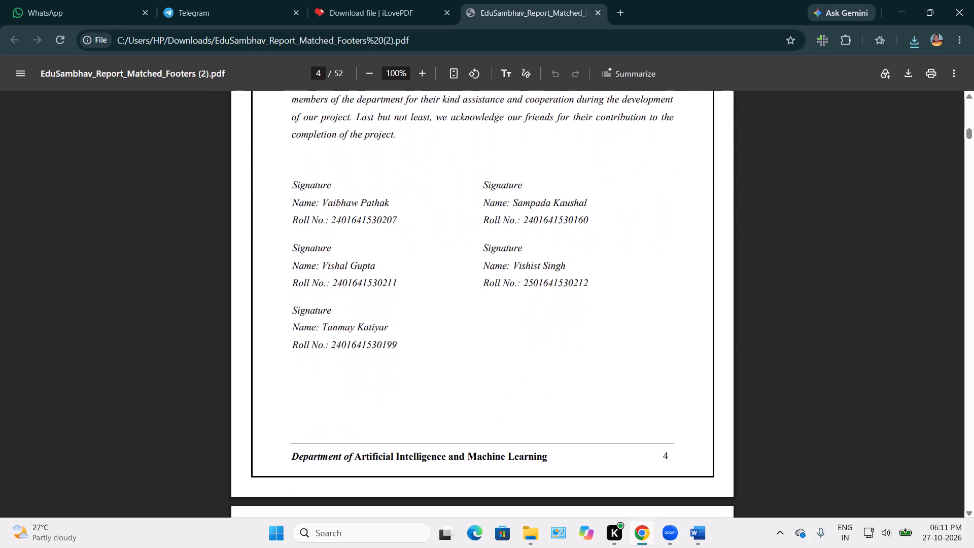
pyautogui.scroll(-2, 512, 291)
pyautogui.scroll(2, 512, 291)
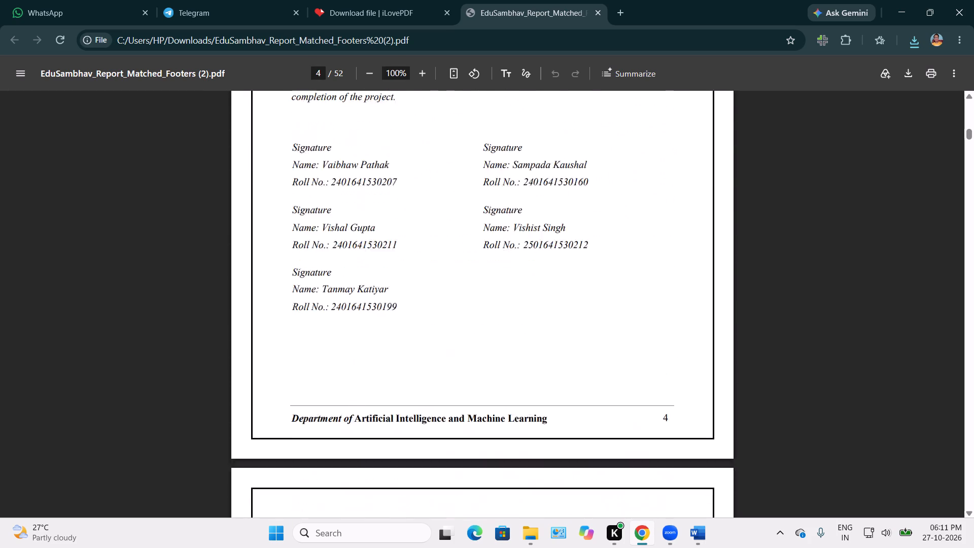
pyautogui.scroll(-1, 512, 291)
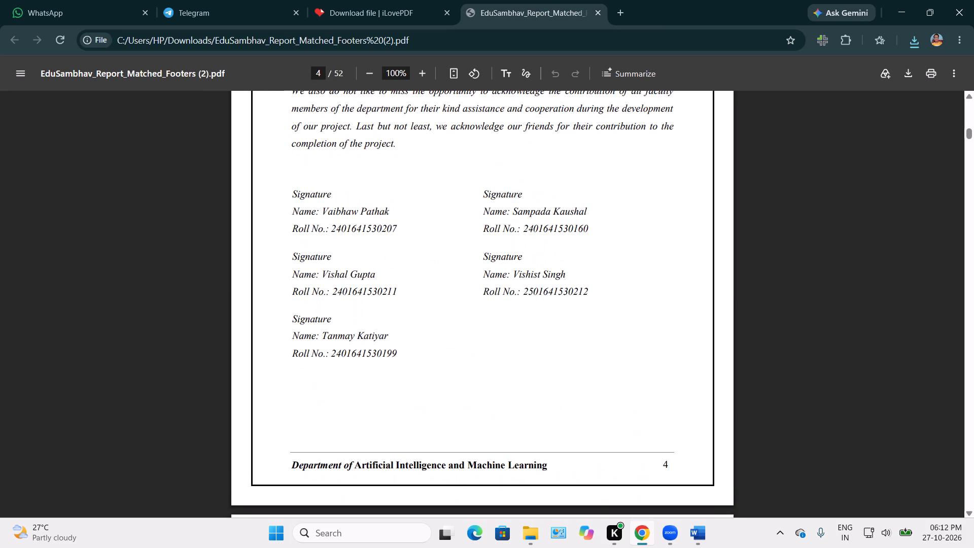
# Check the PDF's abstract, list of figures, list of tables and table of contents pages.
pyautogui.scroll(-6, 512, 291)
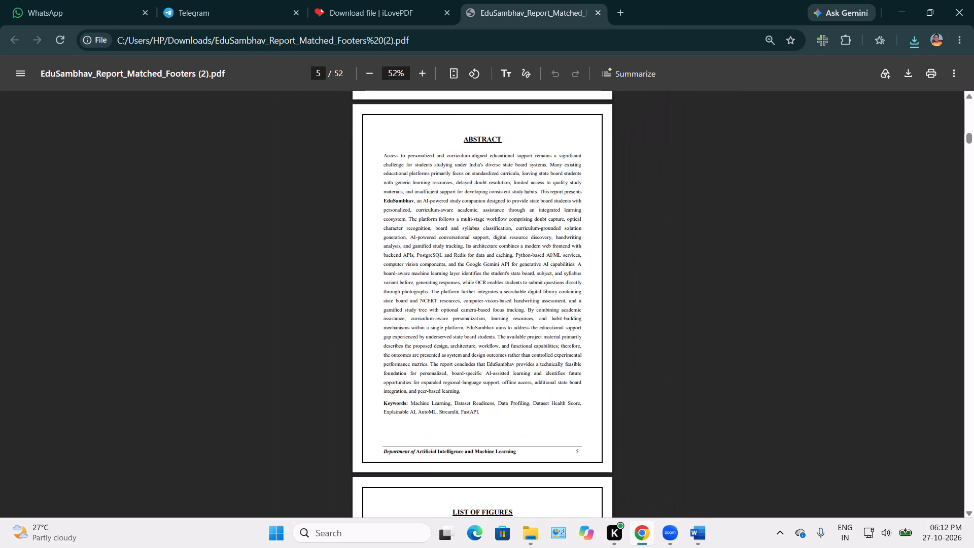
pyautogui.scroll(-4, 512, 291)
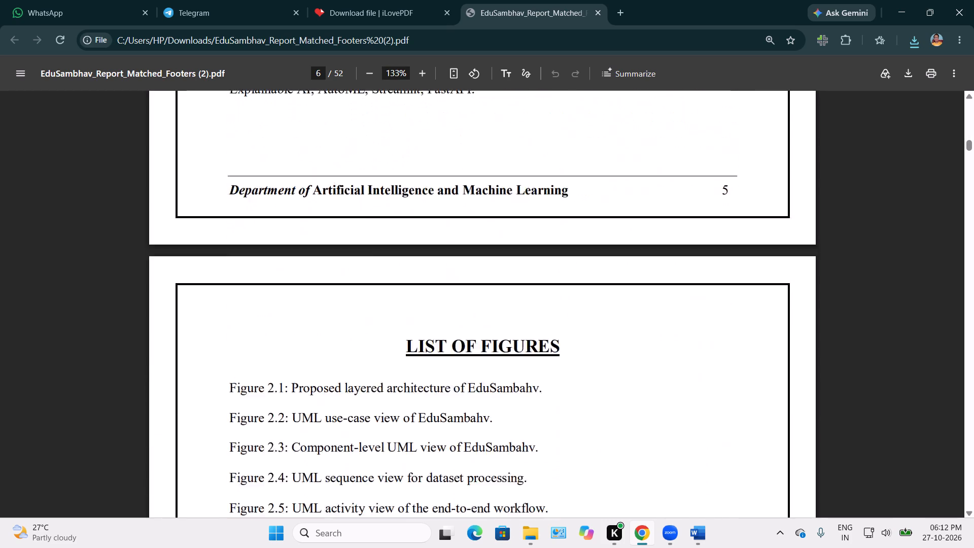
pyautogui.scroll(-4, 512, 291)
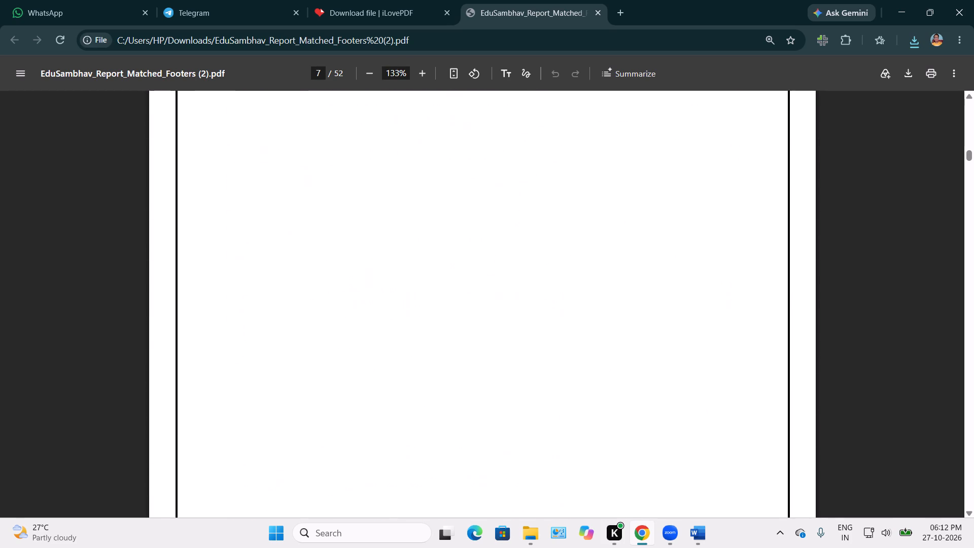
pyautogui.scroll(-6, 512, 291)
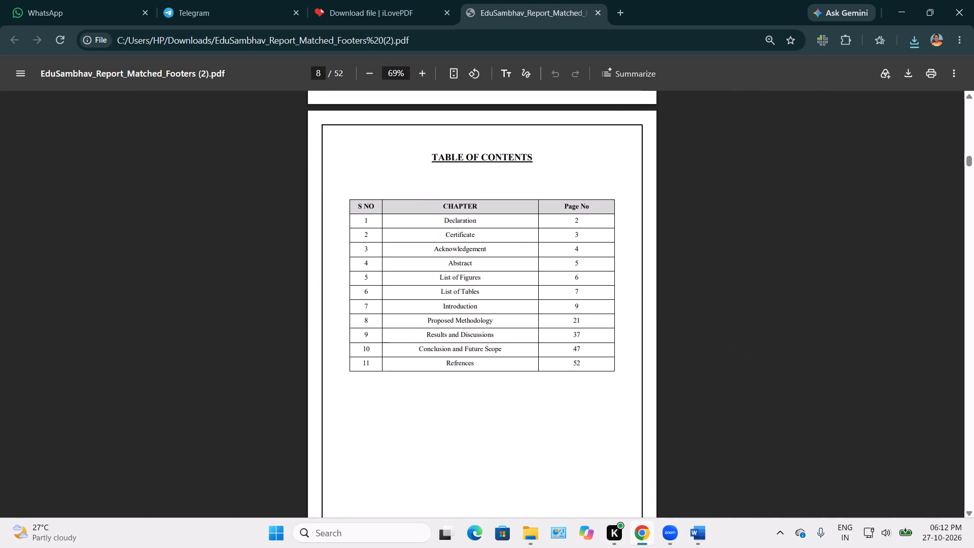
# Review the layout, text and footer page numbers of Chapter 1: Introduction in the PDF.
pyautogui.scroll(-4, 512, 291)
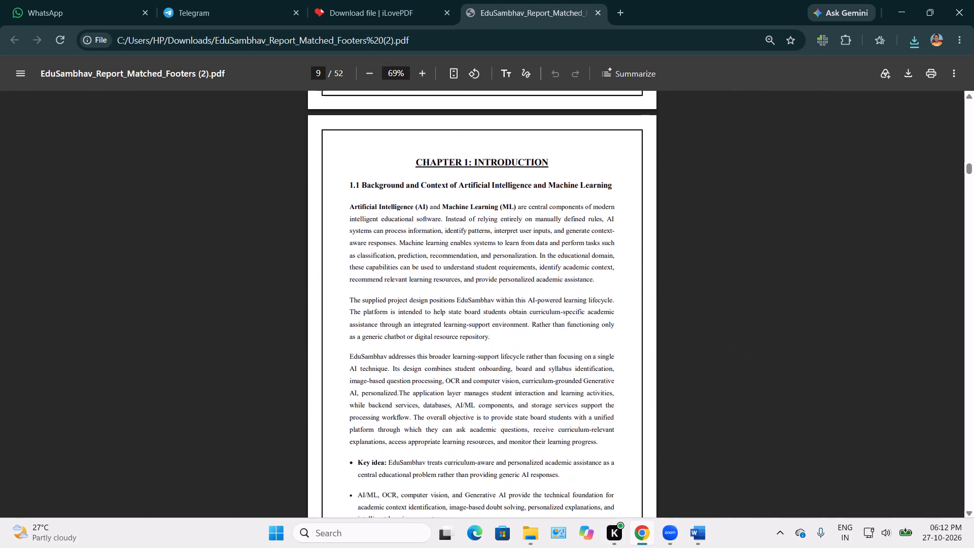
pyautogui.scroll(-6, 512, 291)
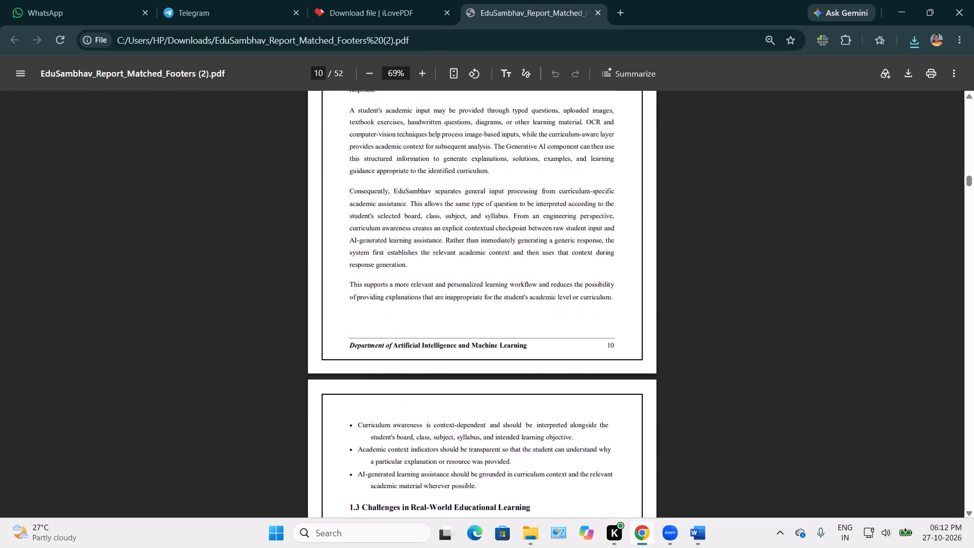
pyautogui.scroll(-6, 512, 291)
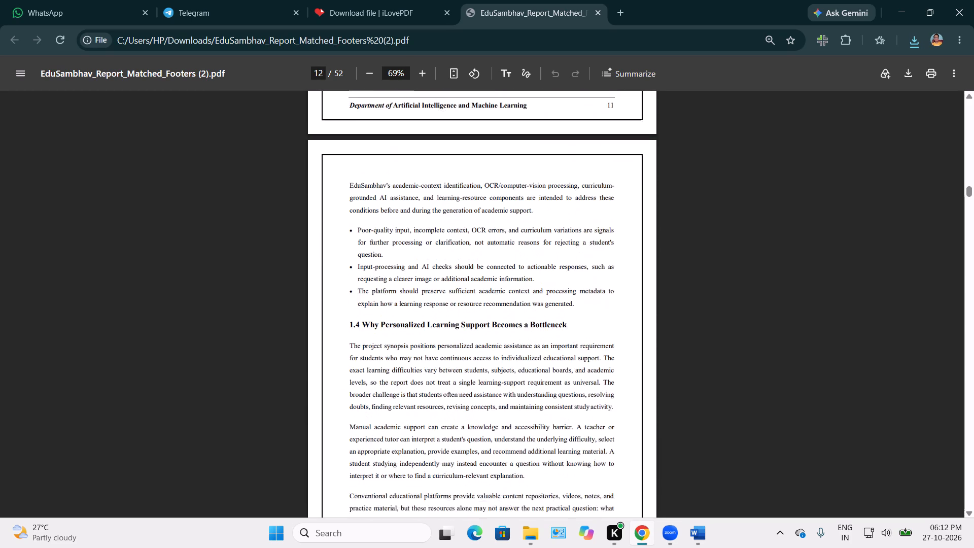
pyautogui.scroll(-10, 512, 291)
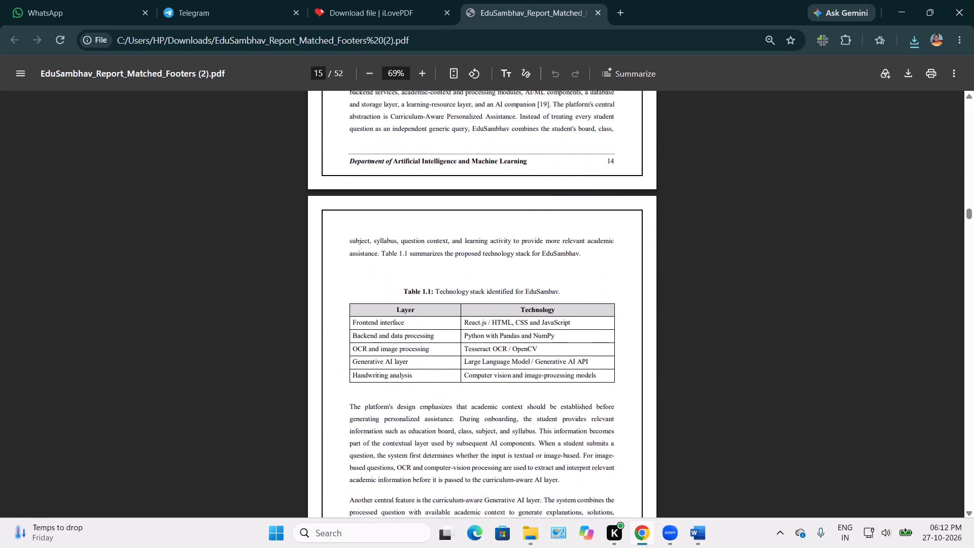
pyautogui.scroll(-12, 512, 291)
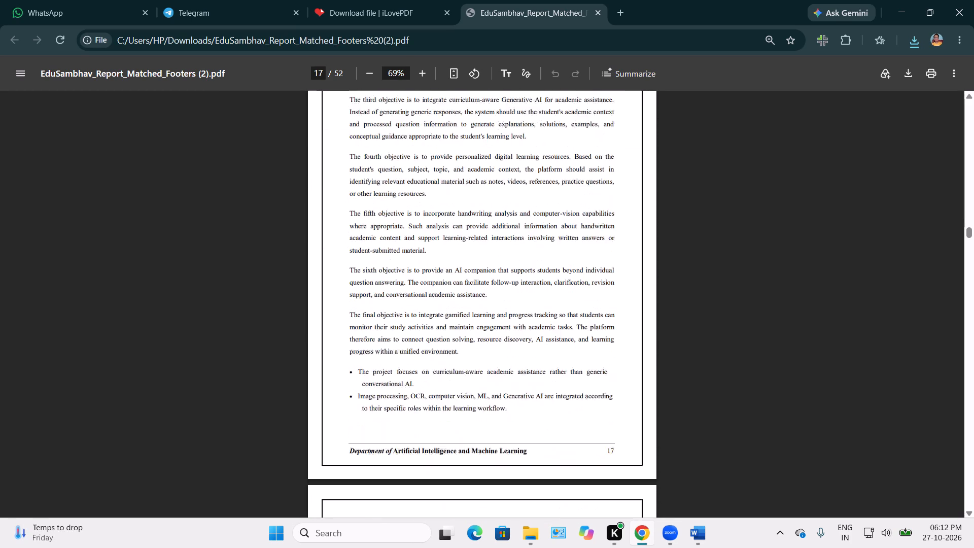
pyautogui.scroll(-11, 512, 291)
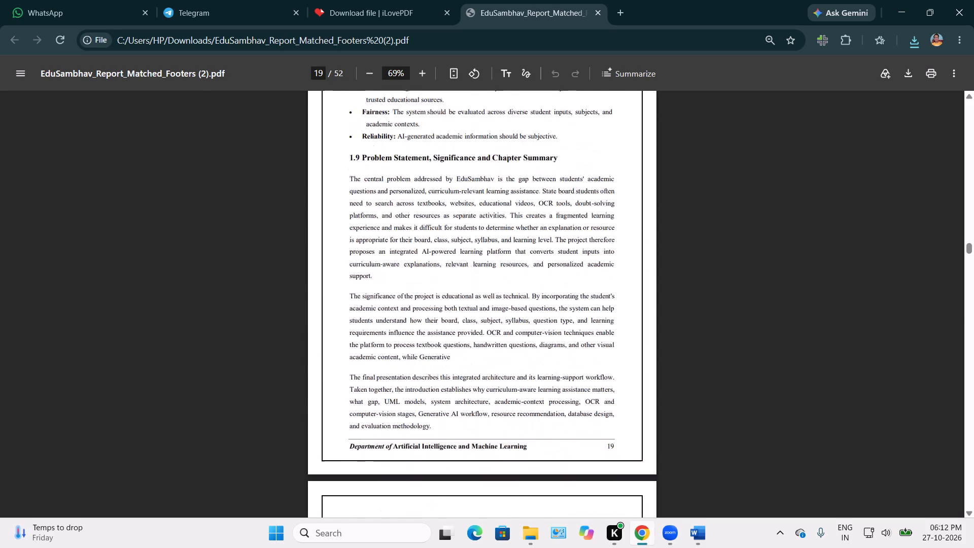
# Review Chapter 2: Proposed Methodology in the PDF, checking its starting page, workflow table, UML figures and footers.
pyautogui.scroll(-6, 512, 291)
pyautogui.scroll(6, 512, 291)
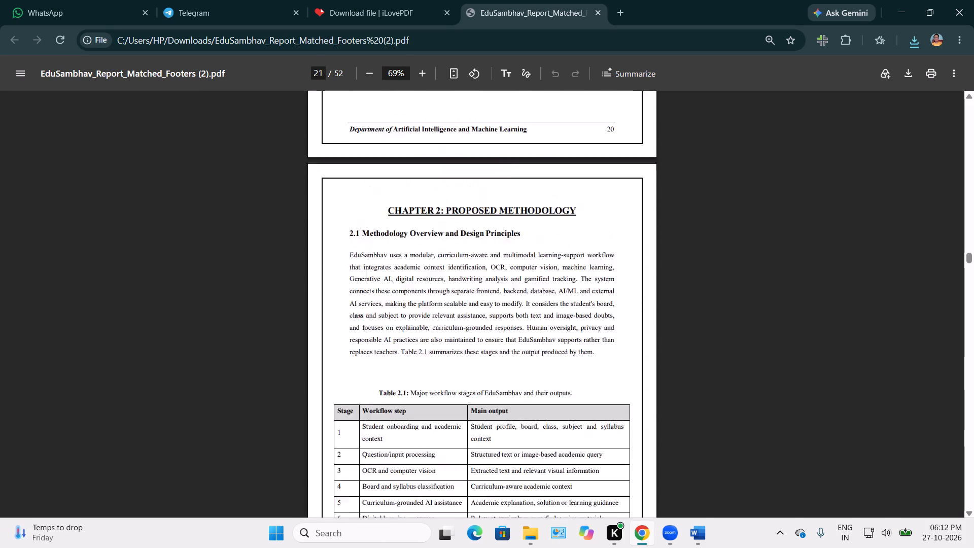
pyautogui.scroll(-8, 512, 291)
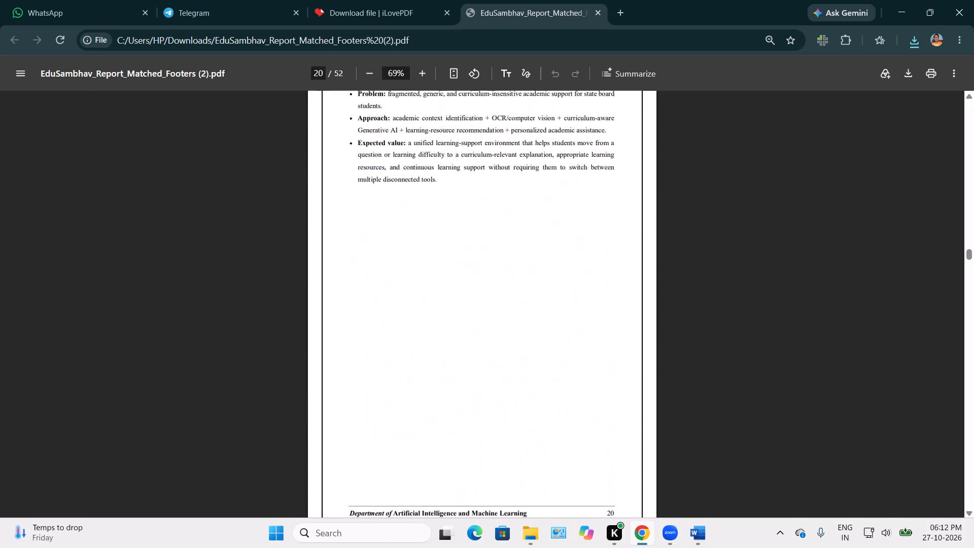
pyautogui.scroll(-8, 512, 291)
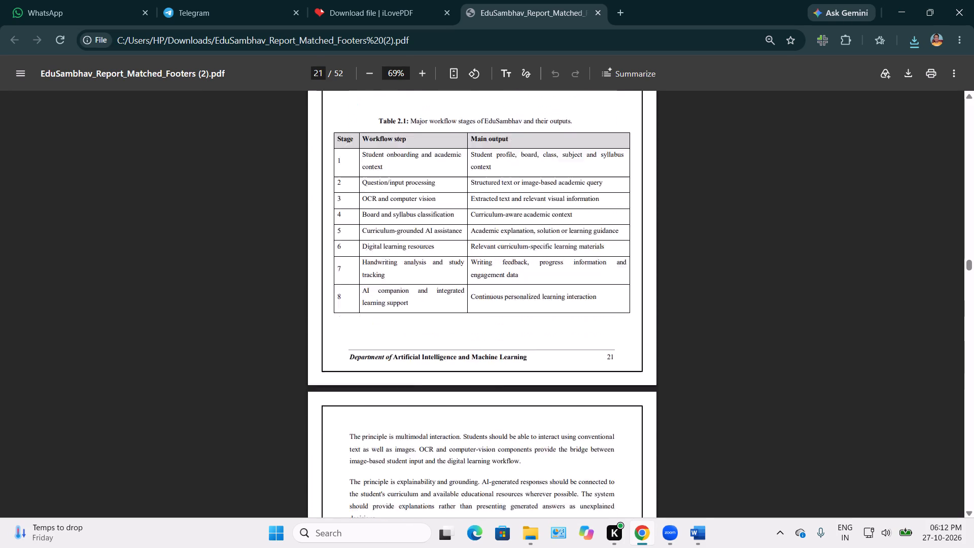
pyautogui.scroll(-7, 512, 291)
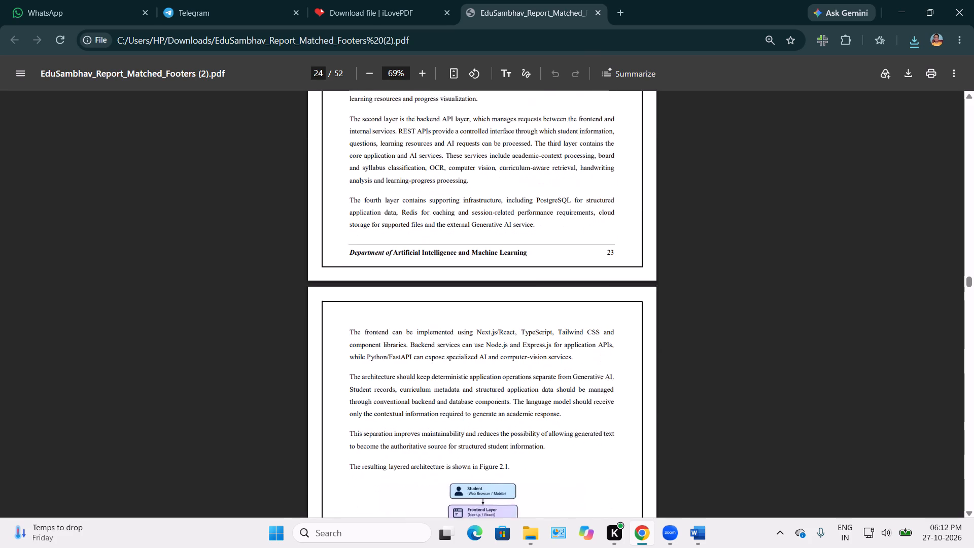
pyautogui.scroll(-10, 512, 291)
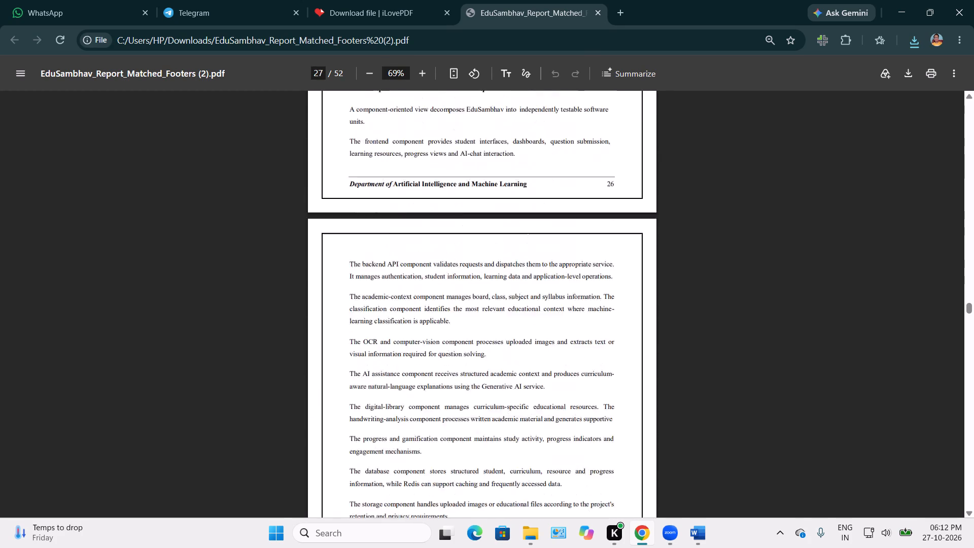
pyautogui.scroll(-8, 512, 291)
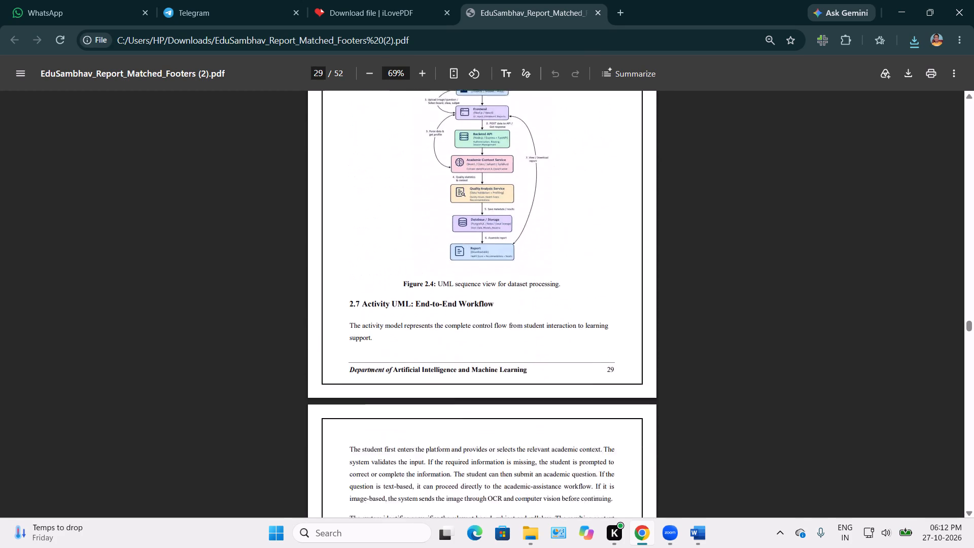
pyautogui.scroll(-12, 512, 291)
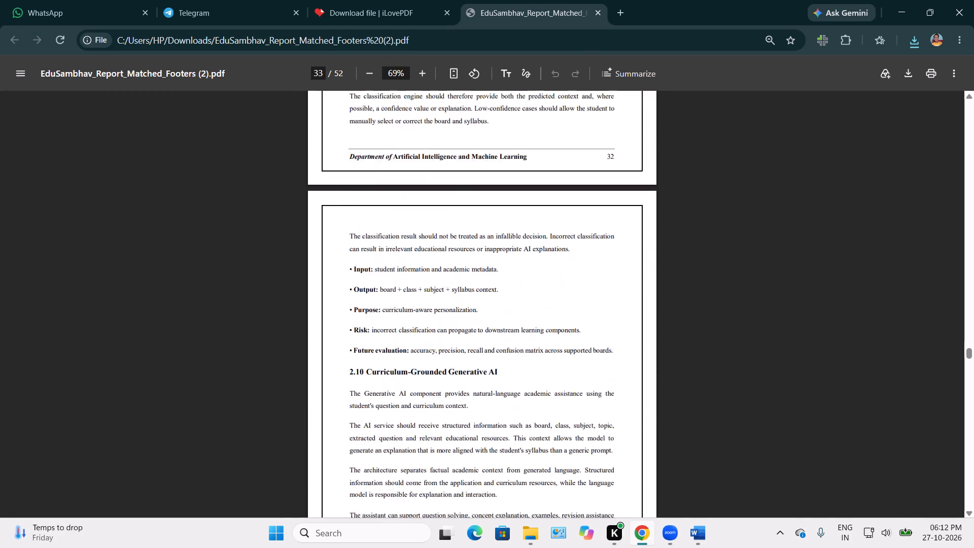
pyautogui.scroll(-10, 512, 291)
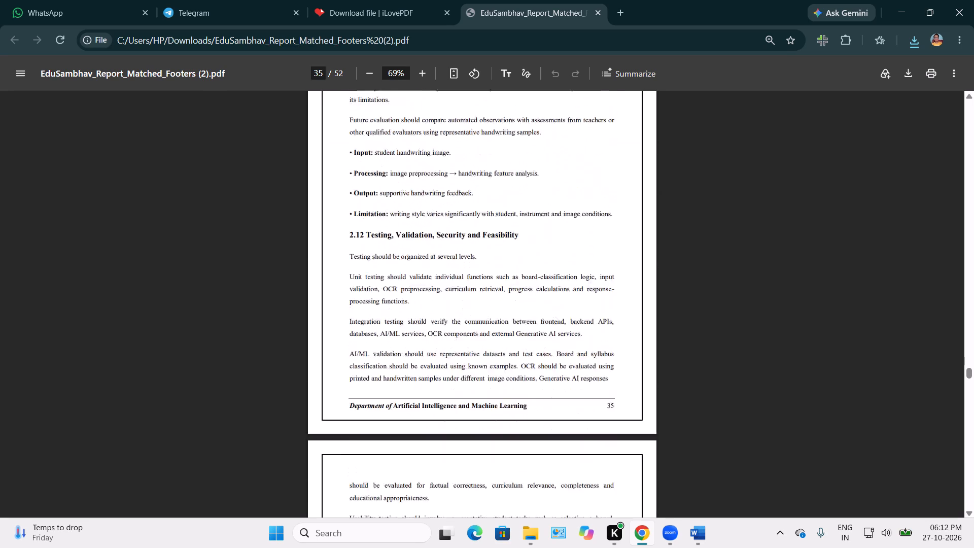
# Review the Chapter 3 results pages in the PDF, checking the interface screenshots, section text and footers.
pyautogui.scroll(-7, 512, 291)
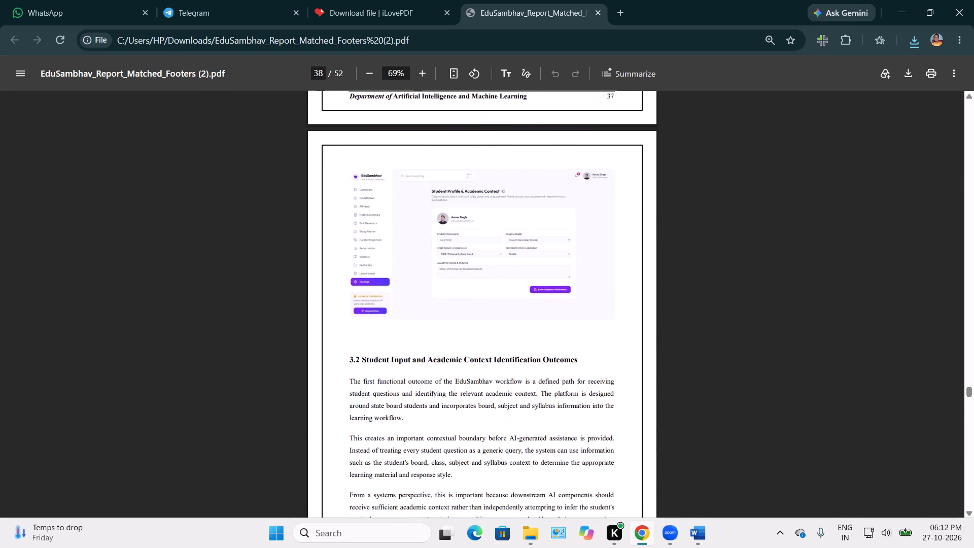
pyautogui.scroll(-10, 512, 291)
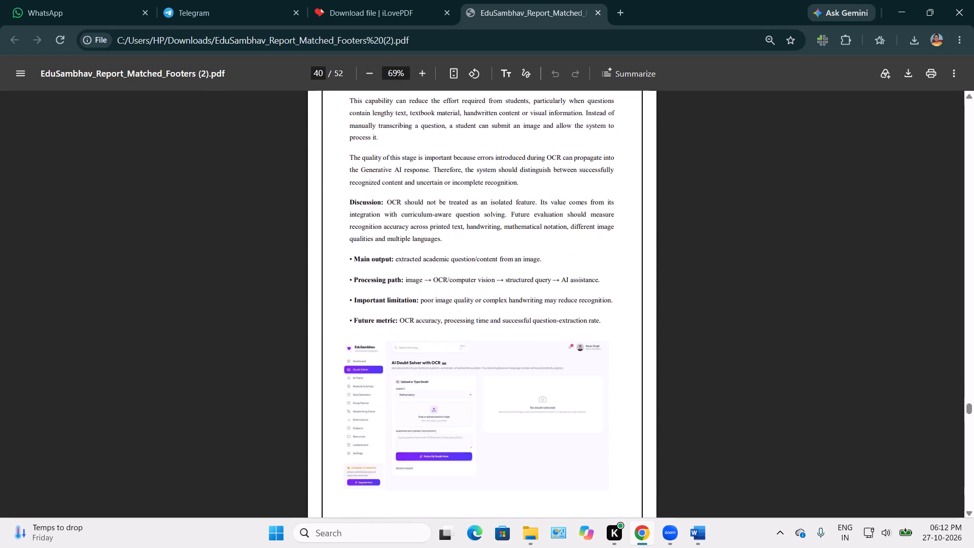
pyautogui.scroll(-9, 512, 291)
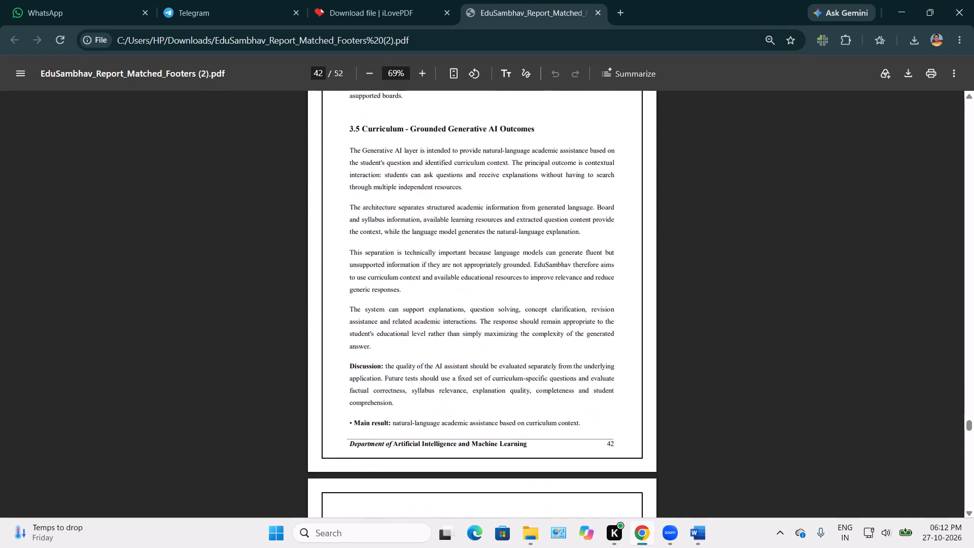
pyautogui.scroll(-10, 512, 291)
# Check Chapter 4: Conclusion and Future Scope and the references on the PDF's final pages.
pyautogui.hscroll(4, 512, 291)
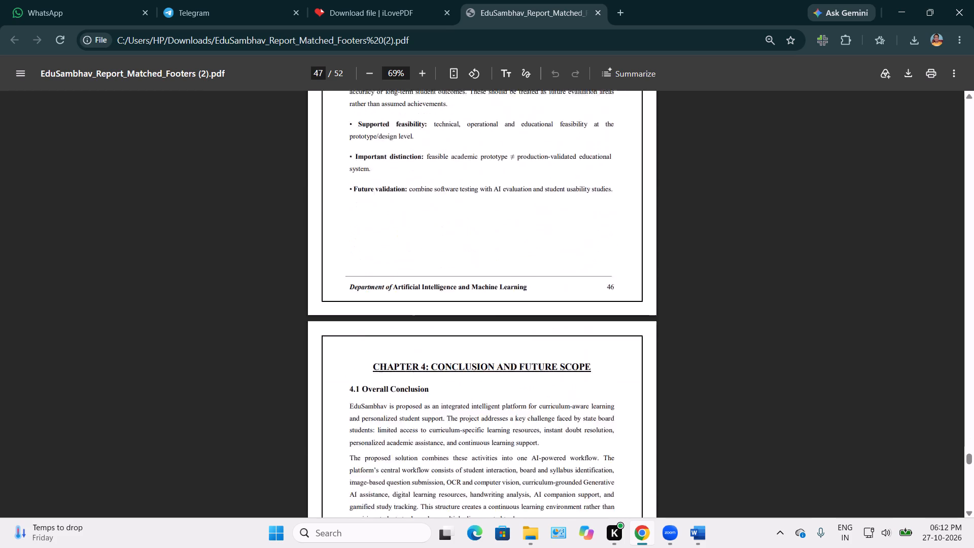
pyautogui.hscroll(20, 512, 291)
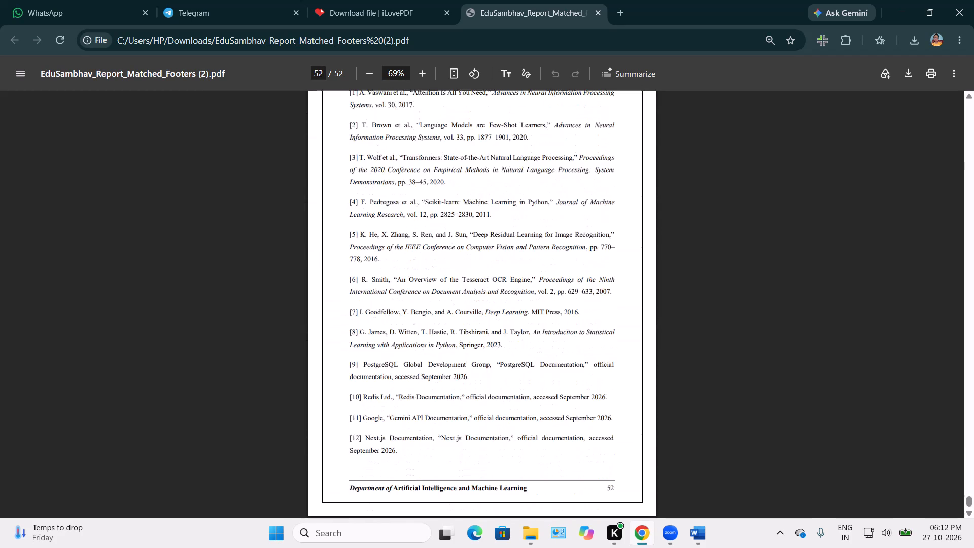
pyautogui.hscroll(10, 512, 291)
# Look back through the PDF from the references to the last pages of Chapter 2, rechecking page layout and footers.
pyautogui.scroll(10, 512, 291)
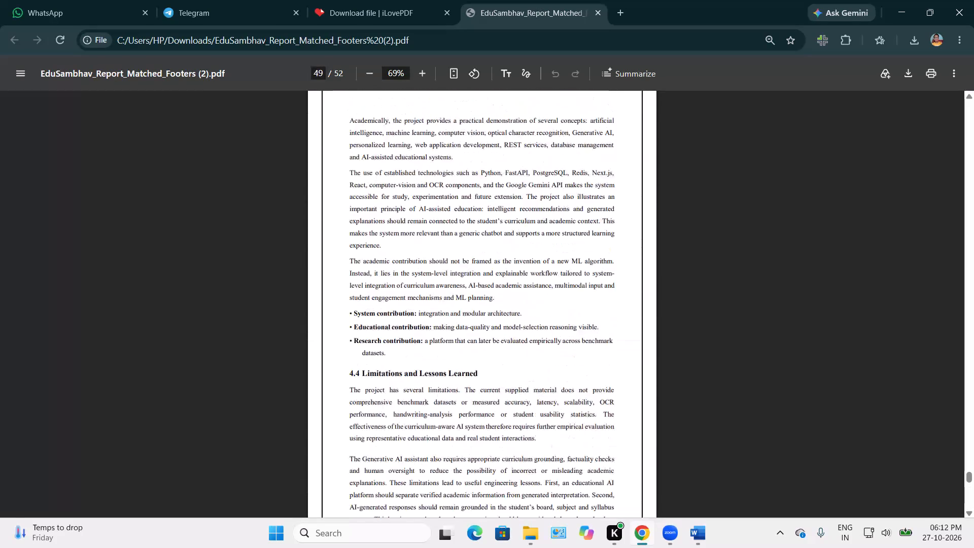
pyautogui.scroll(12, 512, 291)
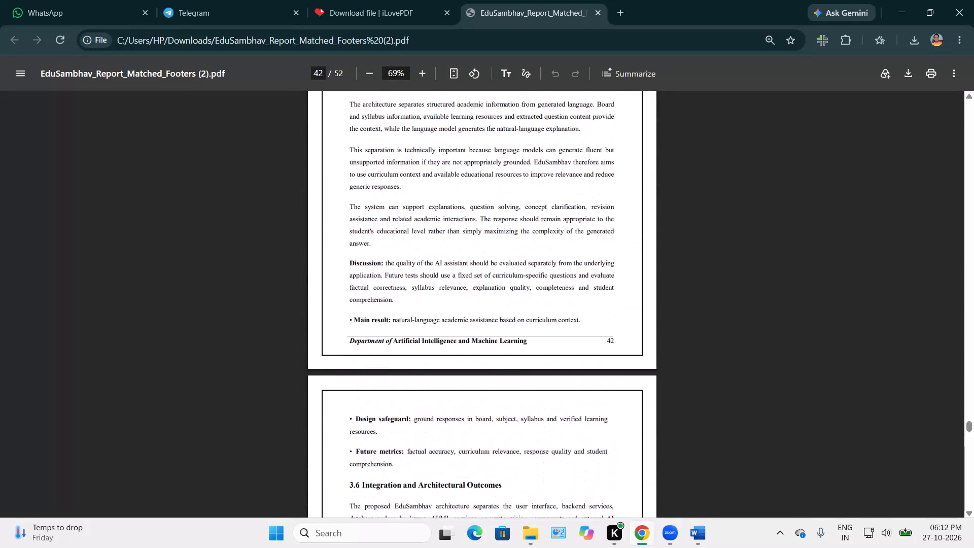
pyautogui.scroll(10, 512, 291)
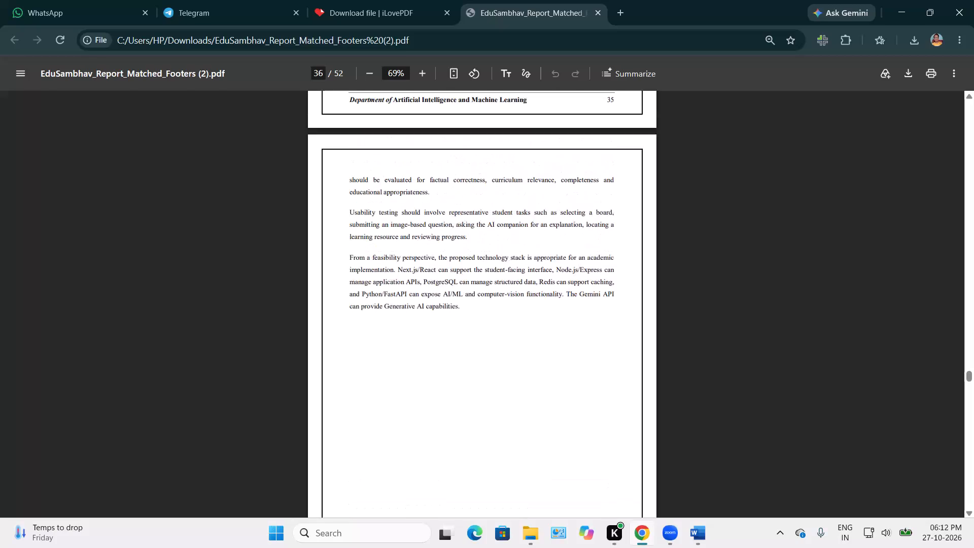
pyautogui.scroll(1, 512, 291)
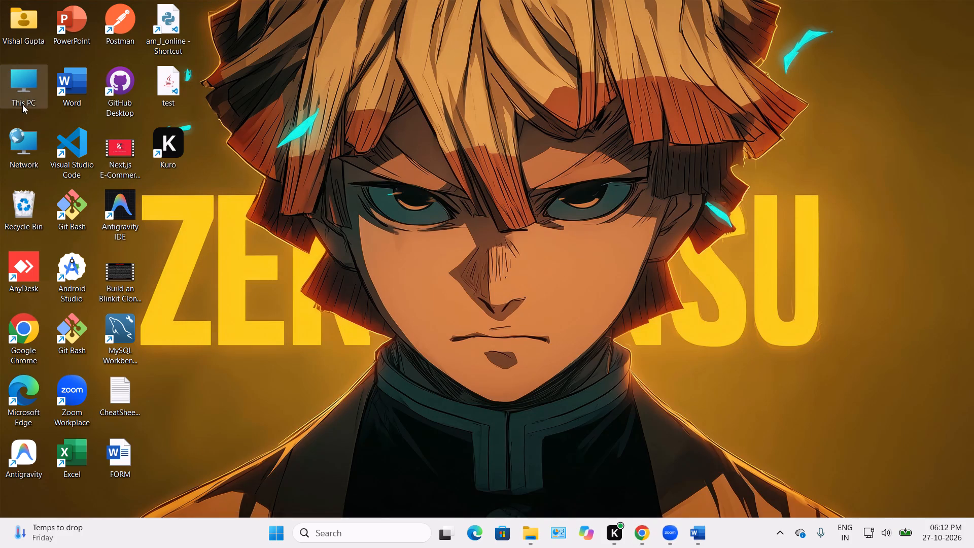
# Open the Downloads folder in File Explorer and refresh its file list.
pyautogui.doubleClick(19, 91)
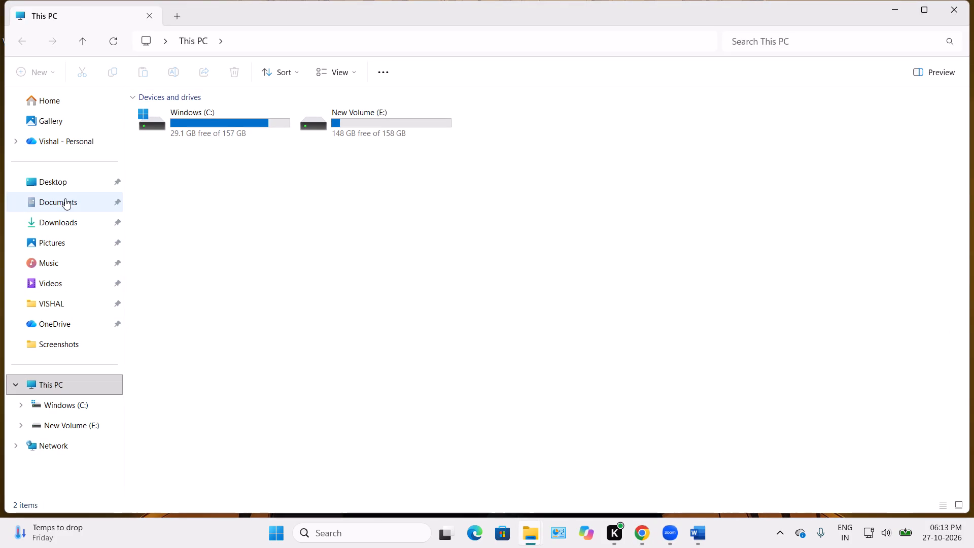
pyautogui.click(63, 202)
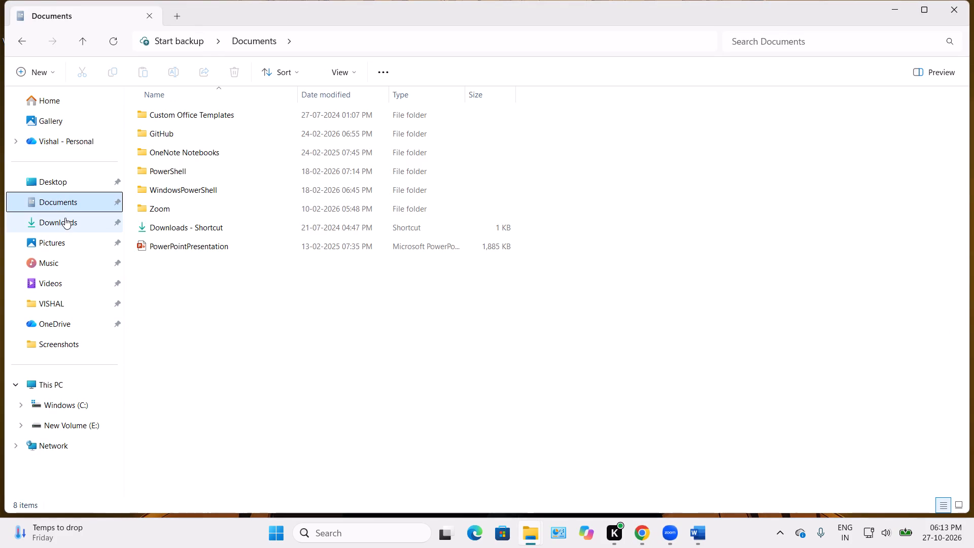
pyautogui.click(65, 218)
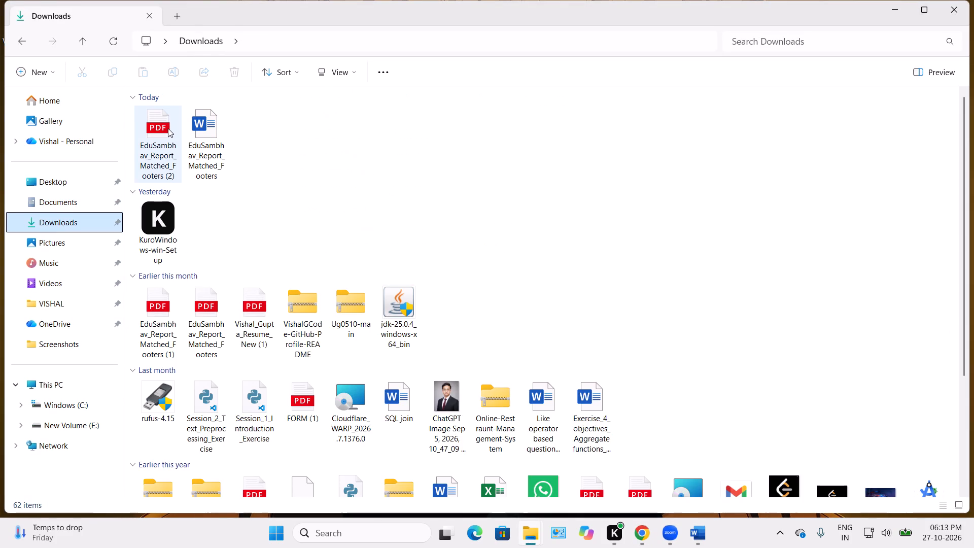
pyautogui.tripleClick(117, 37)
pyautogui.doubleClick(117, 37)
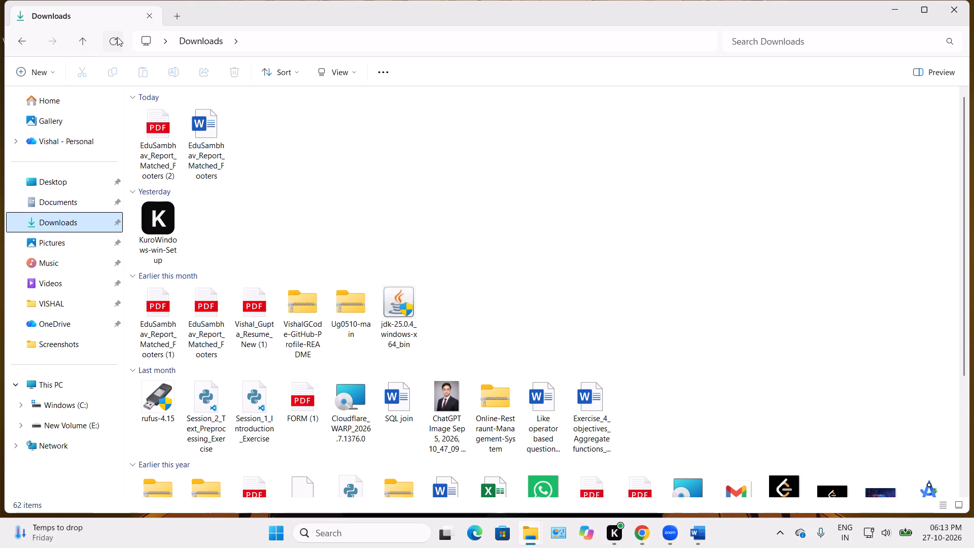
# Open today's EduSambhav_Report_Matched_Footers (2) PDF briefly to check that it is the right report, and close it.
pyautogui.click(160, 125)
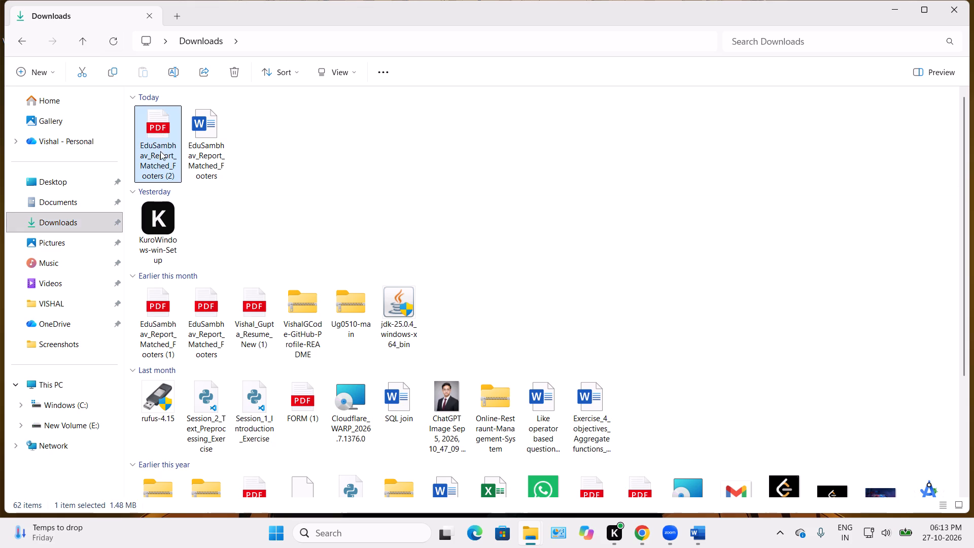
pyautogui.doubleClick(160, 151)
pyautogui.hotkey('ctrl', 'w')
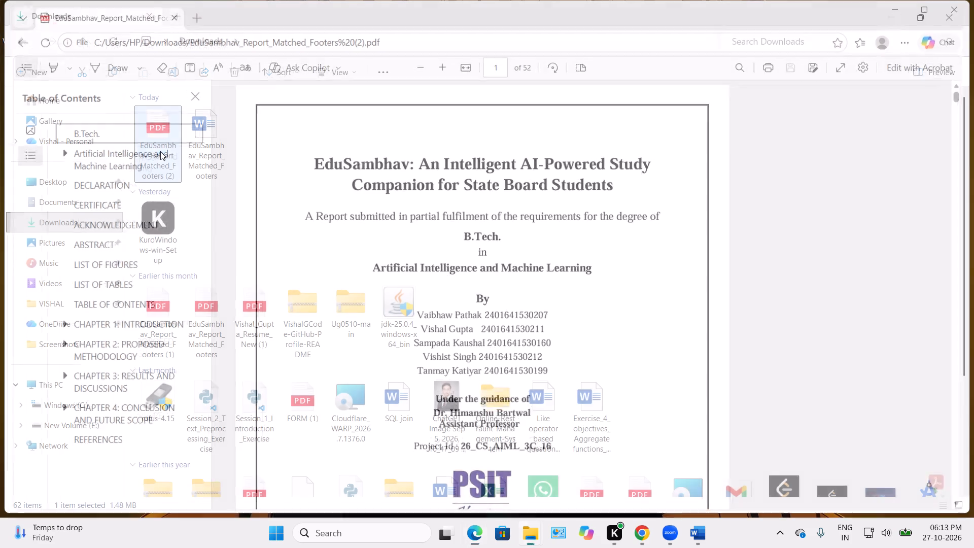
# Rename today's EduSambhav_Report_Matched_Footers (2) PDF in Downloads as FINAL.
pyautogui.click(172, 75)
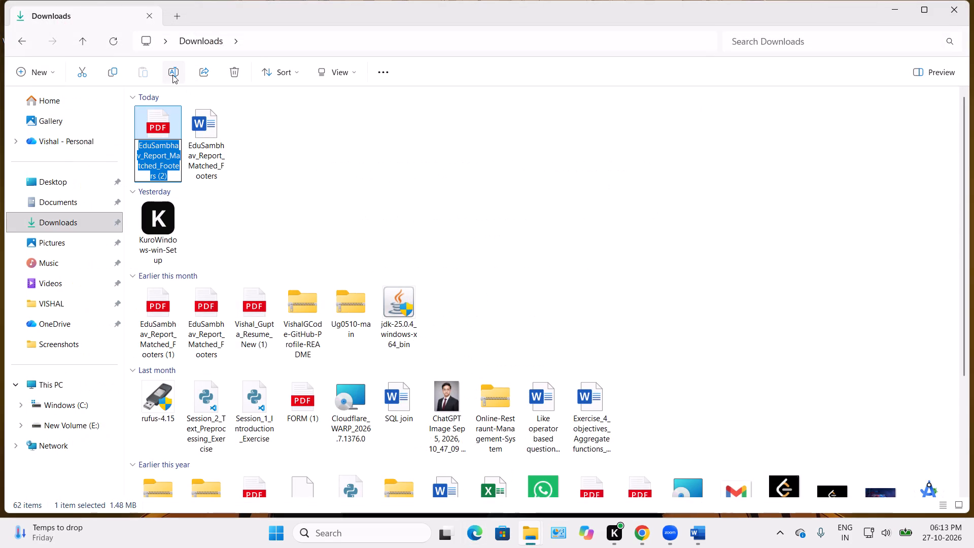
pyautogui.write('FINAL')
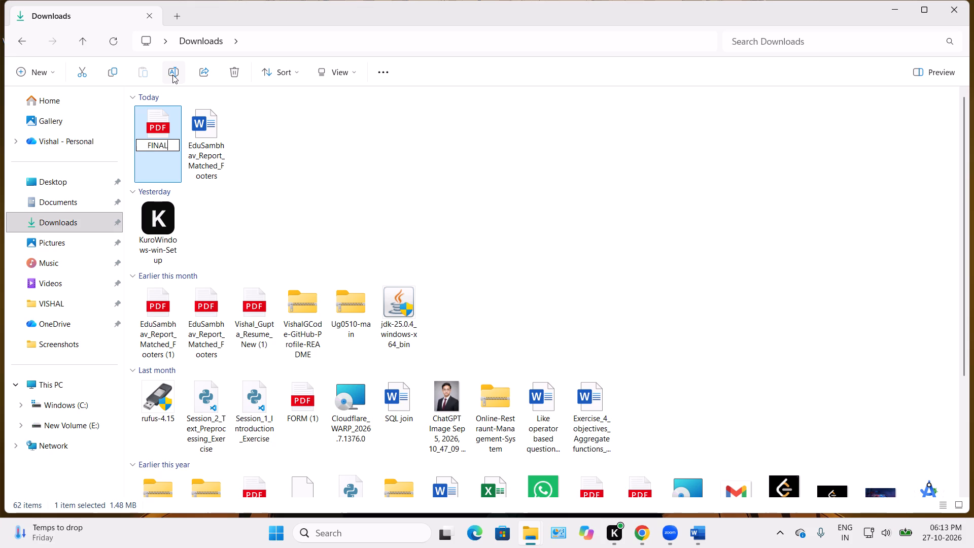
# Complete the new name of today's report PDF in Downloads so that it reads FINAL_MINI_REPORT.
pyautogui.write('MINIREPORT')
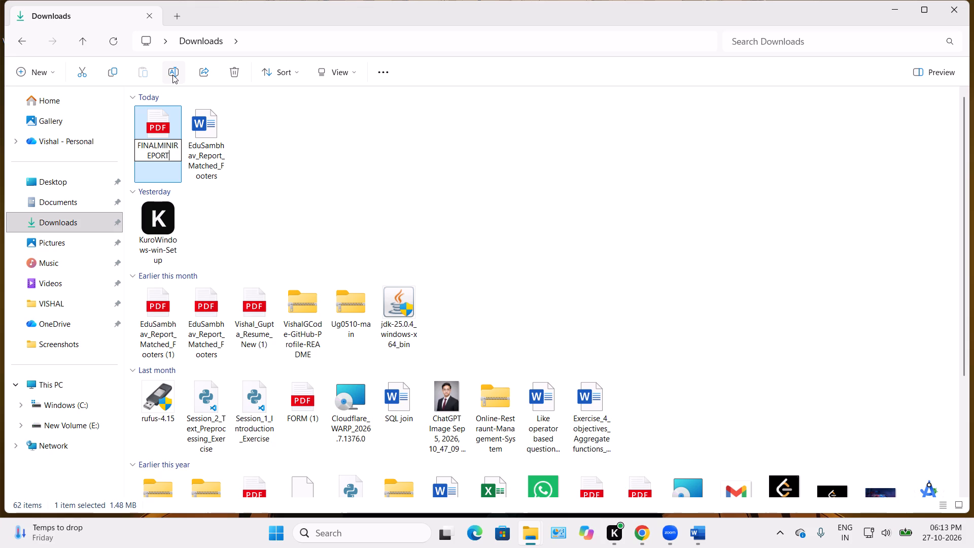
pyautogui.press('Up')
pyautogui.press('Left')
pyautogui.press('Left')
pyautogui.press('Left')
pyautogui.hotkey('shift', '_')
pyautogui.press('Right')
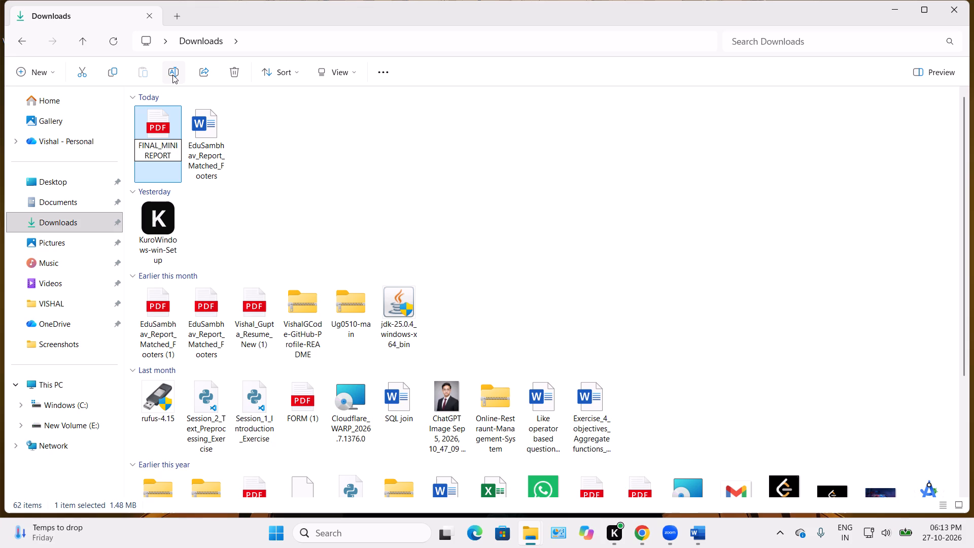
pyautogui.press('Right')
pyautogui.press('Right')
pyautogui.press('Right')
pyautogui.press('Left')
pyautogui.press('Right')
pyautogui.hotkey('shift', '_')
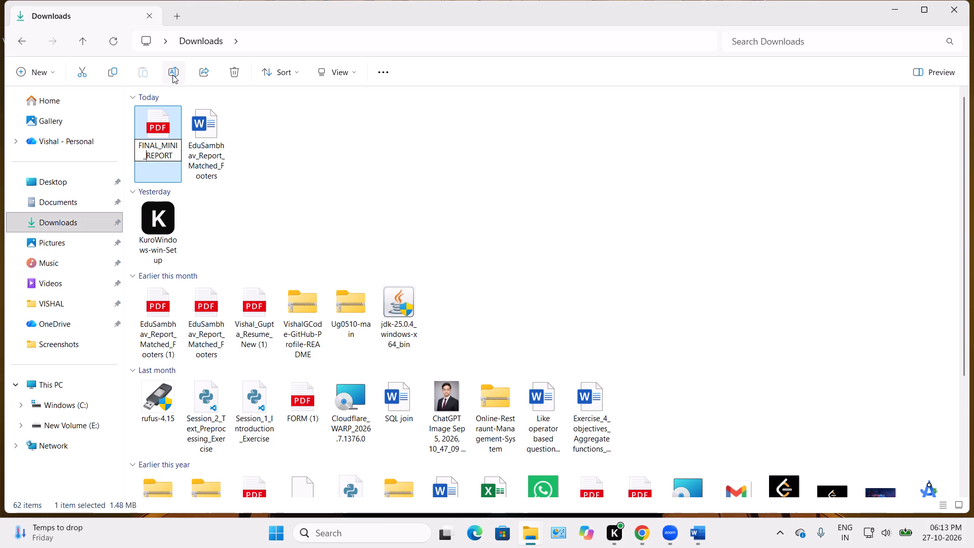
pyautogui.click(330, 150)
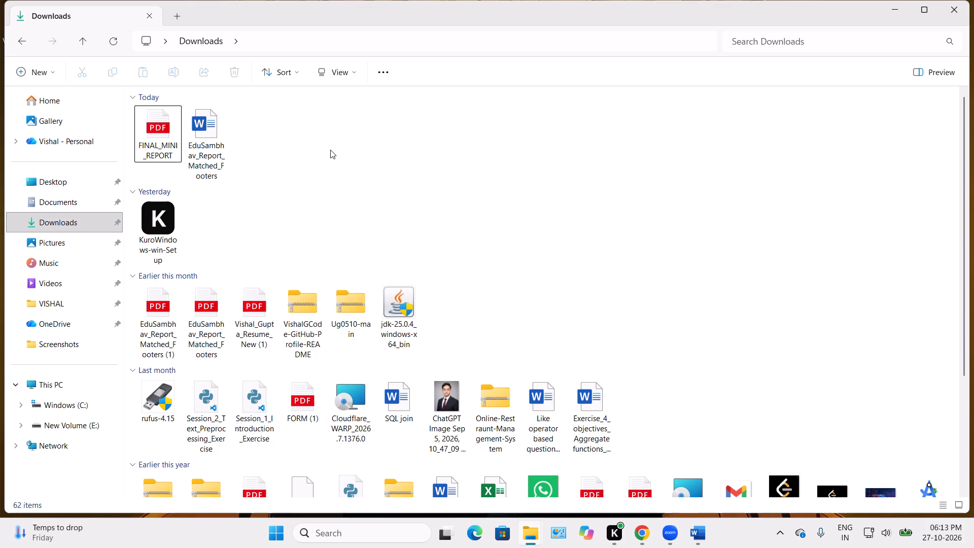